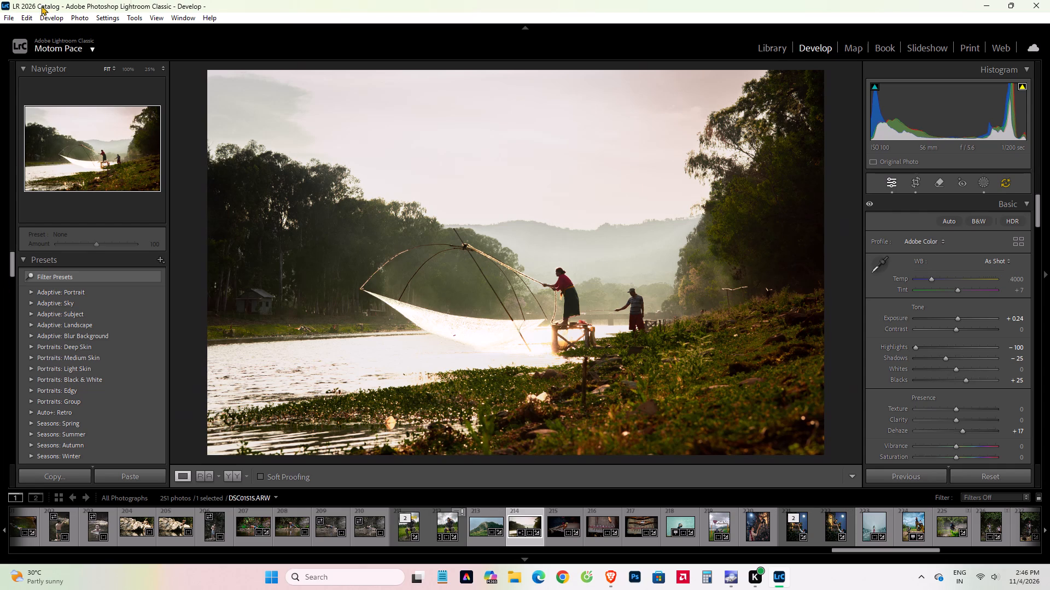
From All Photographs in the Library, open the dirt-bike rider photo DSC00017.JPG in the Develop module.
left_click(778, 45)
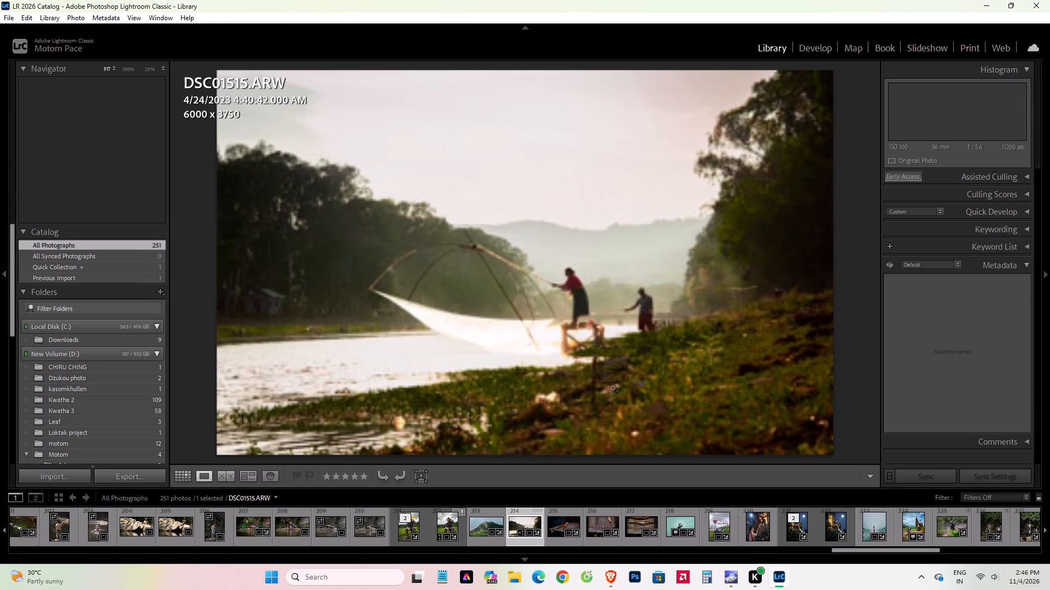
left_click(79, 252)
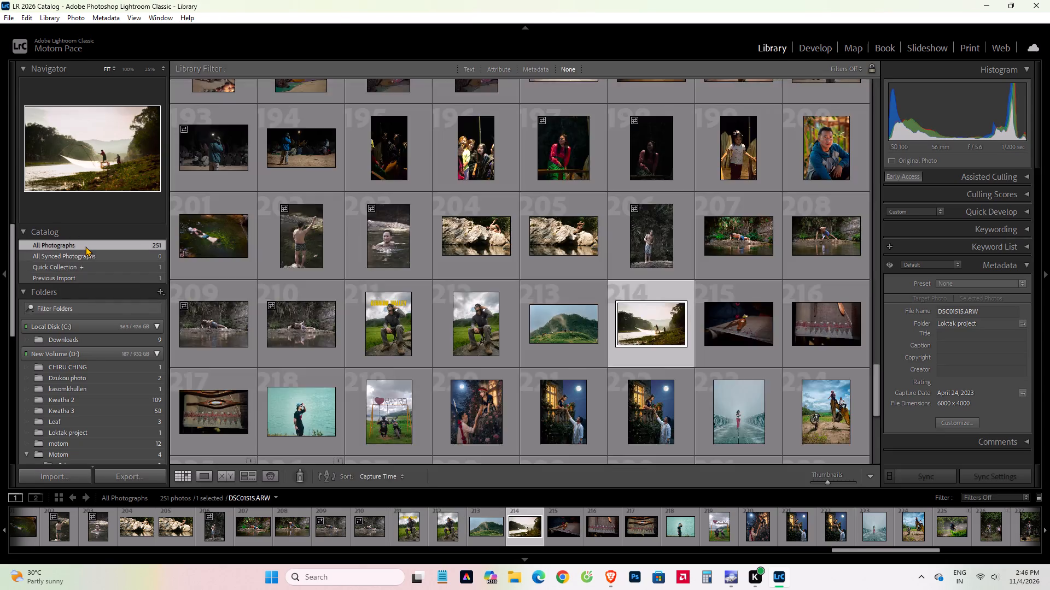
left_click(85, 246)
scroll(512, 326, "up", 4)
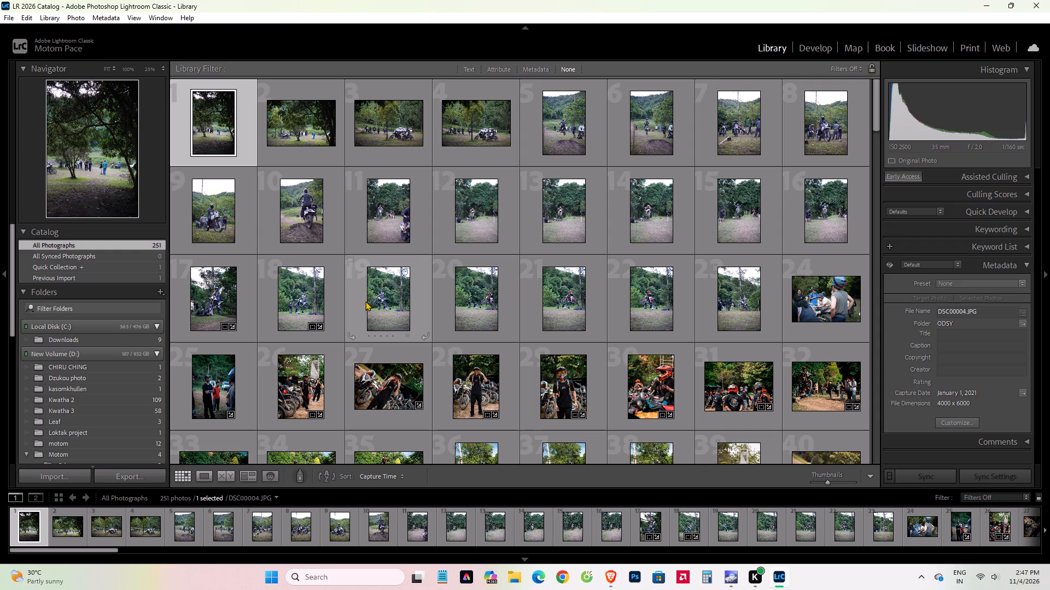
double_click(223, 225)
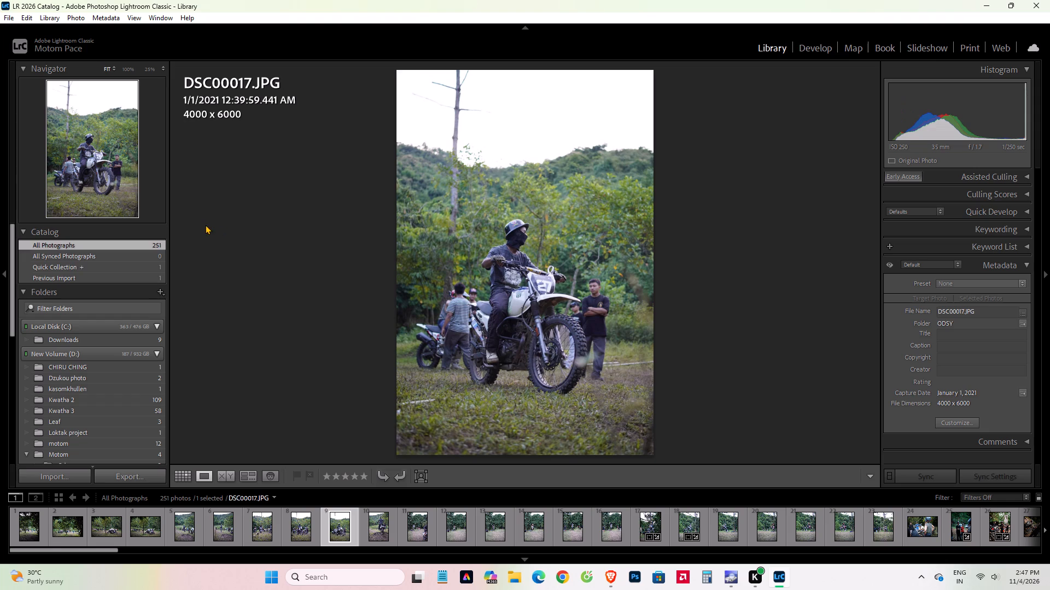
left_click(812, 48)
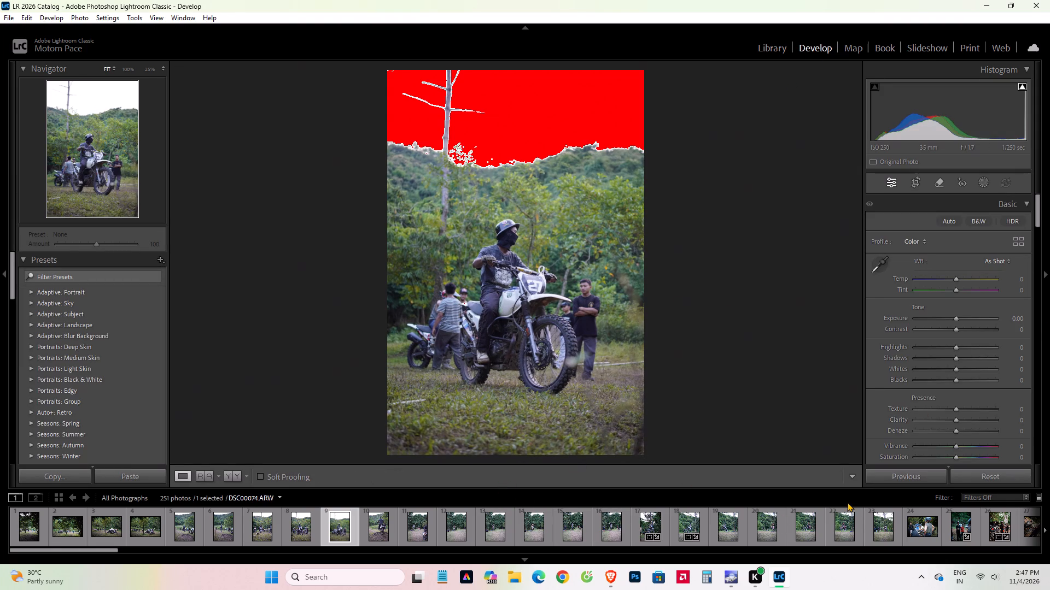
scroll(874, 538, "down", 5)
left_click(771, 46)
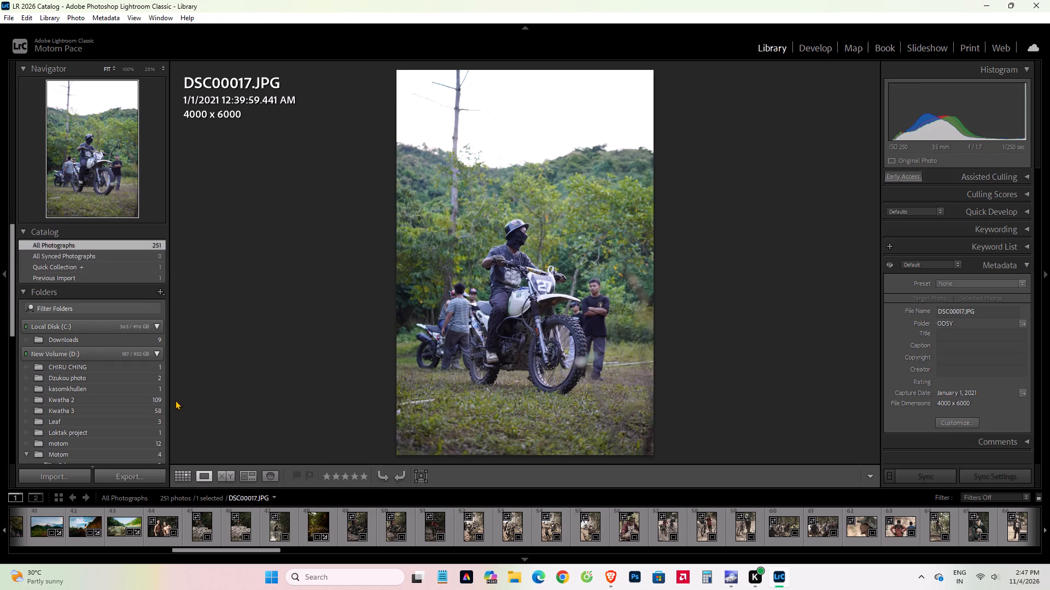
left_click(814, 48)
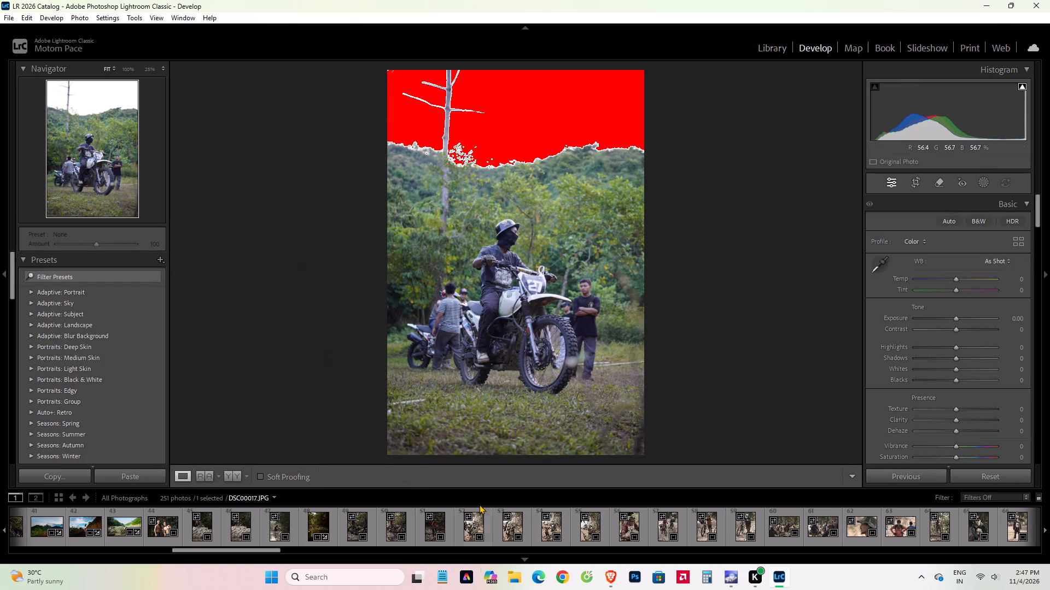
Switch to the Brave browser, search YouTube for lofi, start the lofi hip hop radio stream, and return to Lightroom Classic.
left_click(612, 577)
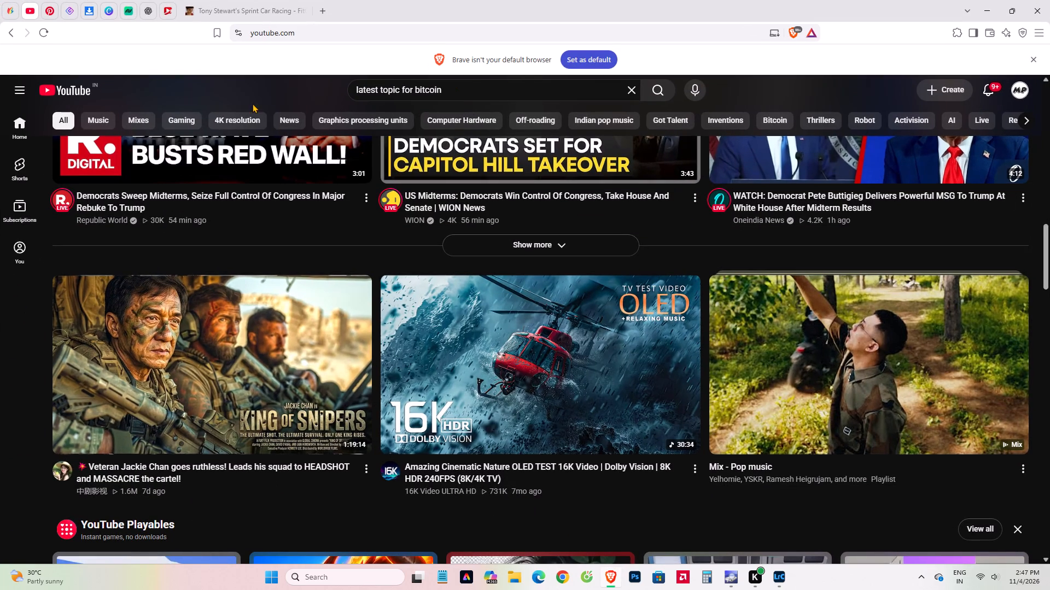
left_click_drag(632, 90, 627, 90)
left_click(563, 87)
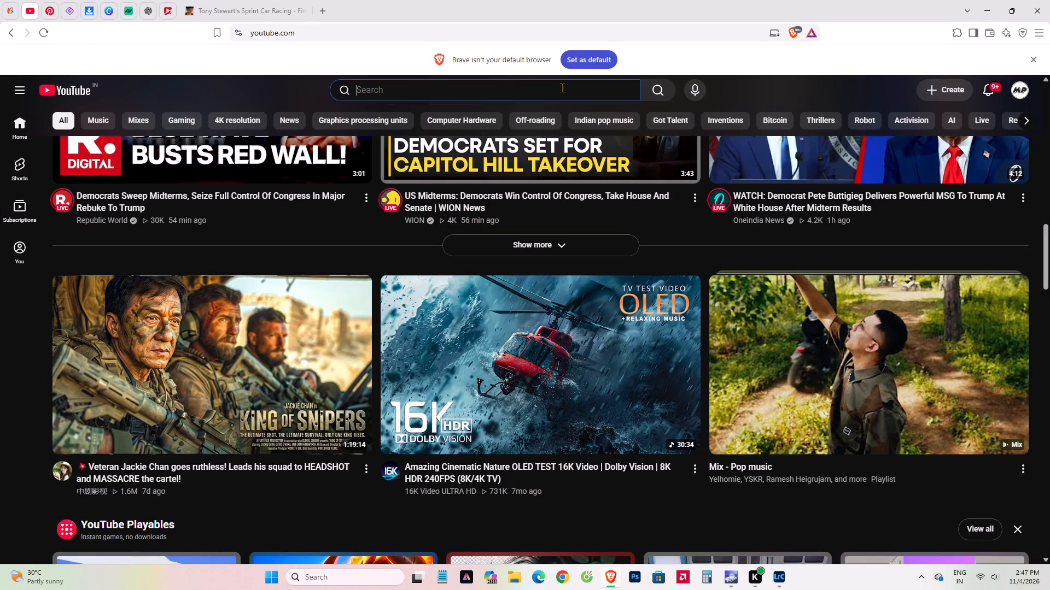
type("lo")
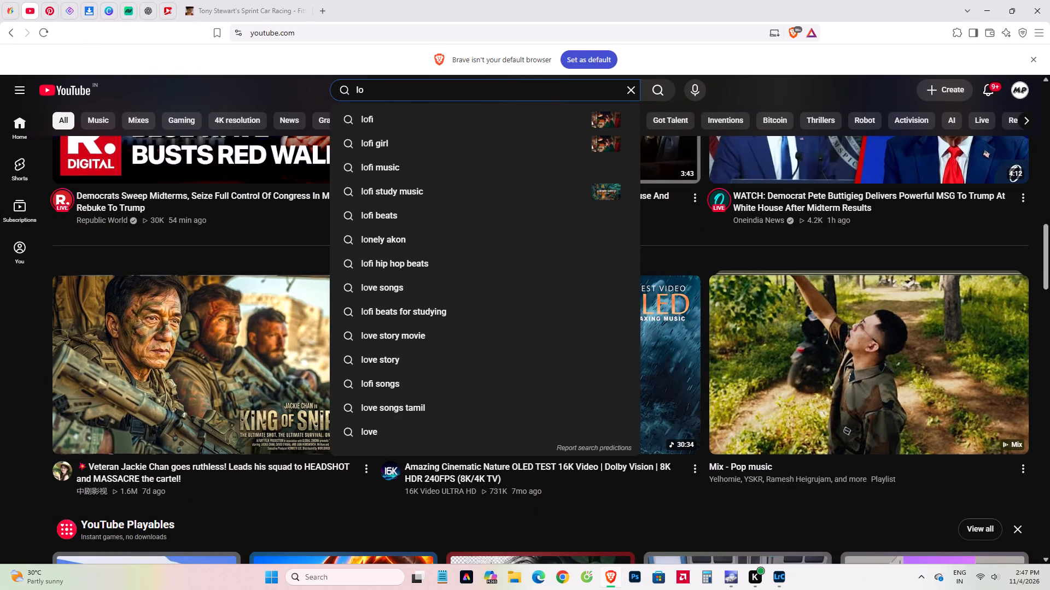
left_click(447, 121)
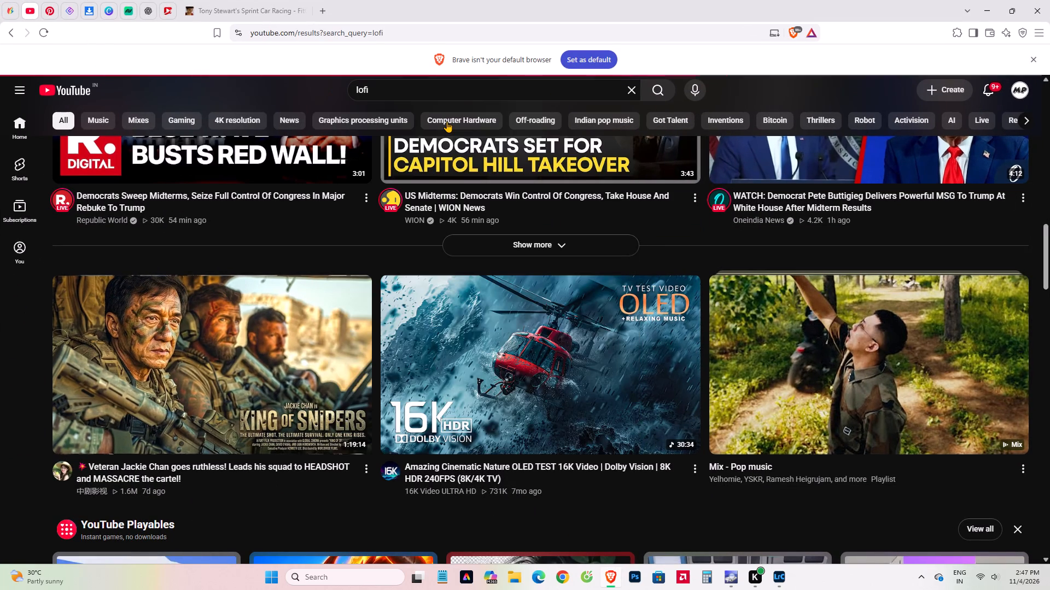
left_click(379, 233)
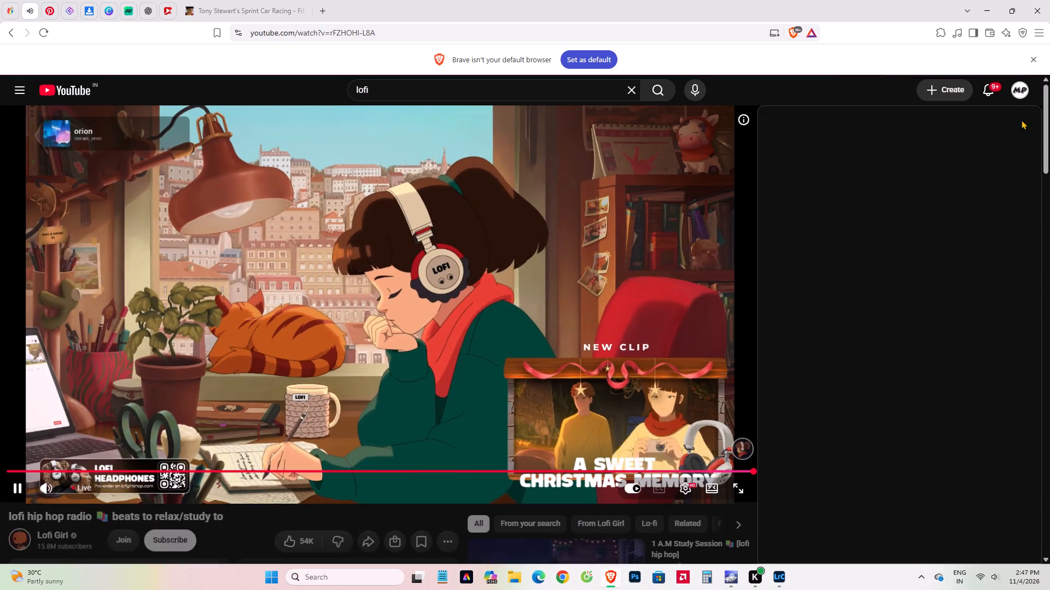
left_click(988, 9)
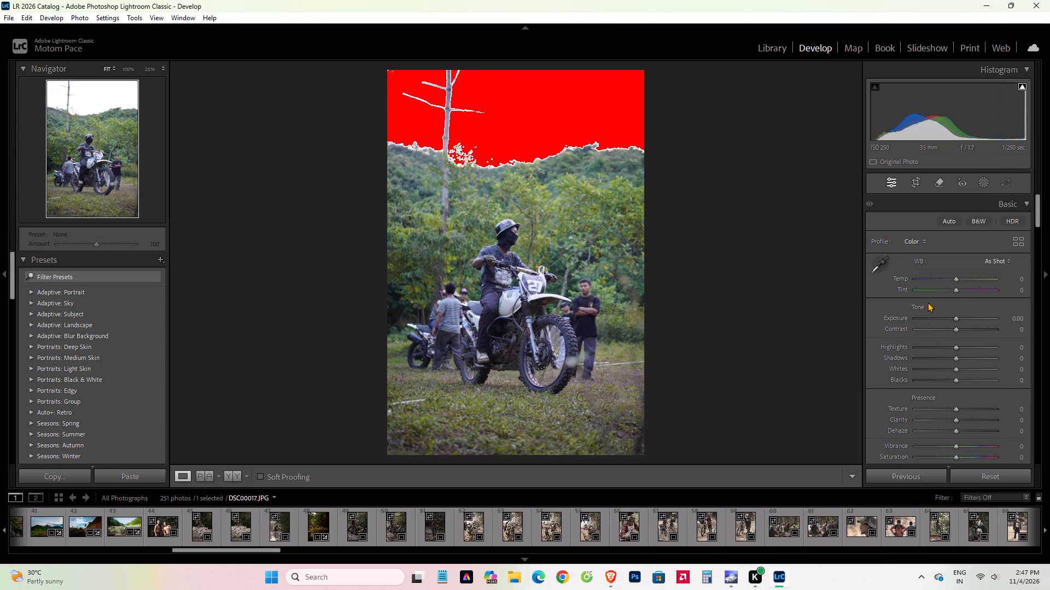
Crop the photo to a 5 x 7 aspect ratio, reposition the frame around the rider, and straighten it automatically.
left_click(912, 184)
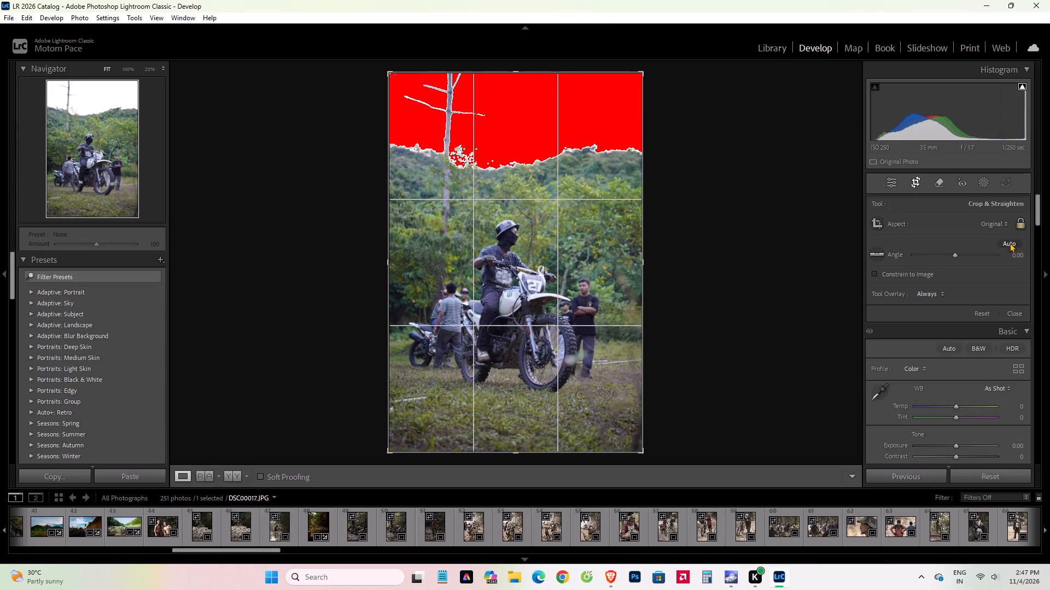
left_click(999, 223)
left_click(942, 311)
left_click_drag(555, 272, 564, 332)
left_click_drag(564, 332, 567, 317)
left_click(1007, 240)
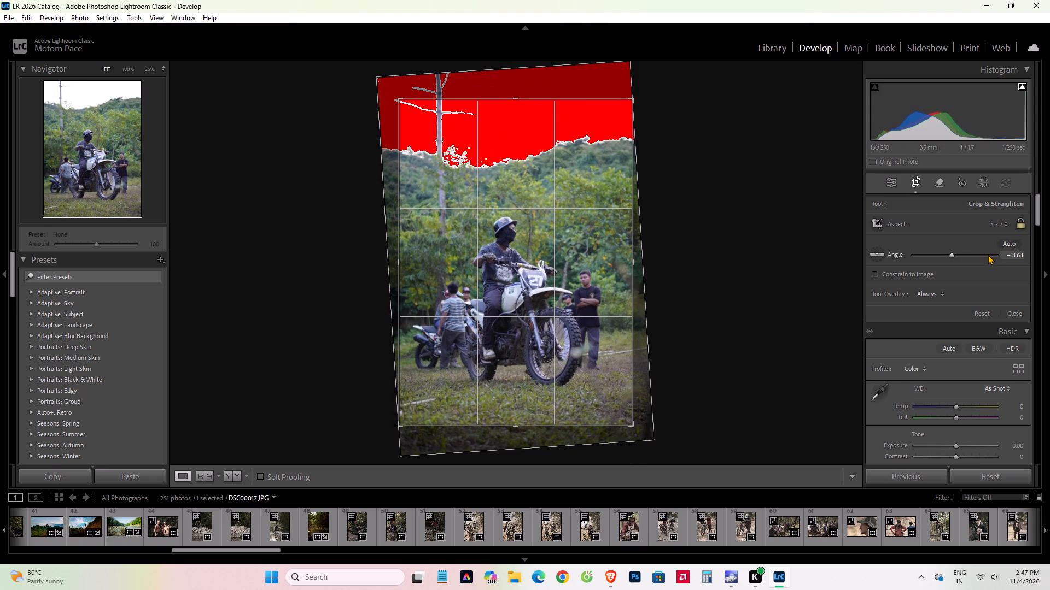
left_click(899, 184)
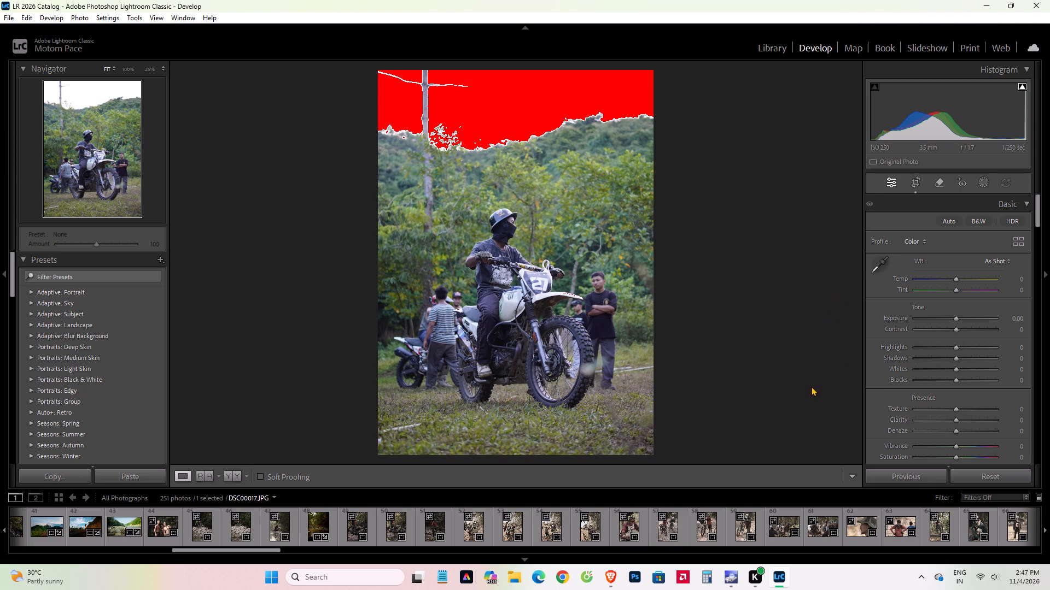
Set the photo's Highlights to -12 and Contrast to +25 in the Basic adjustments.
scroll(943, 379, "down", 1)
scroll(942, 374, "up", 4)
left_click_drag(954, 347, 907, 353)
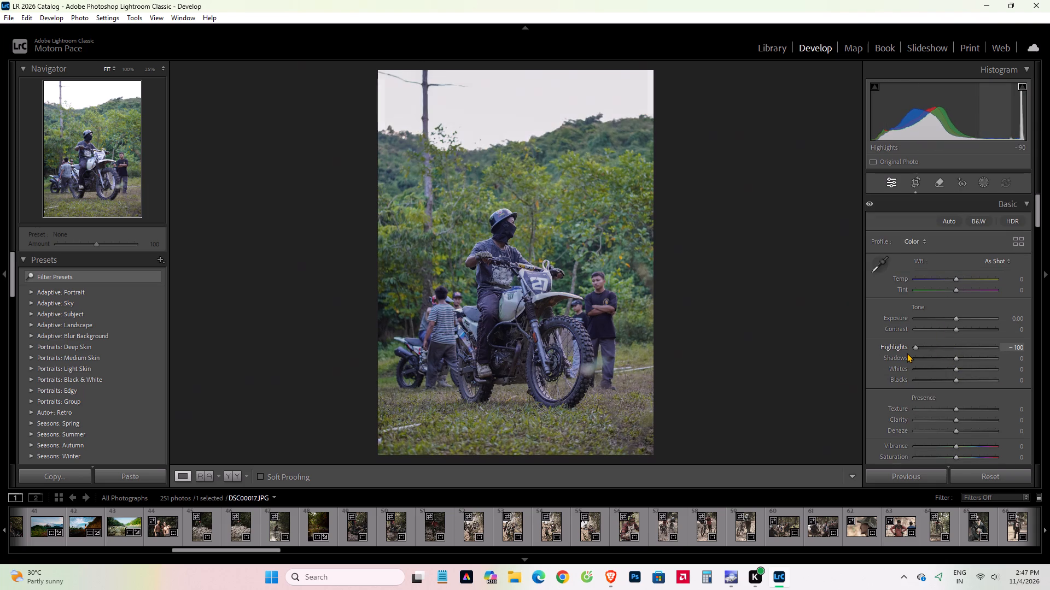
left_click_drag(907, 353, 955, 360)
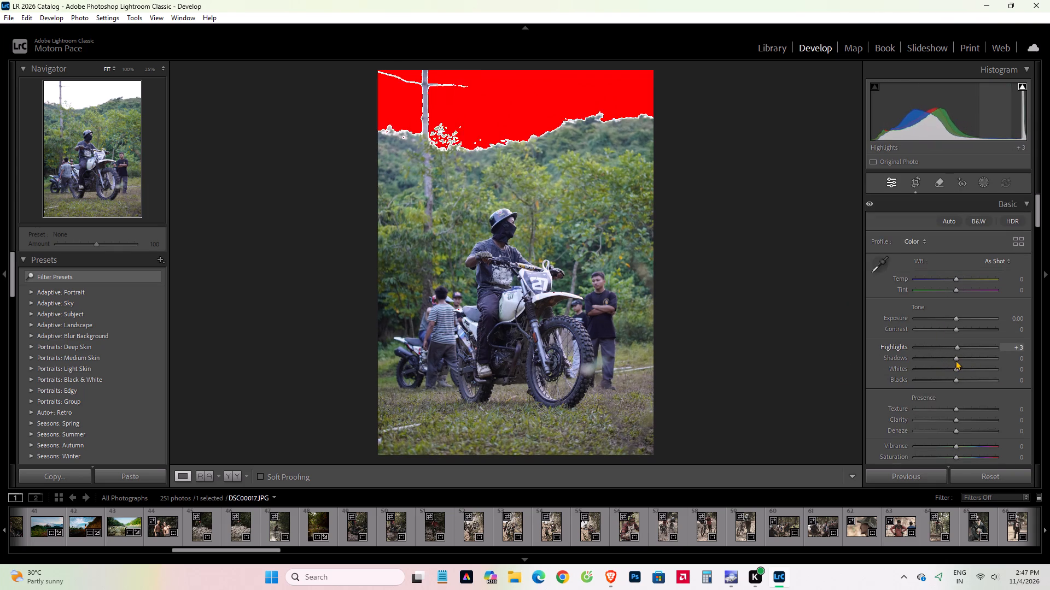
left_click_drag(955, 360, 949, 362)
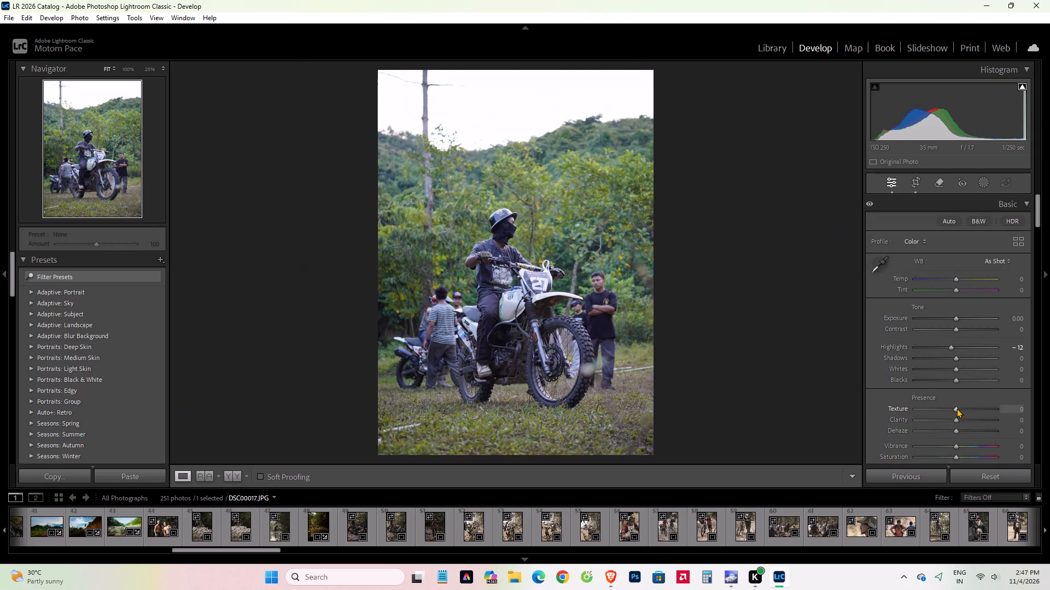
scroll(956, 408, "down", 2)
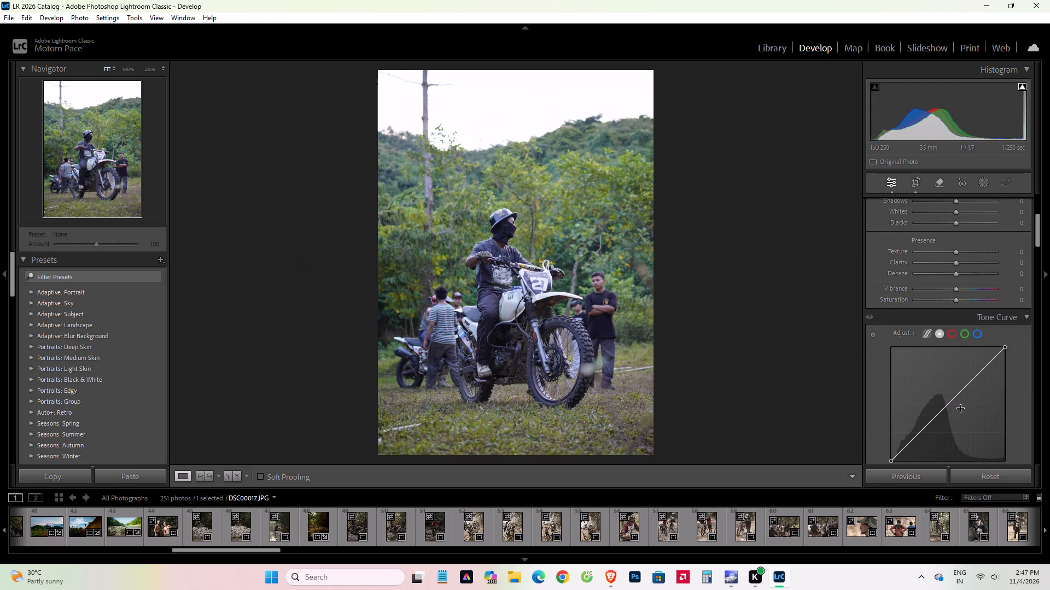
scroll(966, 406, "up", 7)
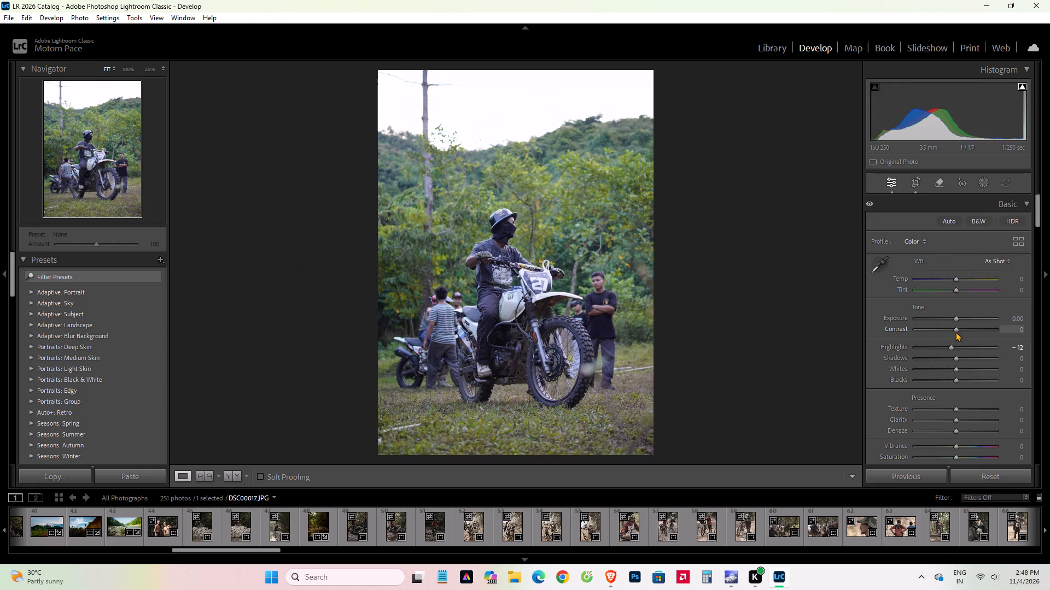
left_click_drag(955, 328, 965, 334)
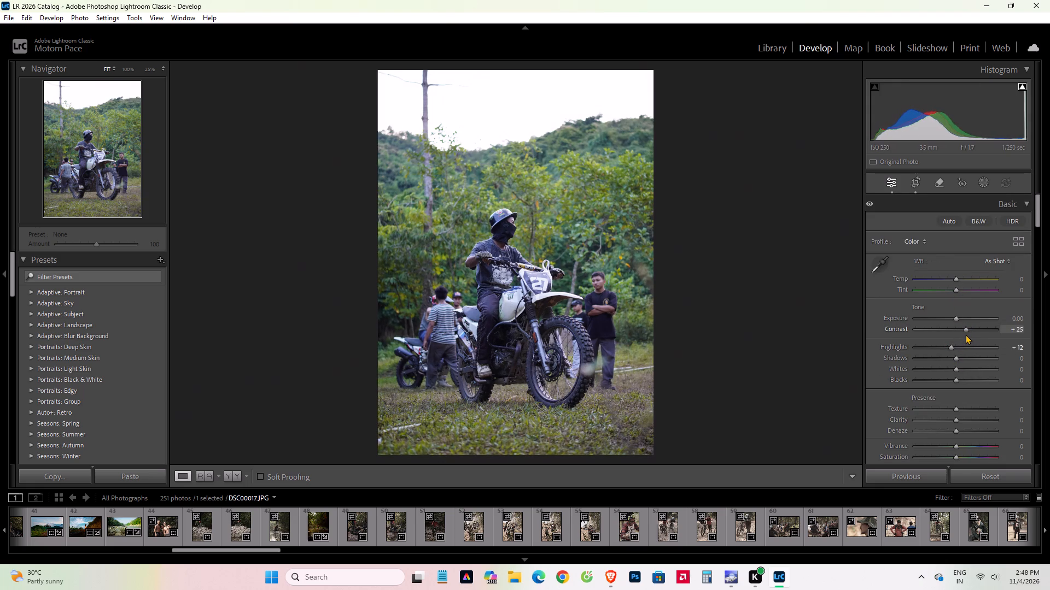
left_click_drag(965, 334, 965, 335)
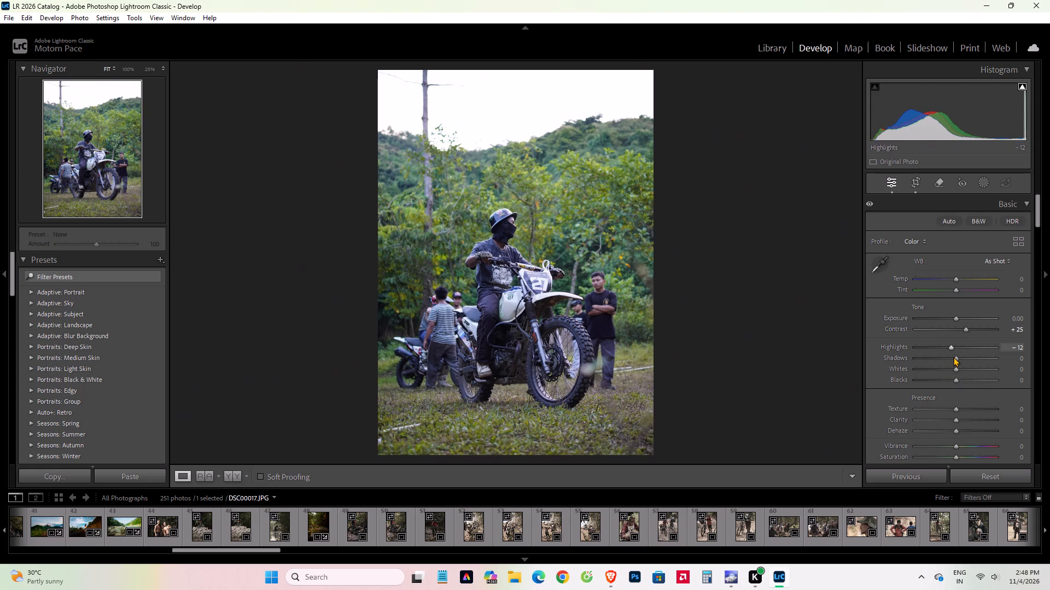
Adjust the remaining tone values: Shadows -9, Whites +3 and Blacks about +52.
left_click(956, 357)
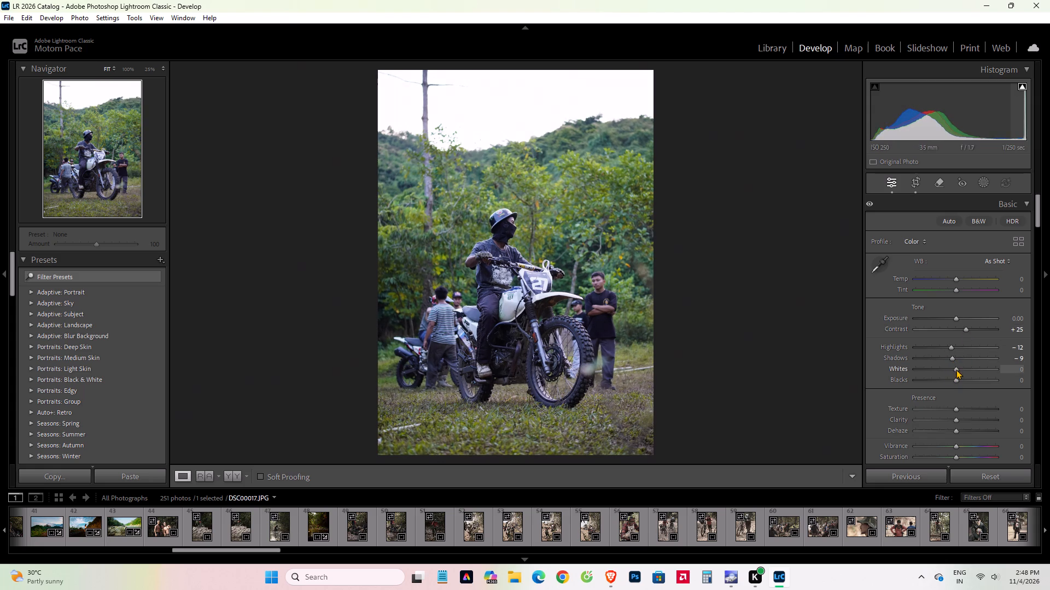
left_click(956, 369)
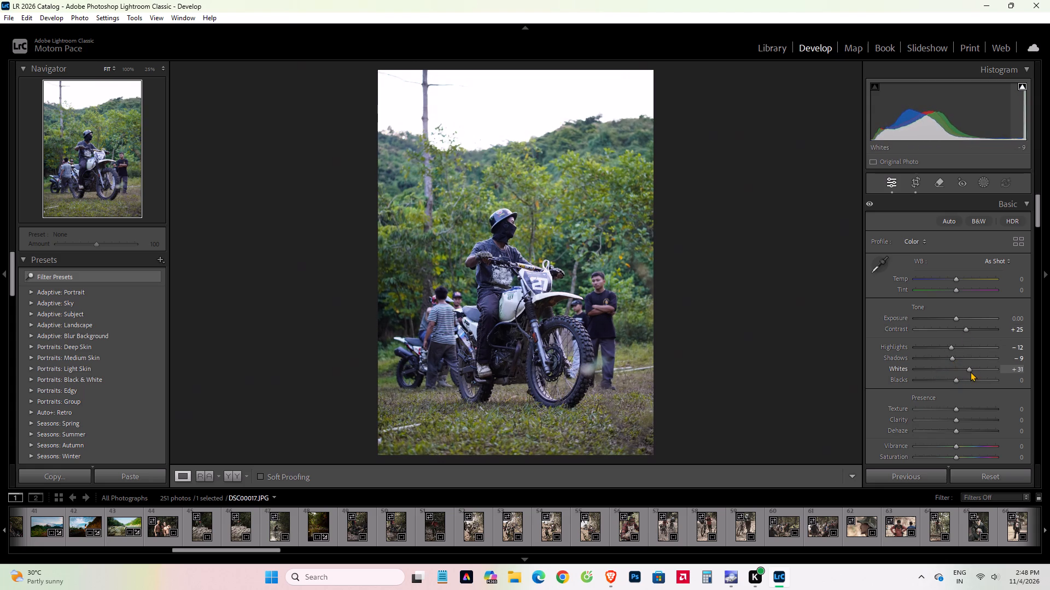
left_click_drag(955, 378, 943, 380)
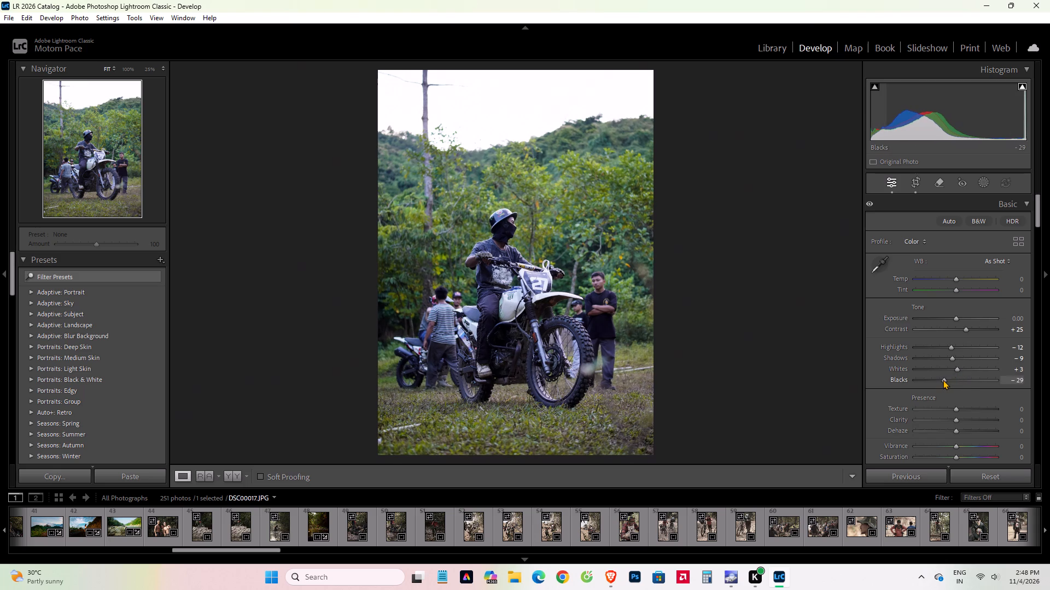
left_click_drag(943, 380, 962, 381)
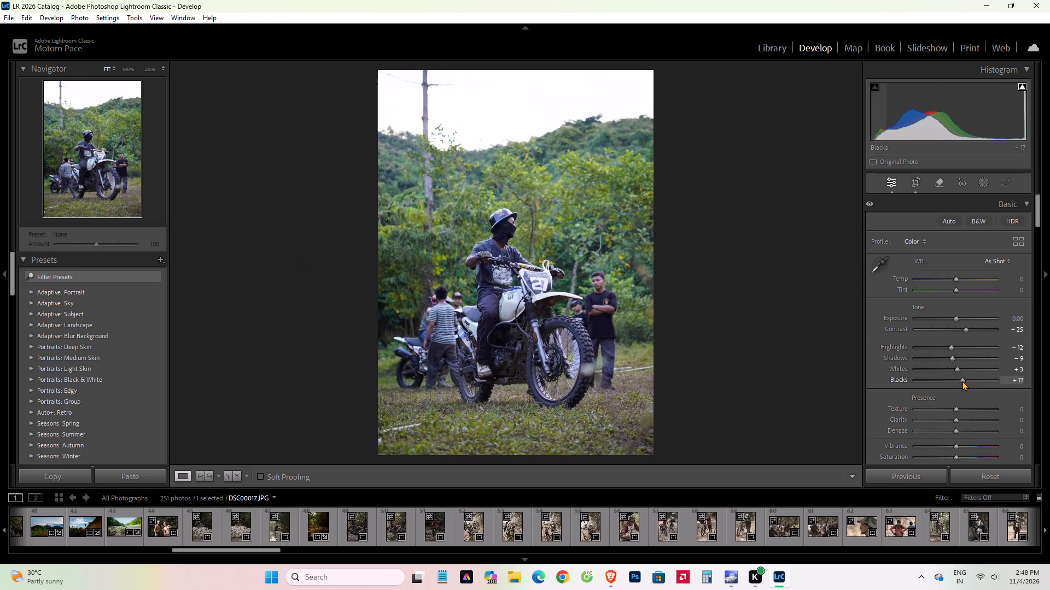
left_click_drag(962, 381, 976, 381)
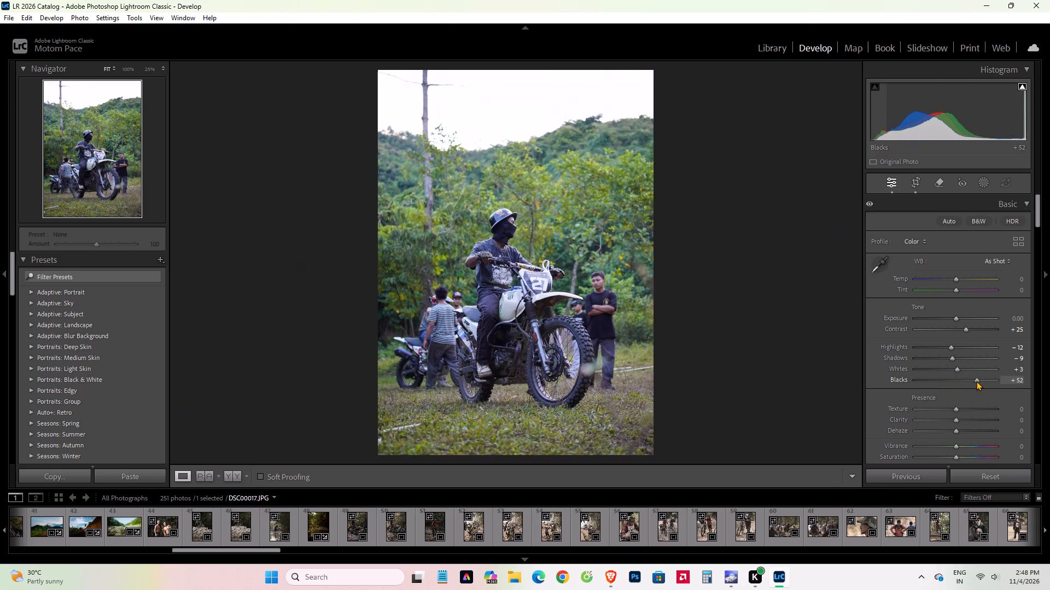
left_click_drag(976, 381, 977, 381)
Shift the Green hue to -25 in the Color Mixer's HSL adjustments.
scroll(887, 392, "down", 5)
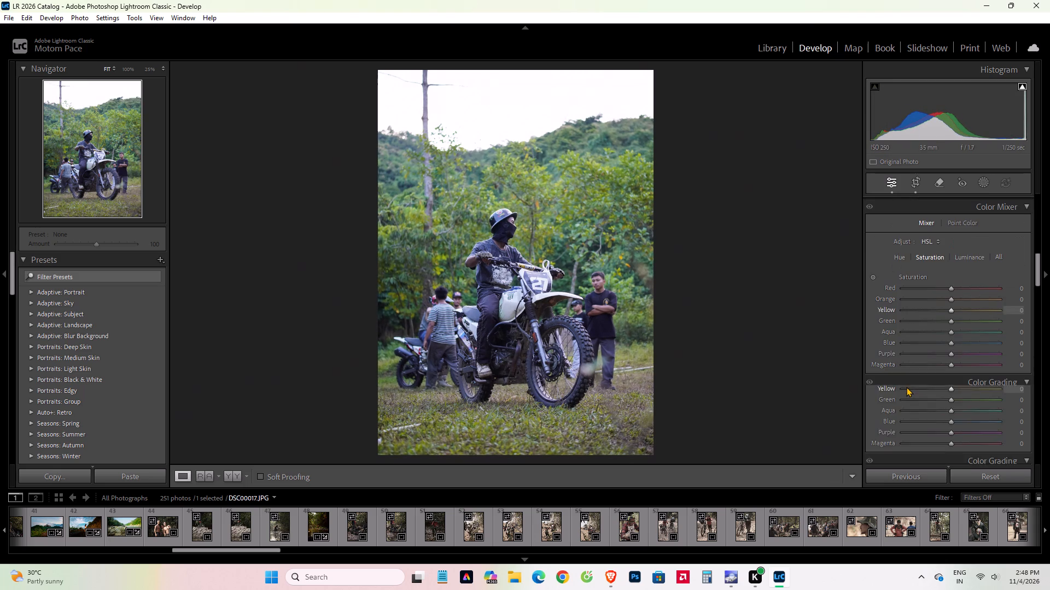
scroll(906, 387, "down", 1)
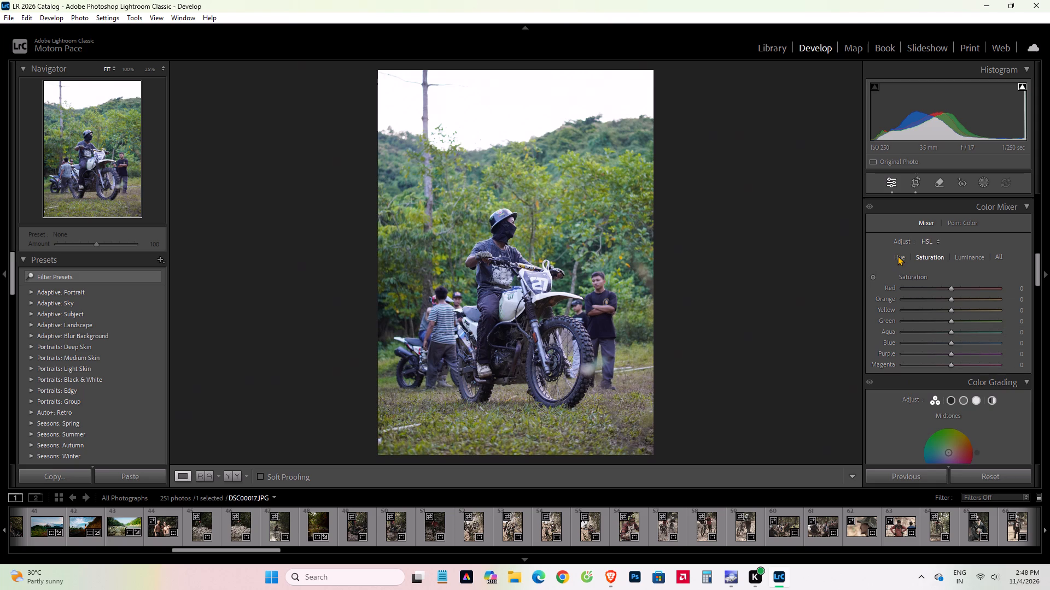
left_click(897, 255)
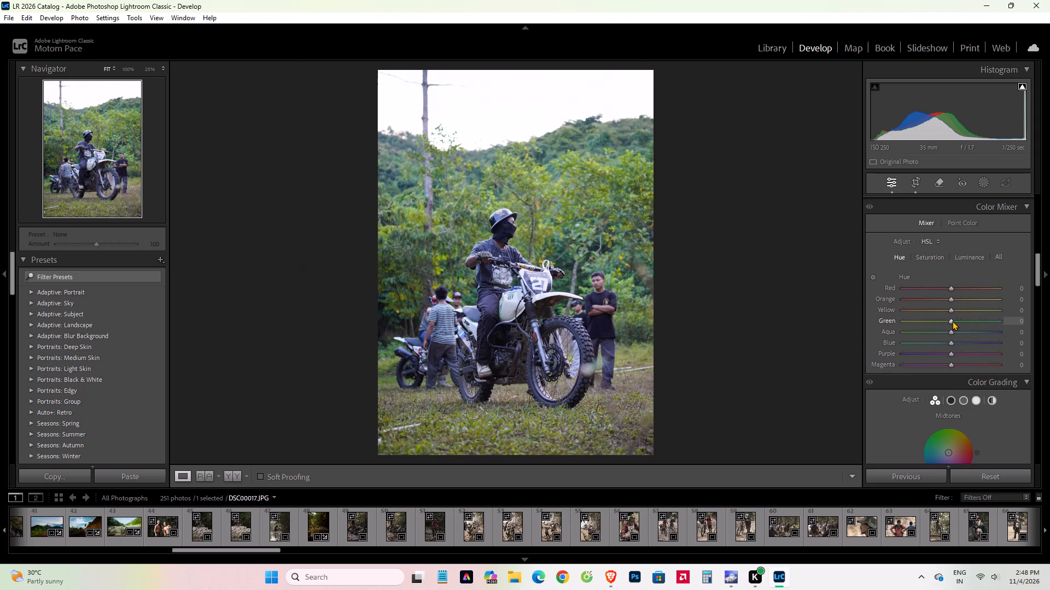
left_click_drag(952, 321, 933, 323)
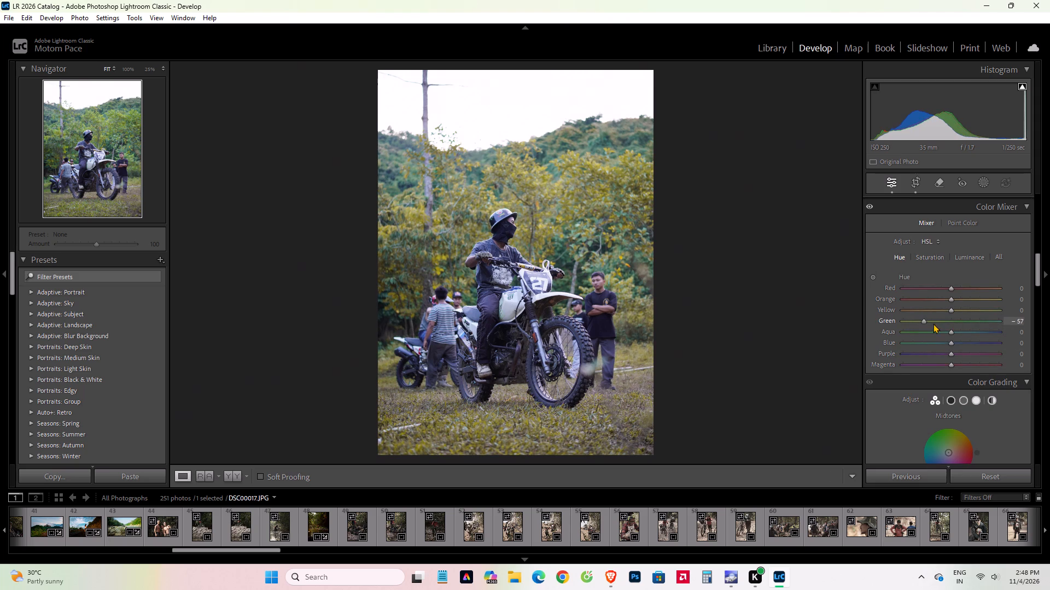
left_click_drag(933, 323, 931, 330)
left_click_drag(931, 330, 940, 331)
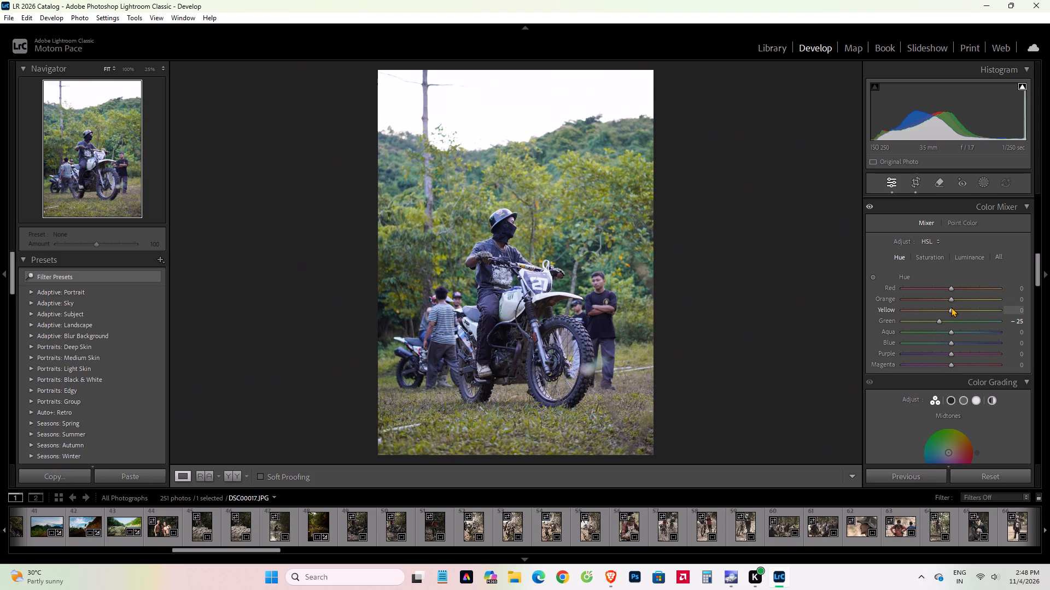
Shift the Yellow hue to -30 in the Color Mixer.
left_click_drag(951, 310, 937, 313)
left_click_drag(937, 313, 937, 317)
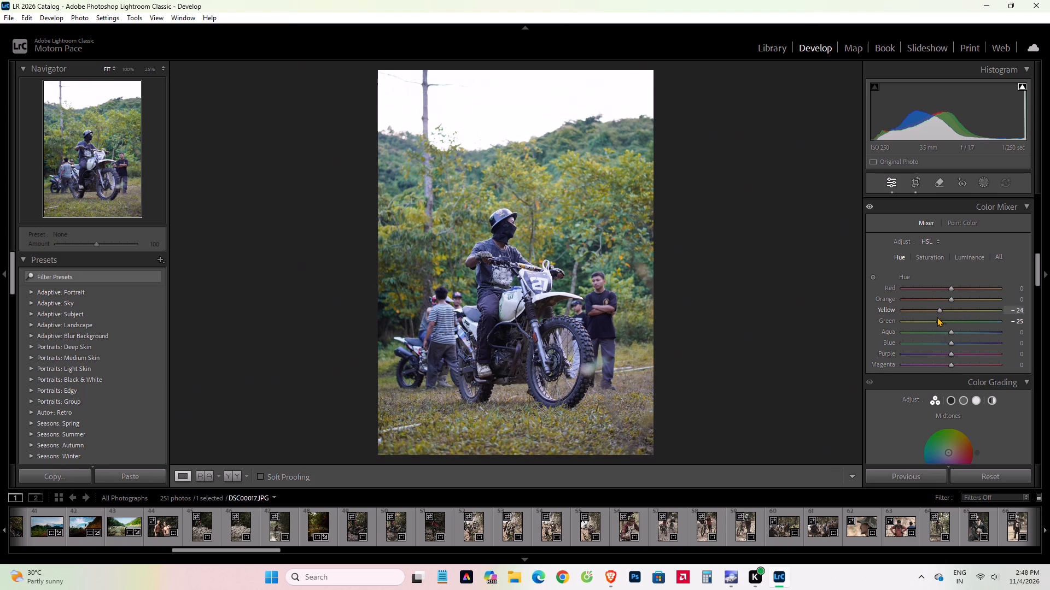
left_click_drag(937, 317, 937, 316)
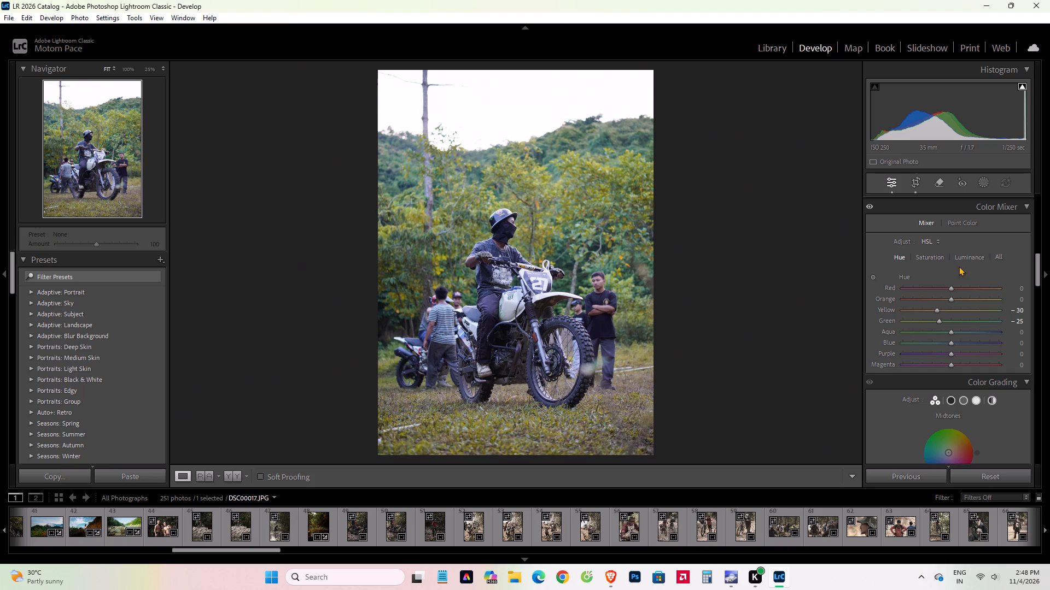
Set the Color Mixer luminance to +13 for Yellow and -2 for Green.
left_click(967, 257)
left_click_drag(952, 309, 923, 309)
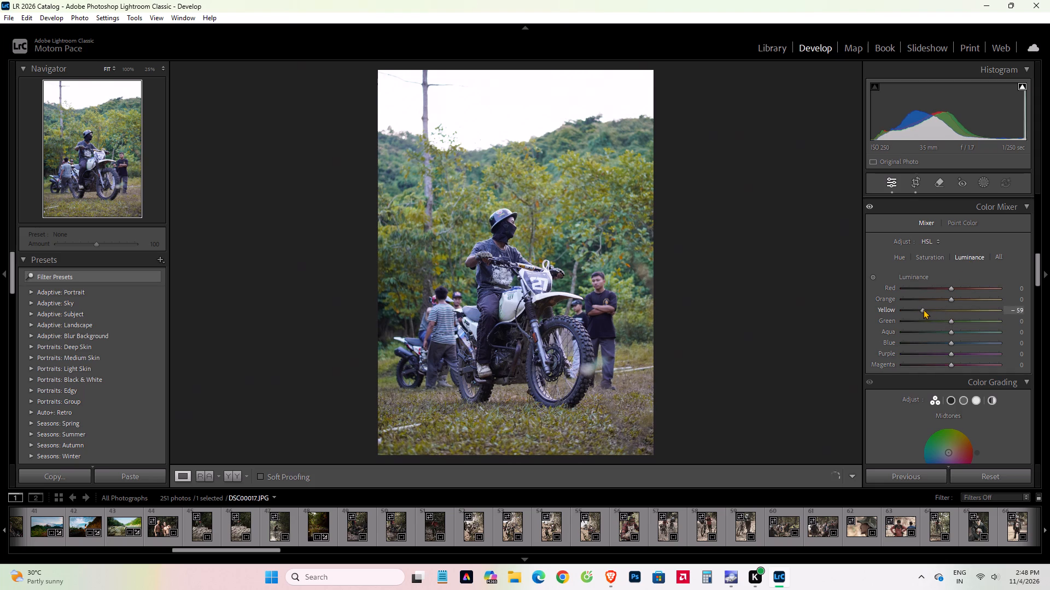
left_click_drag(923, 309, 948, 312)
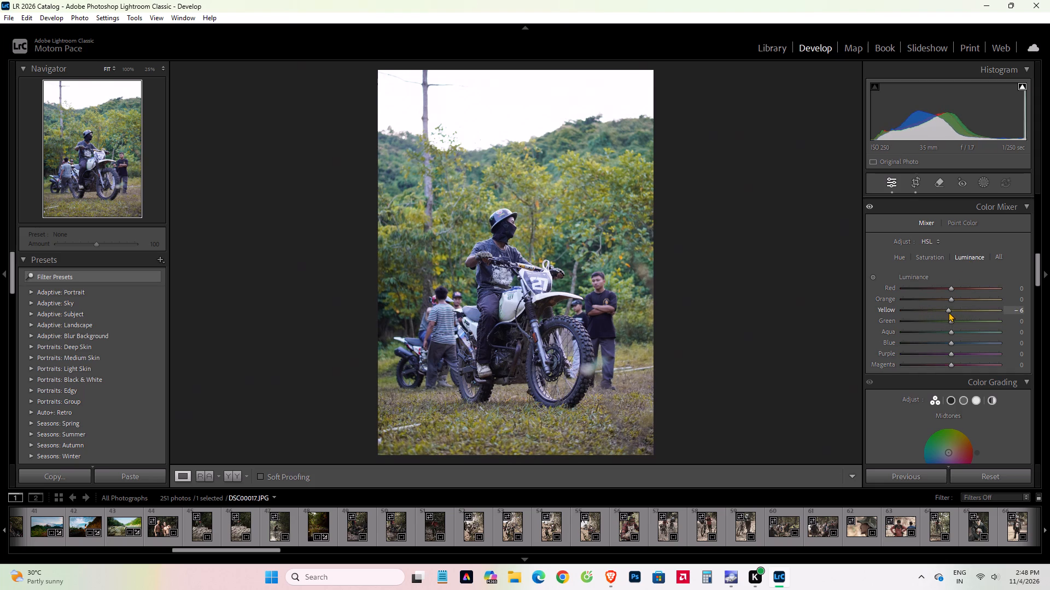
left_click_drag(948, 312, 958, 312)
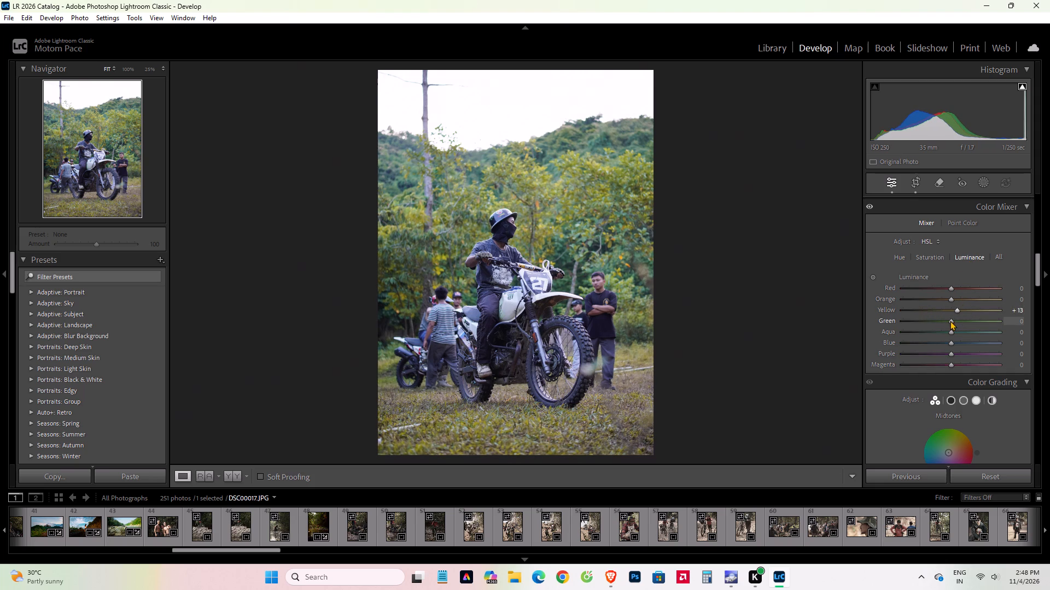
left_click(950, 321)
Raise the Orange luminance to +35 in the Color Mixer.
scroll(943, 327, "down", 4)
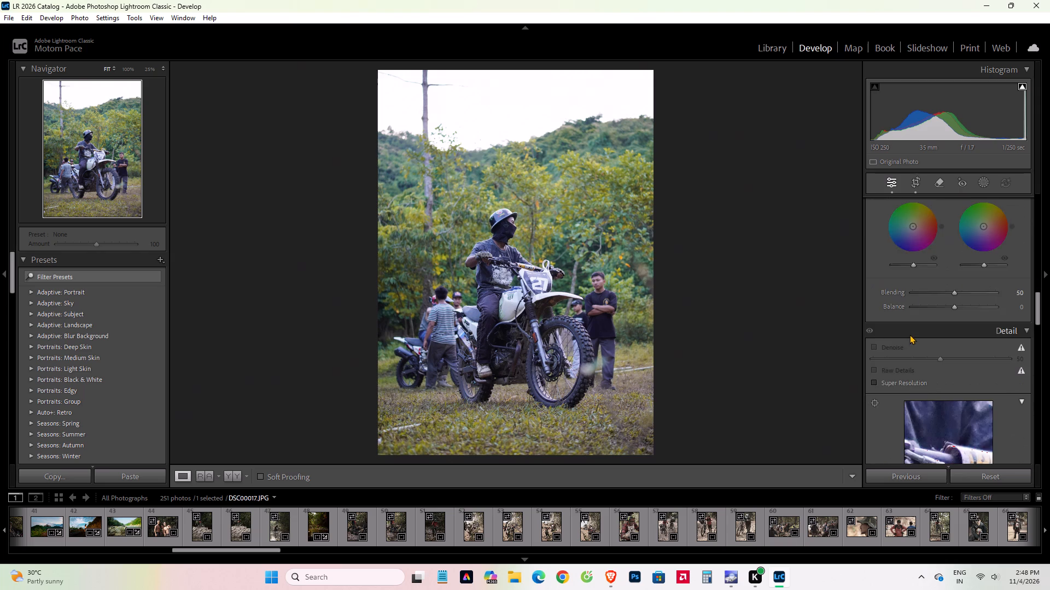
scroll(909, 333, "down", 2)
left_click(947, 296)
scroll(915, 323, "up", 4)
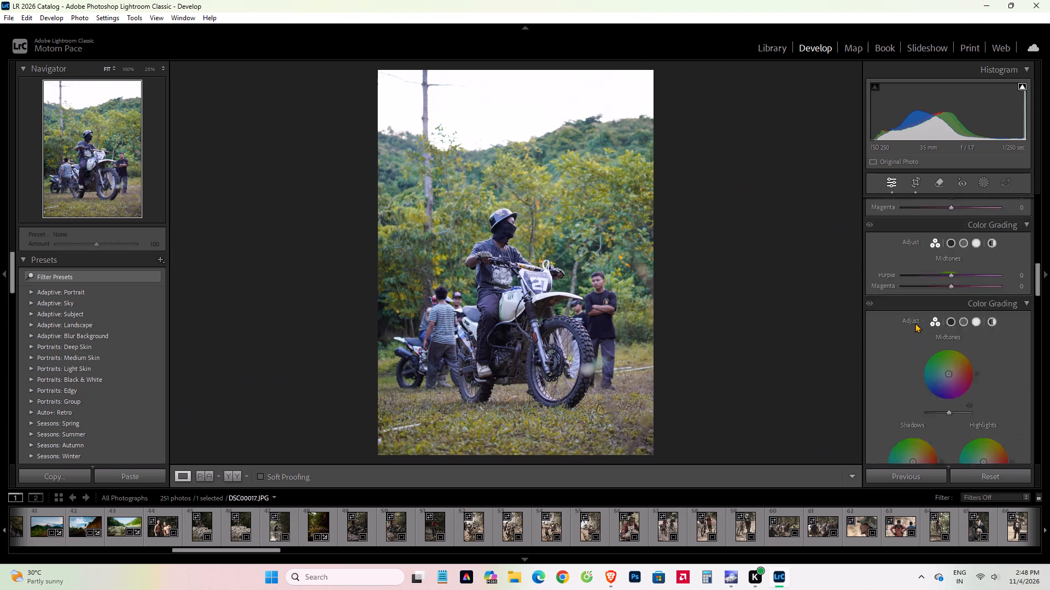
scroll(915, 323, "up", 3)
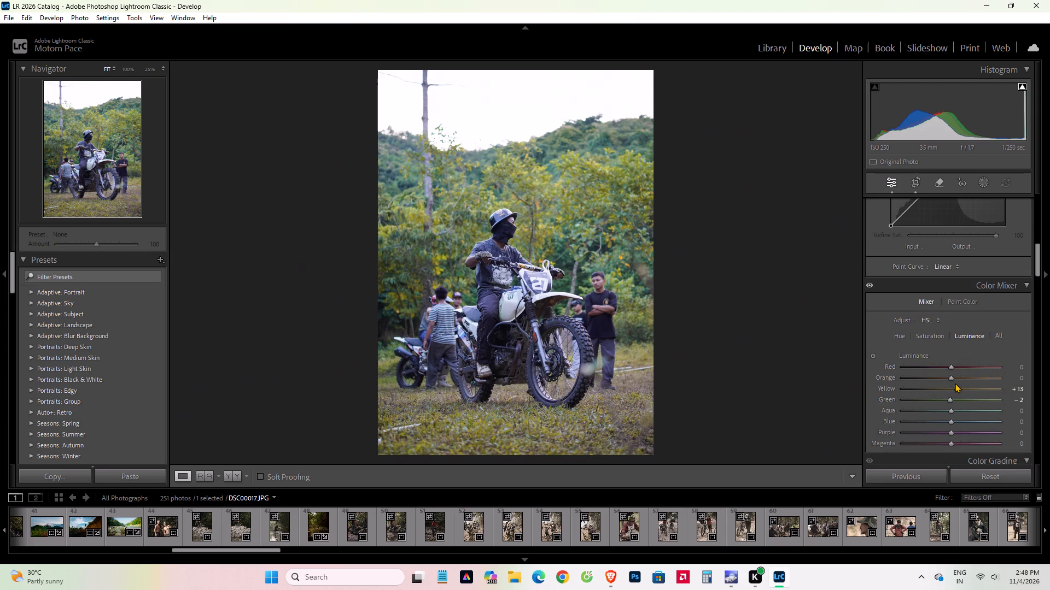
left_click_drag(950, 379, 955, 379)
left_click_drag(955, 379, 976, 381)
left_click_drag(976, 381, 990, 382)
left_click_drag(990, 382, 999, 381)
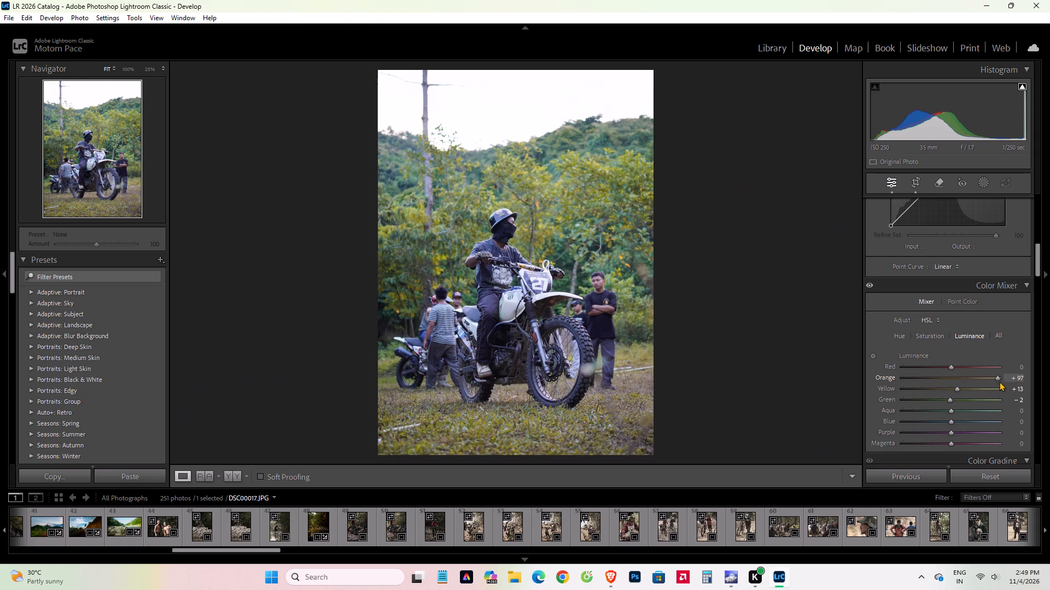
left_click_drag(999, 381, 967, 381)
Add a Radial Gradient mask as a tall ellipse centred on the rider and bike, reaching from the hill line to the foreground grass.
left_click(983, 181)
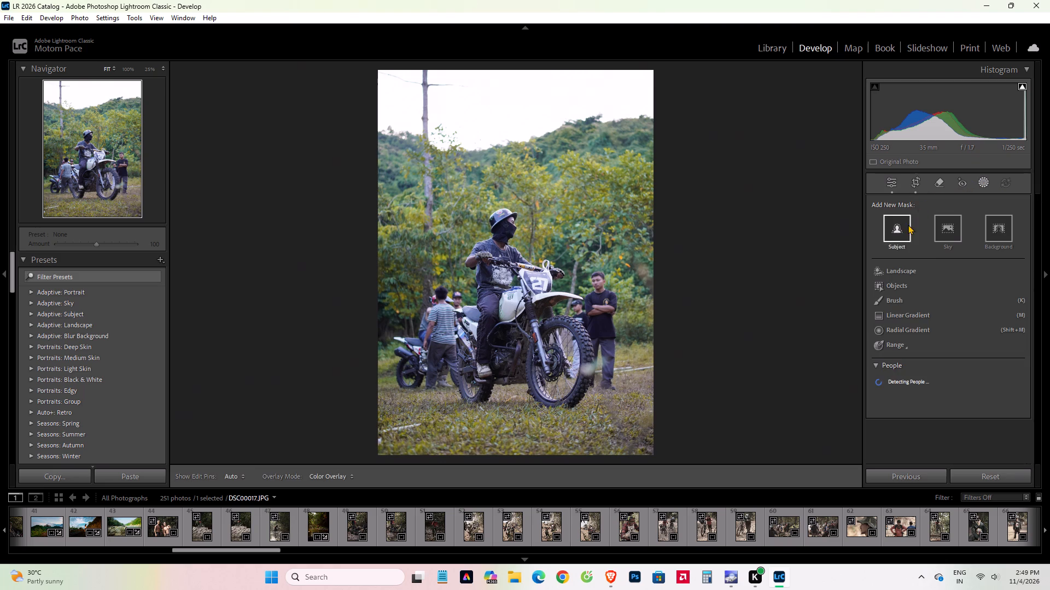
left_click(897, 329)
left_click_drag(488, 265, 571, 383)
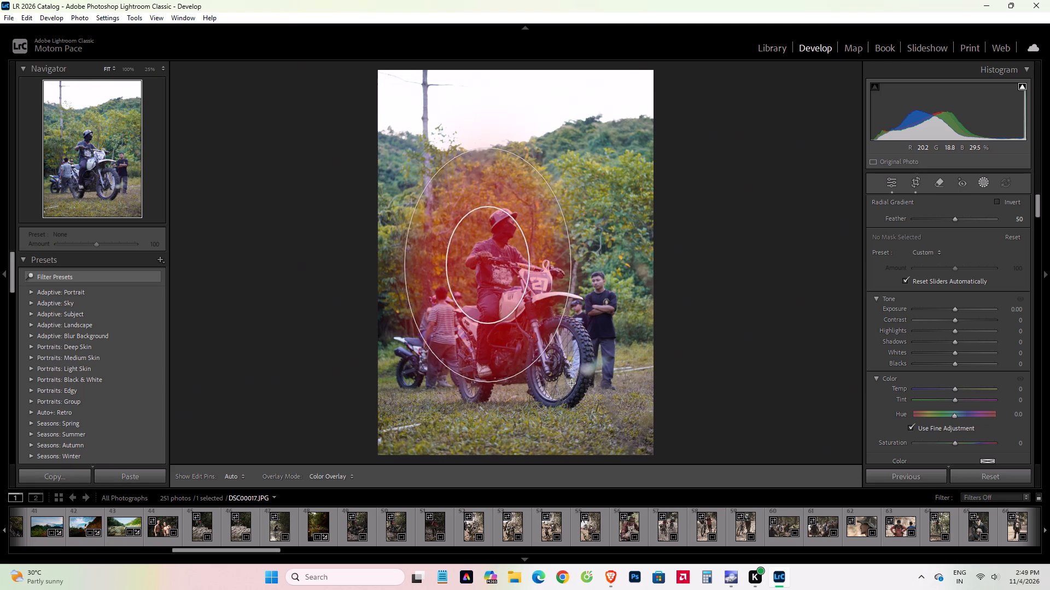
left_click_drag(571, 383, 579, 391)
left_click_drag(489, 265, 521, 300)
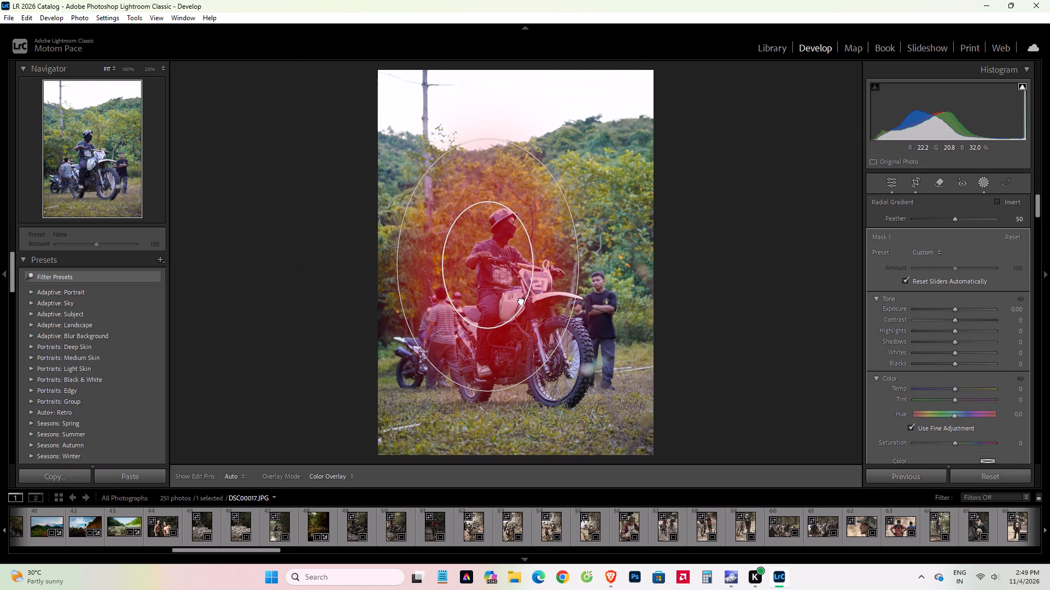
left_click_drag(521, 300, 514, 292)
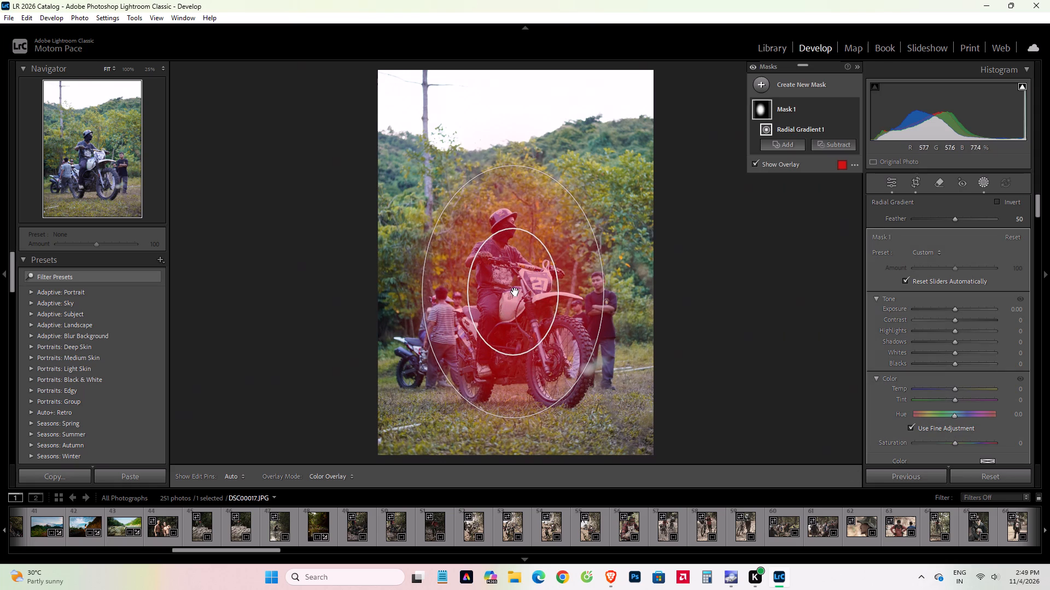
left_click_drag(513, 167, 520, 143)
left_click_drag(600, 294, 609, 298)
Invert the radial mask to cover the surroundings, and subtract the automatically selected subject from it.
left_click(842, 107)
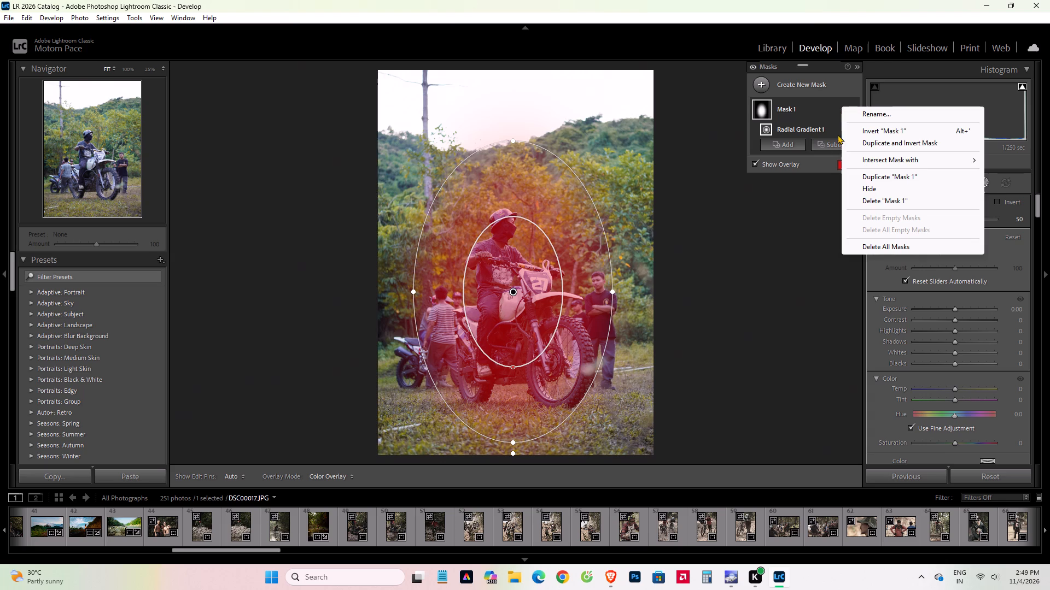
left_click(862, 132)
left_click(835, 143)
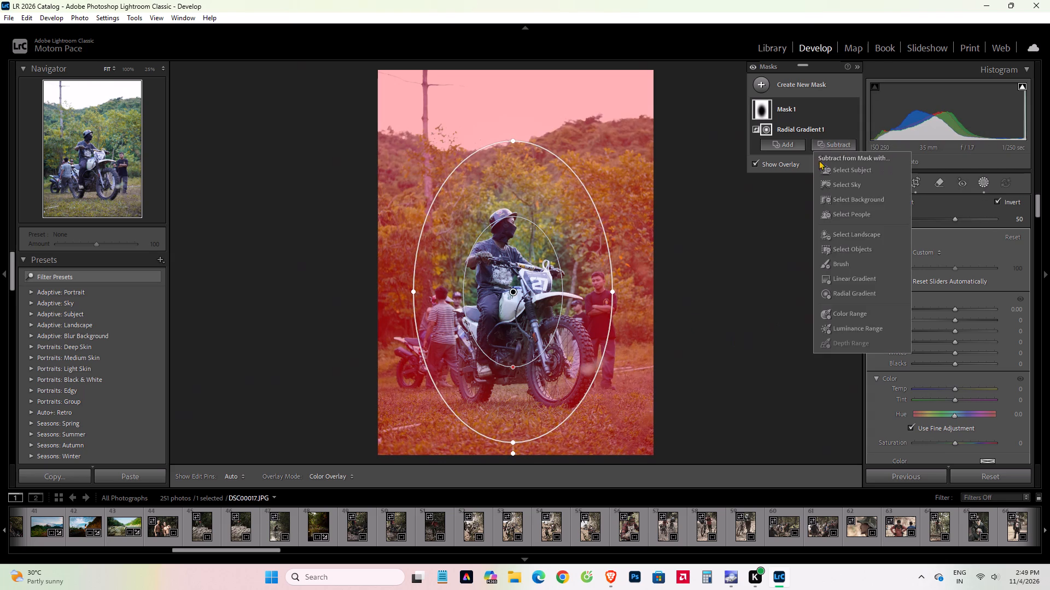
left_click(837, 166)
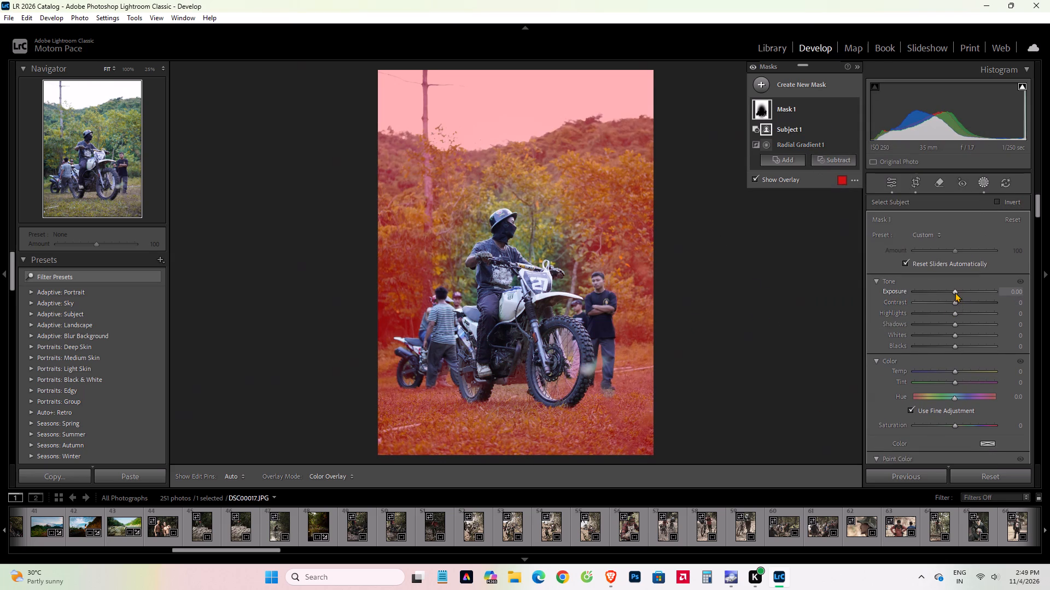
Lower the Exposure of the masked surroundings to -0.46.
left_click_drag(955, 292, 951, 301)
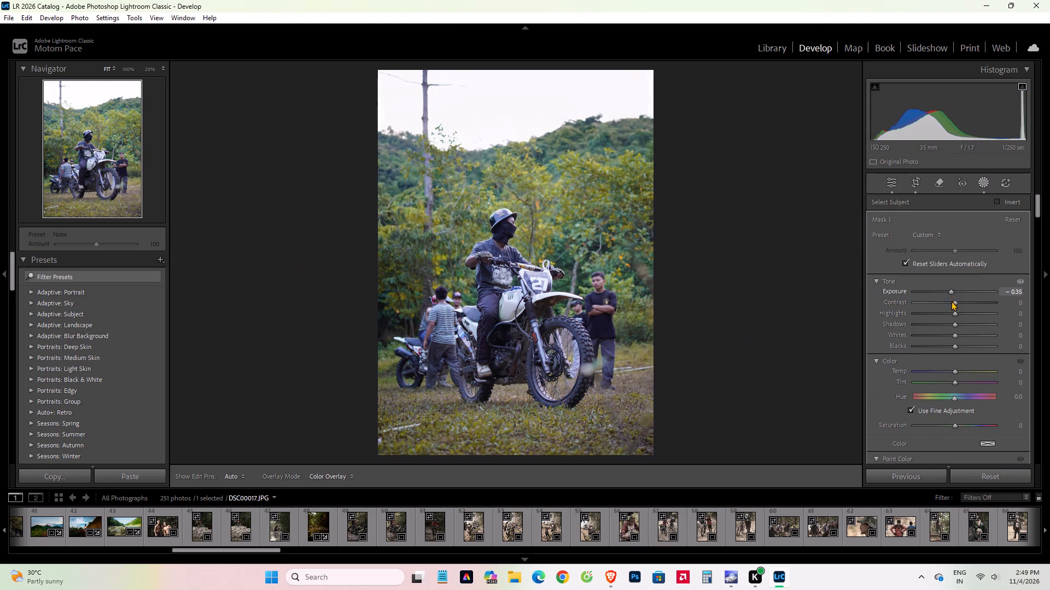
left_click_drag(951, 301, 946, 305)
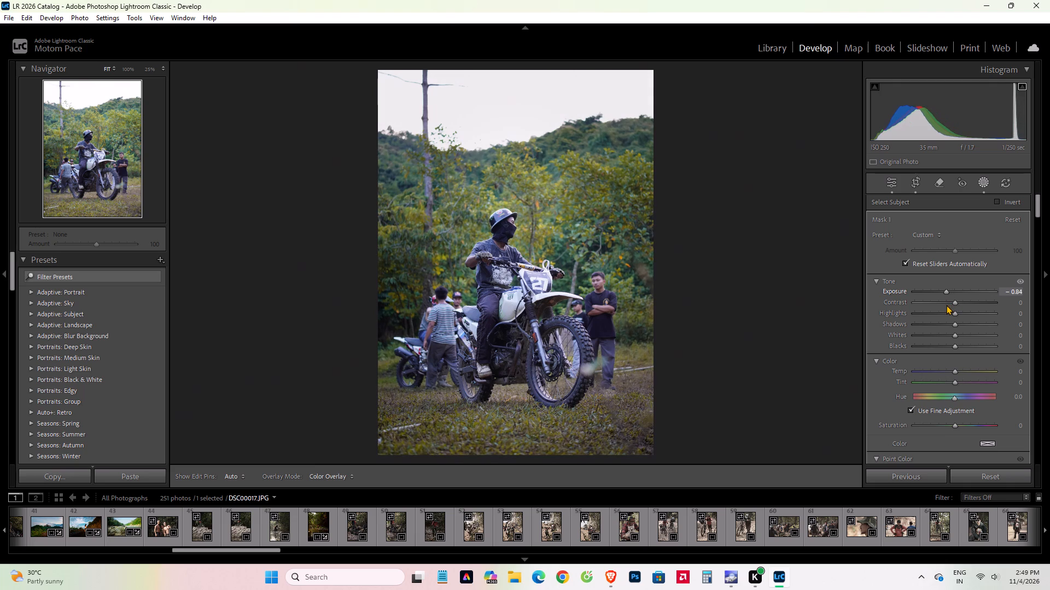
left_click_drag(946, 305, 948, 305)
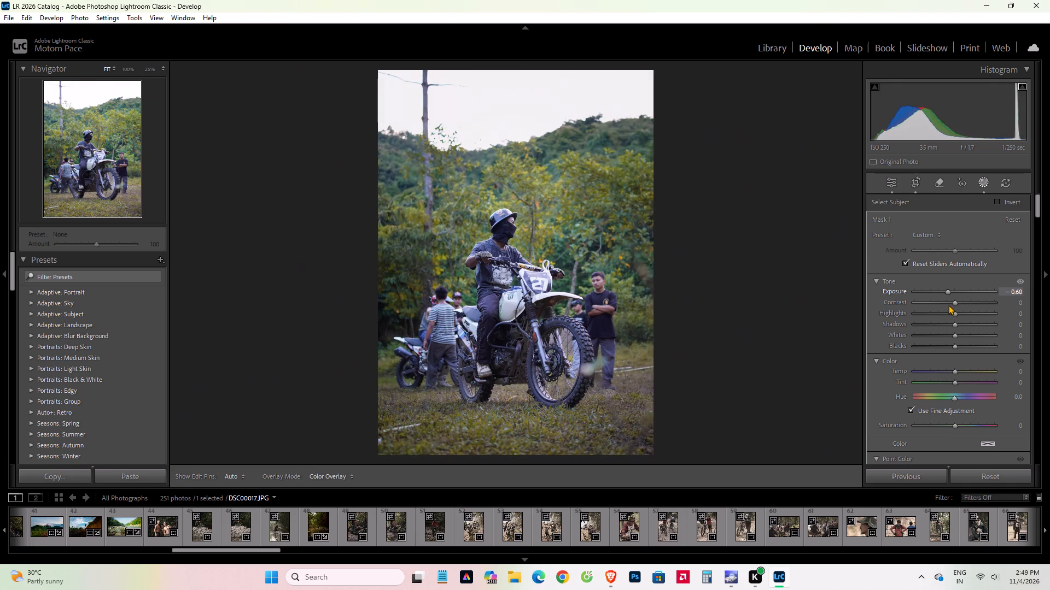
left_click_drag(948, 305, 950, 306)
Set the masked surroundings' Tint to -27 and Temp to -2.
left_click_drag(955, 383, 927, 390)
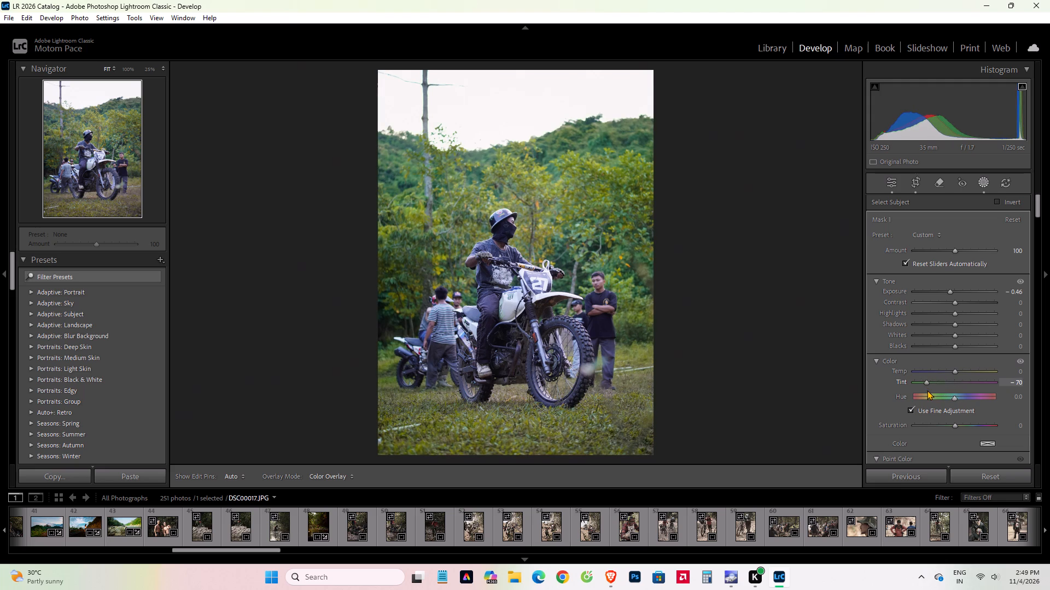
left_click_drag(927, 390, 955, 391)
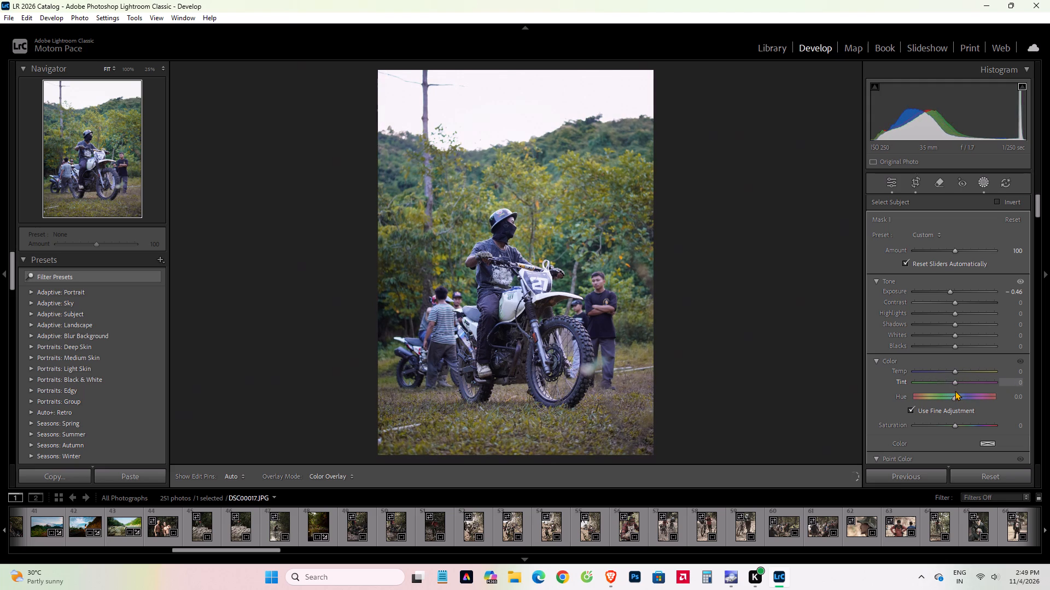
left_click_drag(955, 391, 942, 392)
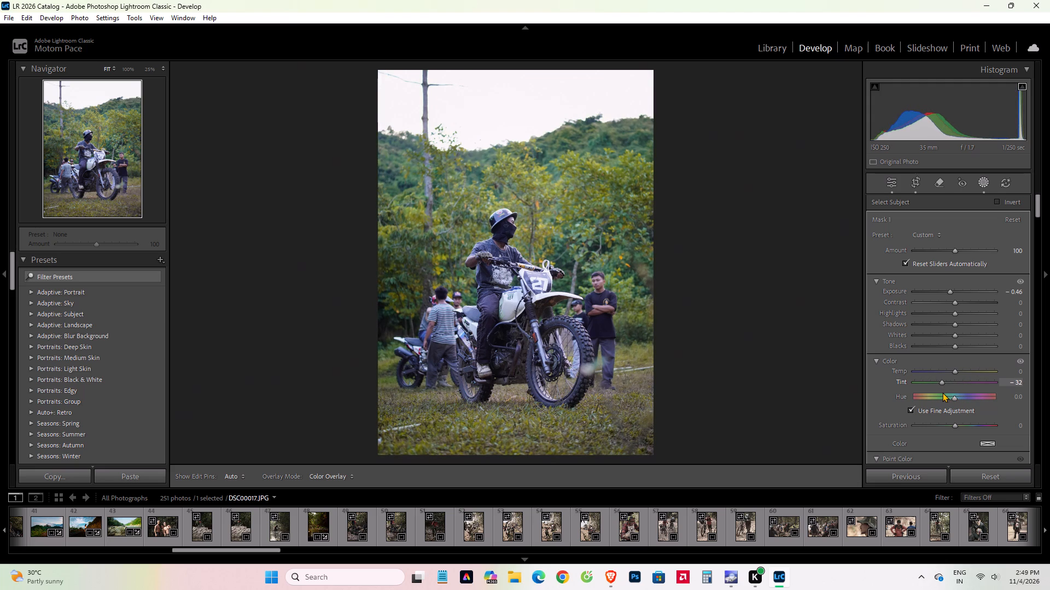
left_click_drag(942, 392, 944, 392)
left_click(954, 371)
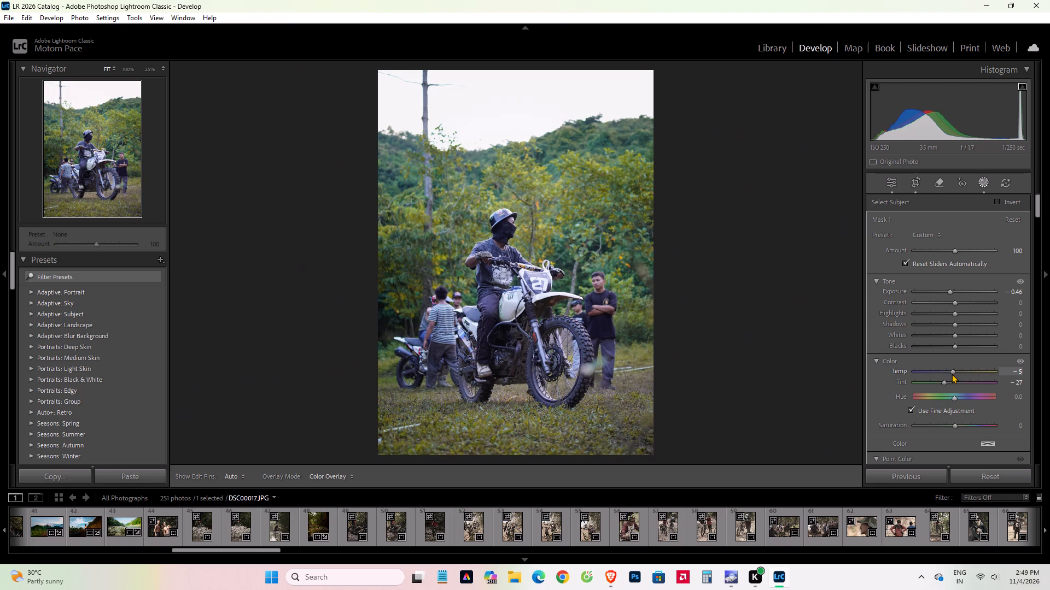
Set the masked surroundings' Contrast to 44 and Shadows to -29.
left_click_drag(954, 302, 976, 304)
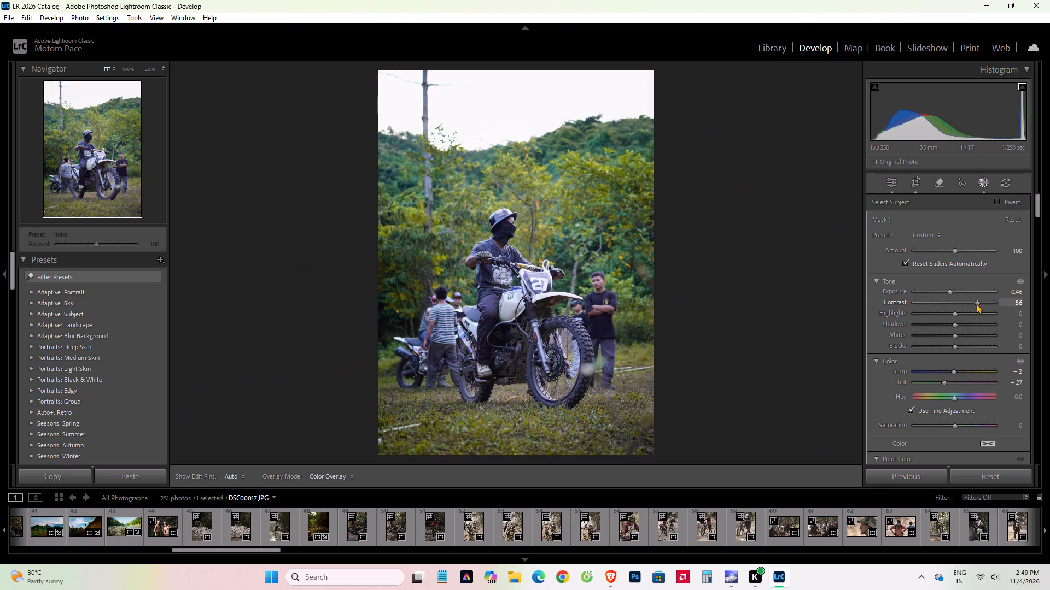
left_click_drag(976, 304, 971, 306)
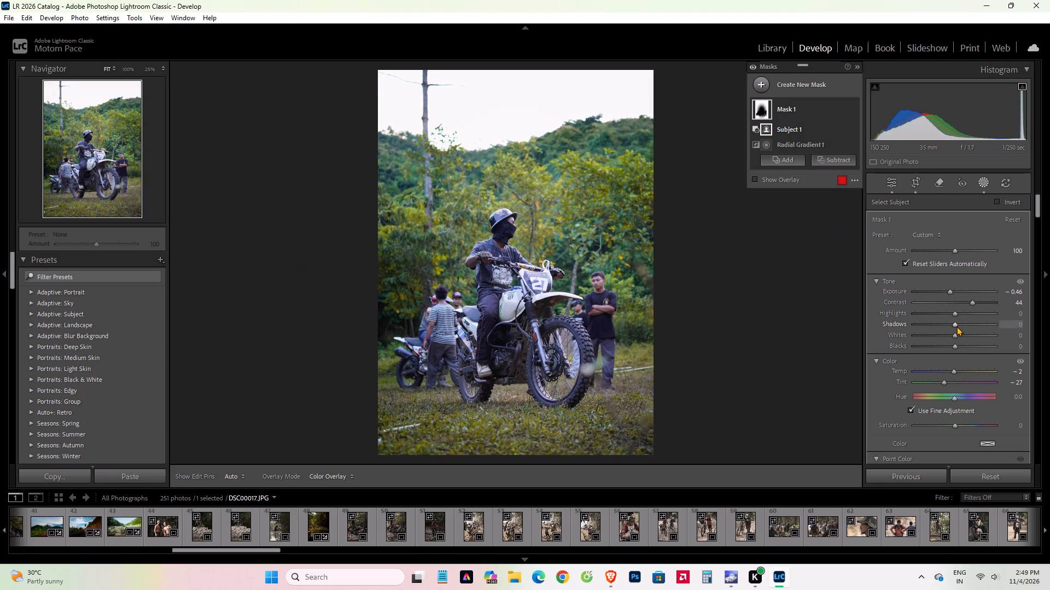
left_click_drag(956, 325, 951, 327)
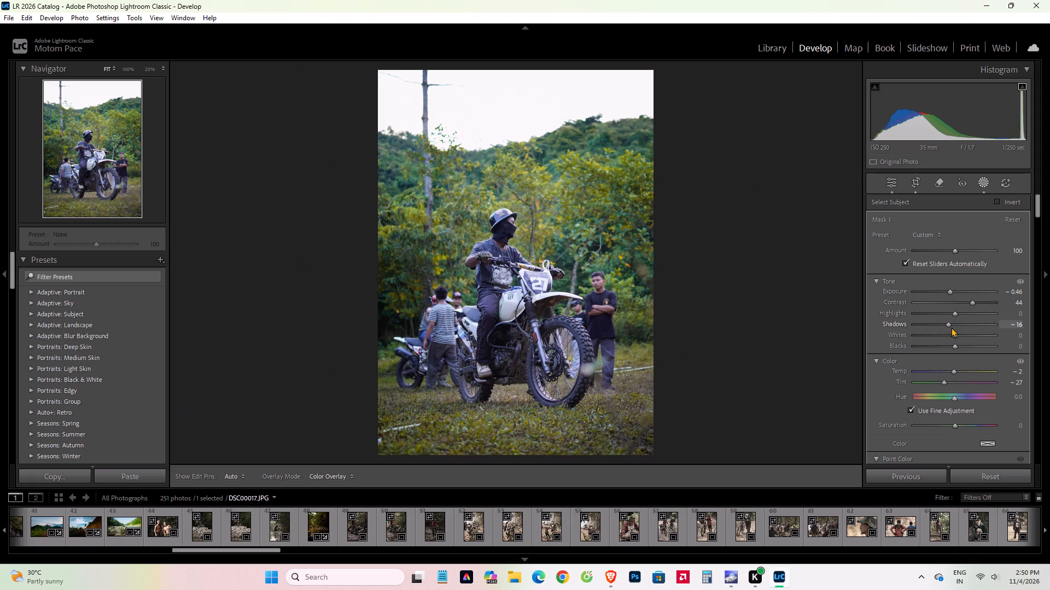
left_click_drag(951, 327, 944, 328)
Create a linear gradient mask rising from the photo's bottom edge over the grass, and subtract the automatically selected subject from it.
left_click(806, 85)
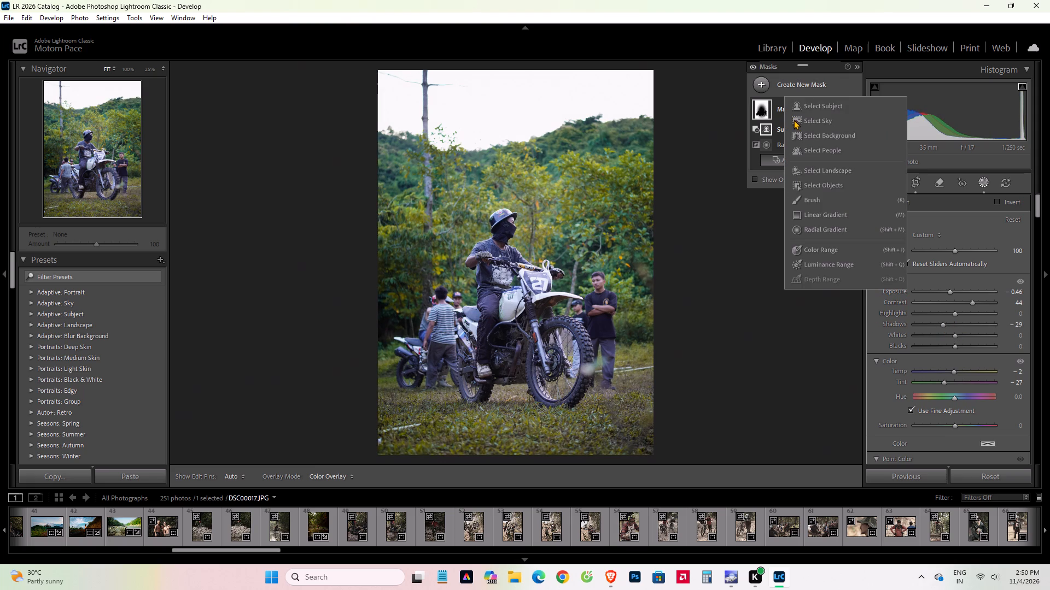
left_click(825, 214)
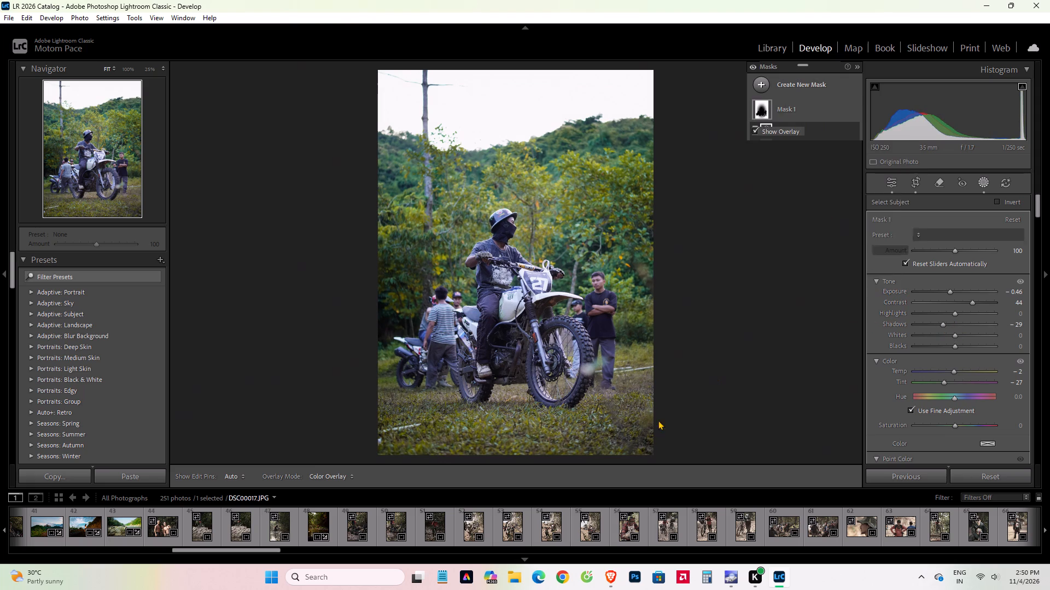
left_click_drag(528, 452, 524, 339)
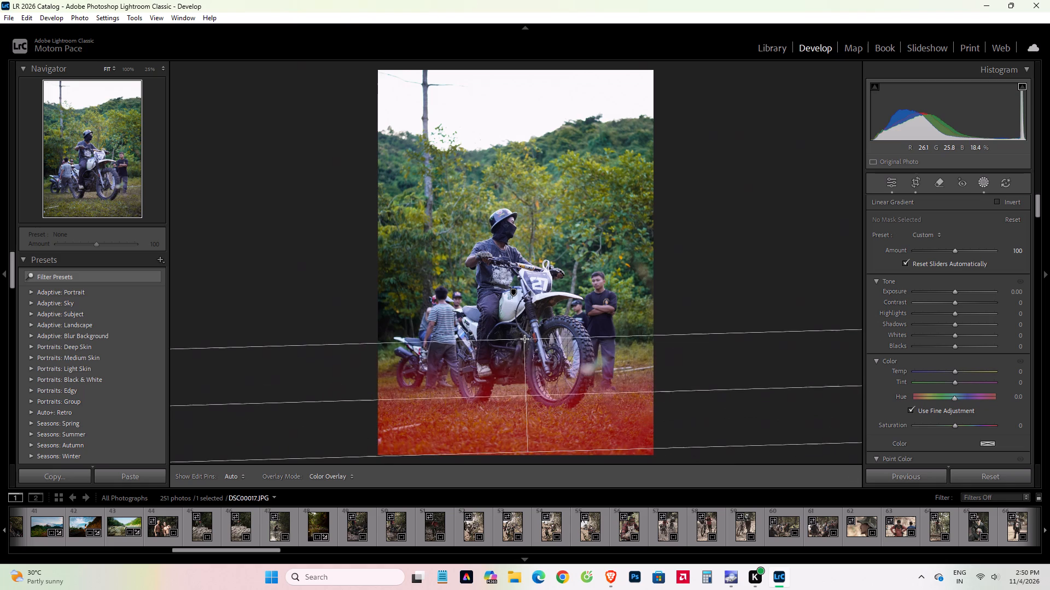
left_click_drag(524, 339, 529, 340)
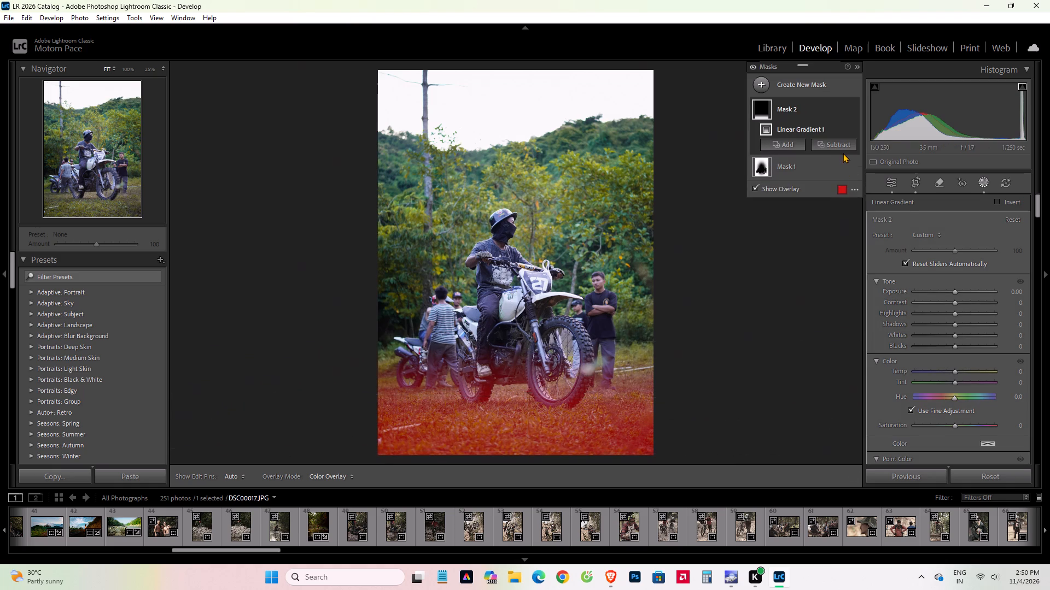
left_click(842, 145)
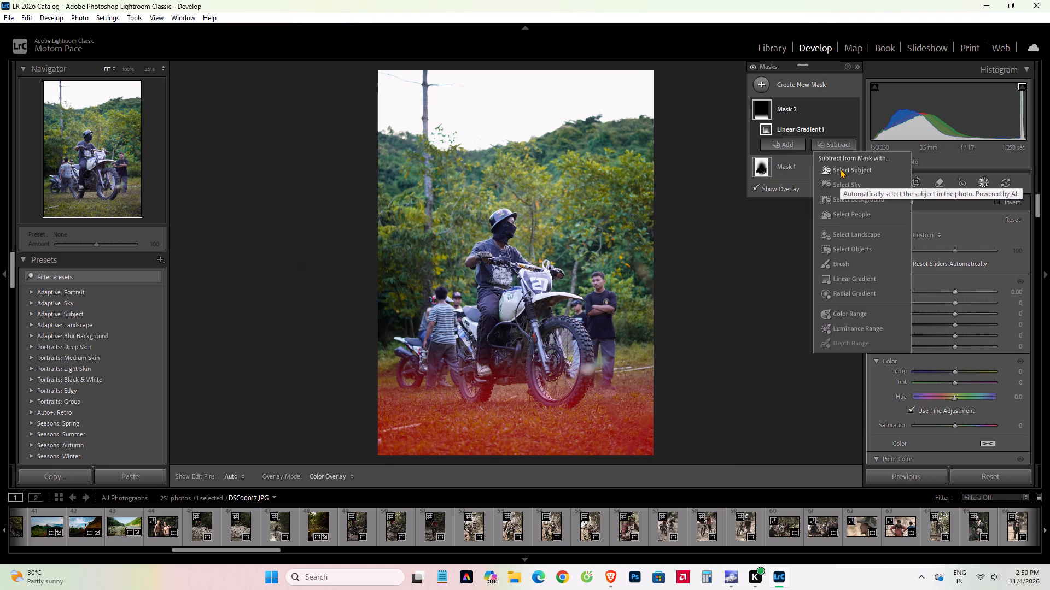
left_click(840, 169)
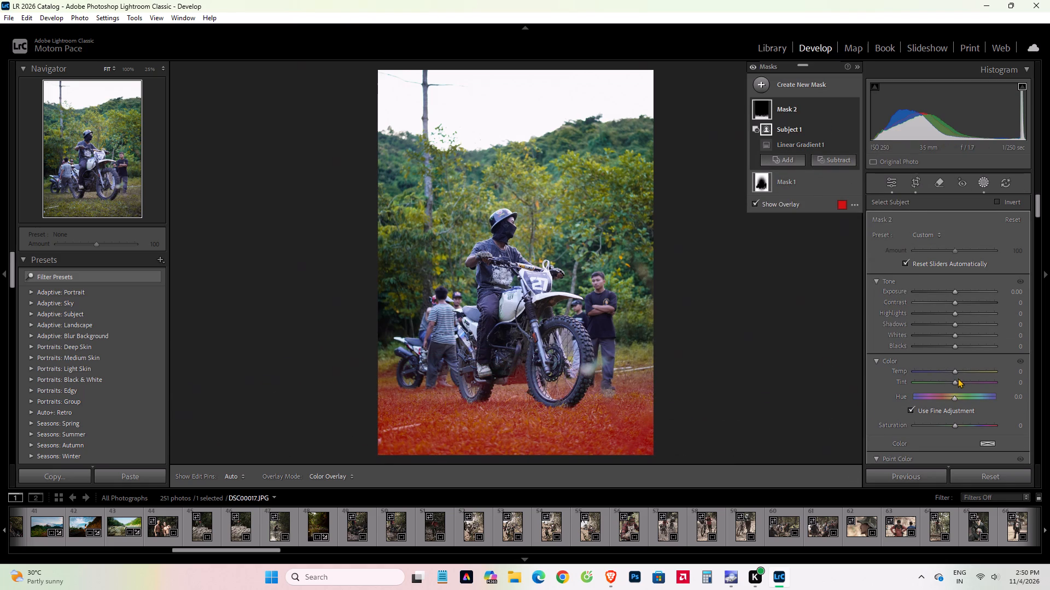
Set the grass gradient mask's Tint to -51, Temp to 6 and Shadows to -29.
left_click_drag(954, 382, 934, 388)
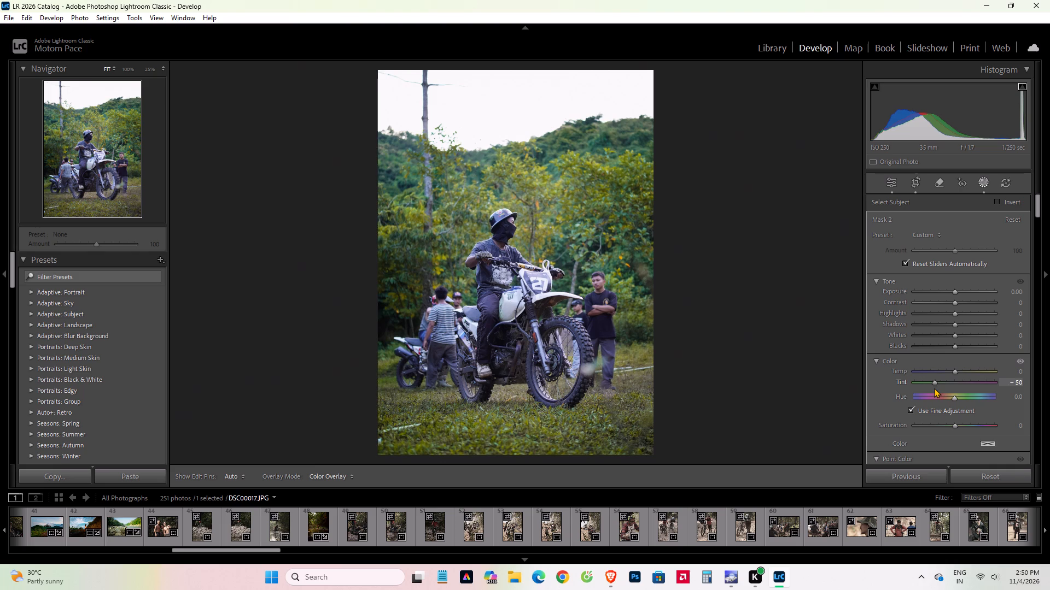
left_click_drag(934, 388, 934, 387)
left_click(955, 370)
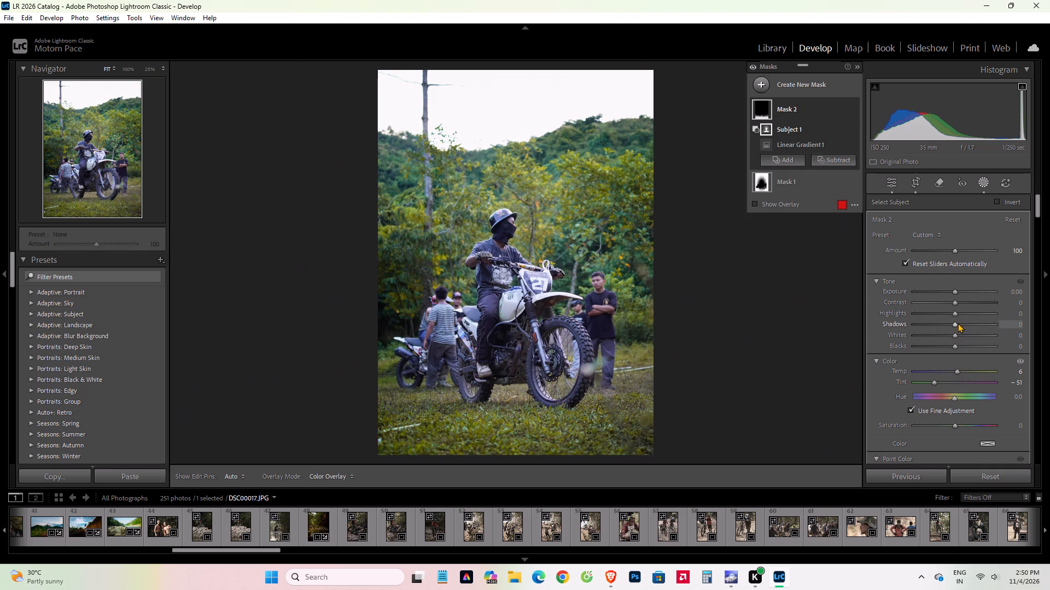
left_click_drag(953, 323, 941, 327)
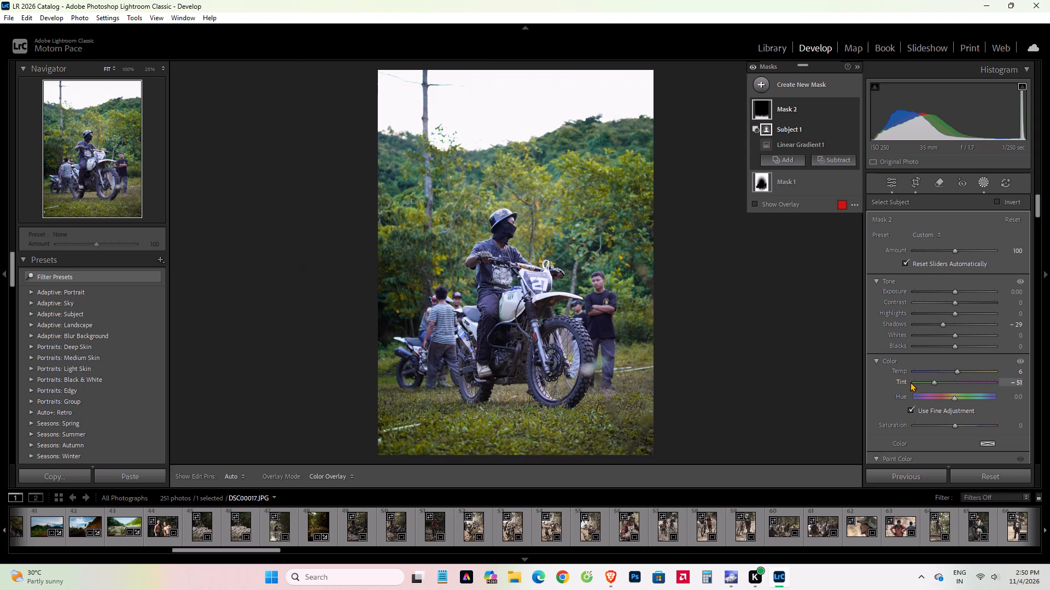
Leave masking and shift the Green hue in the Color Mixer to a positive value for greener foliage.
left_click(894, 182)
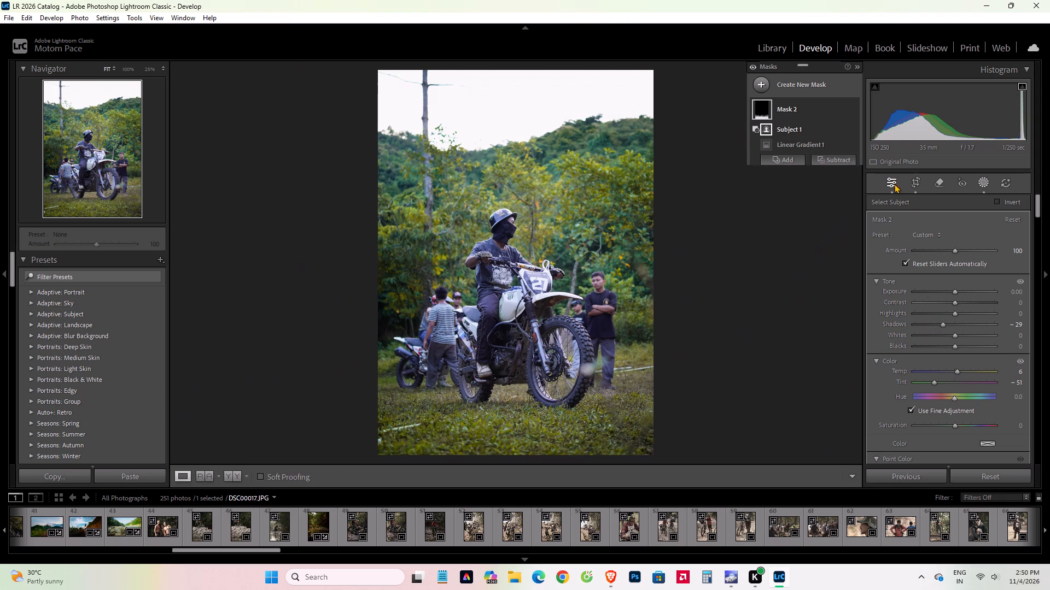
scroll(979, 387, "down", 5)
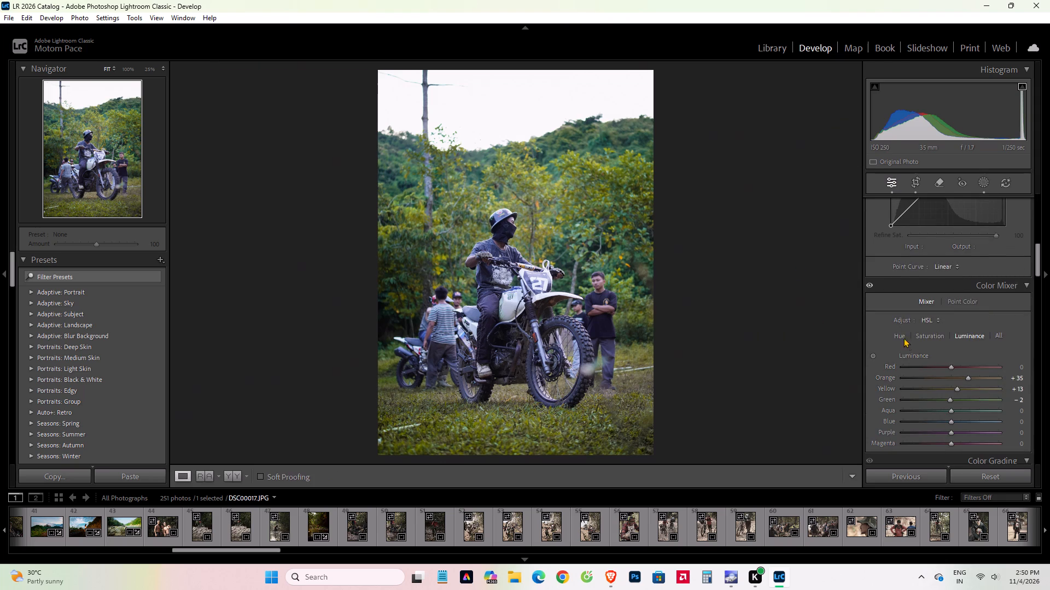
left_click(896, 334)
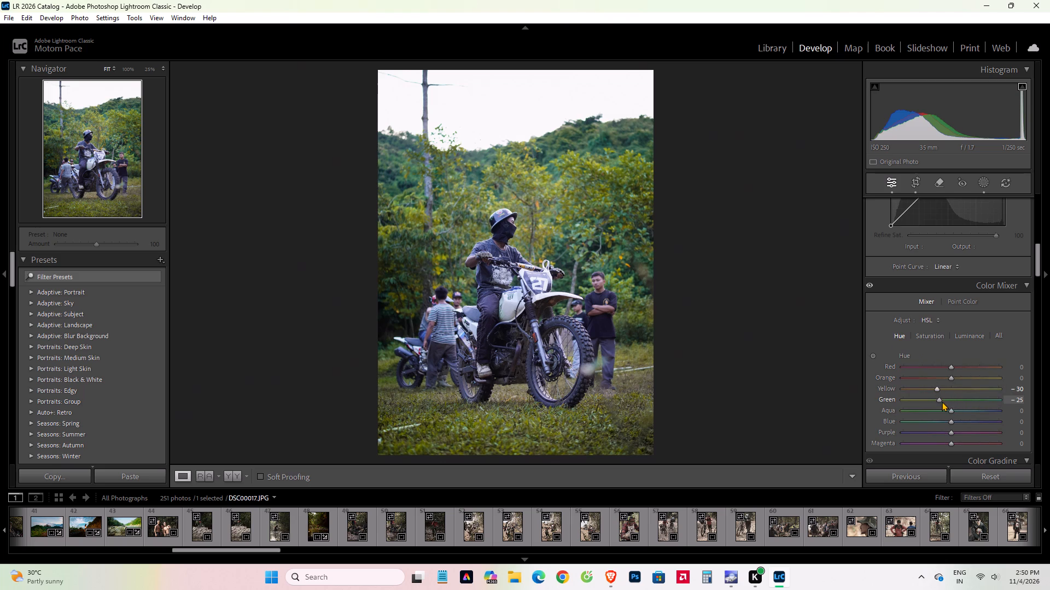
left_click_drag(939, 399, 962, 399)
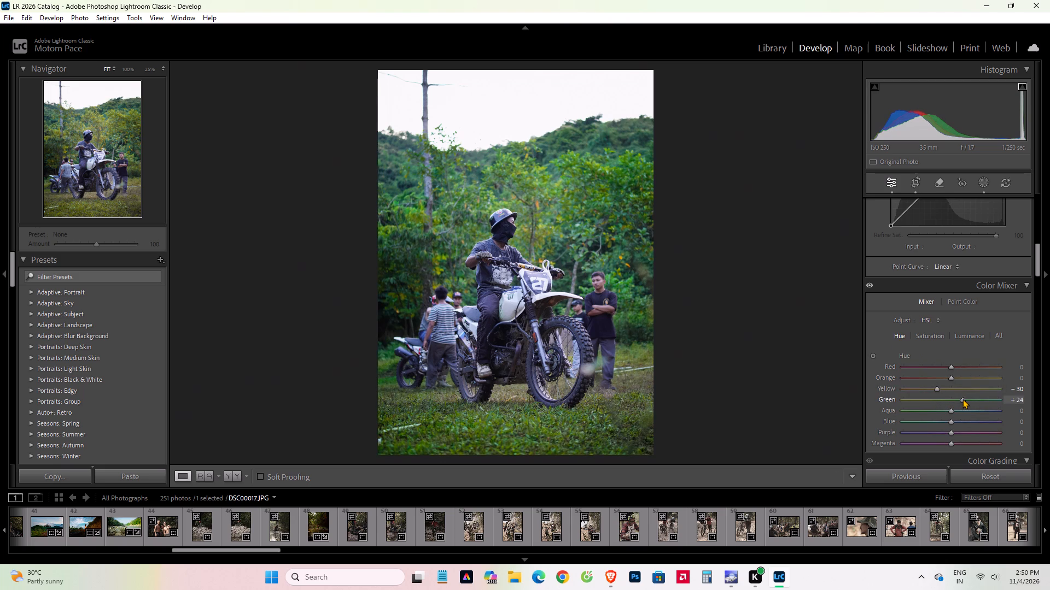
left_click_drag(962, 399, 955, 400)
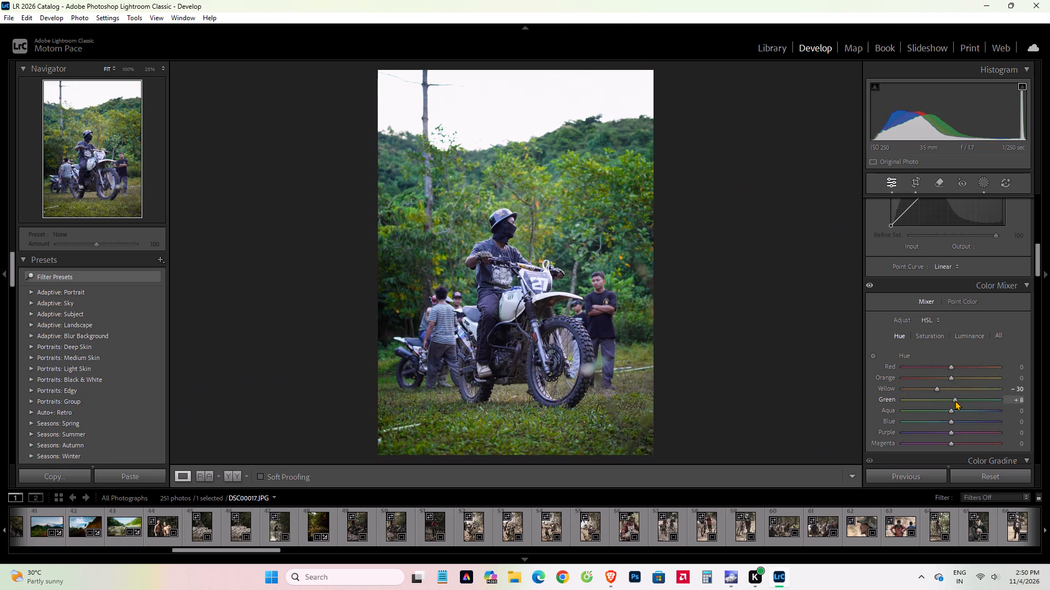
left_click_drag(955, 400, 961, 400)
Lower the Green saturation in the Color Mixer to -9.
left_click(929, 333)
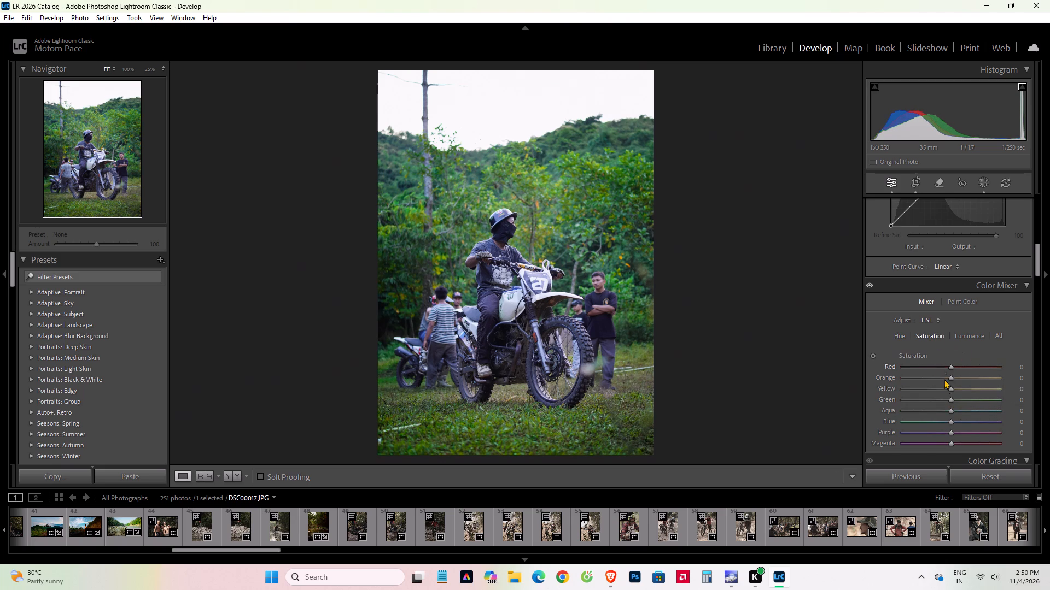
left_click(952, 399)
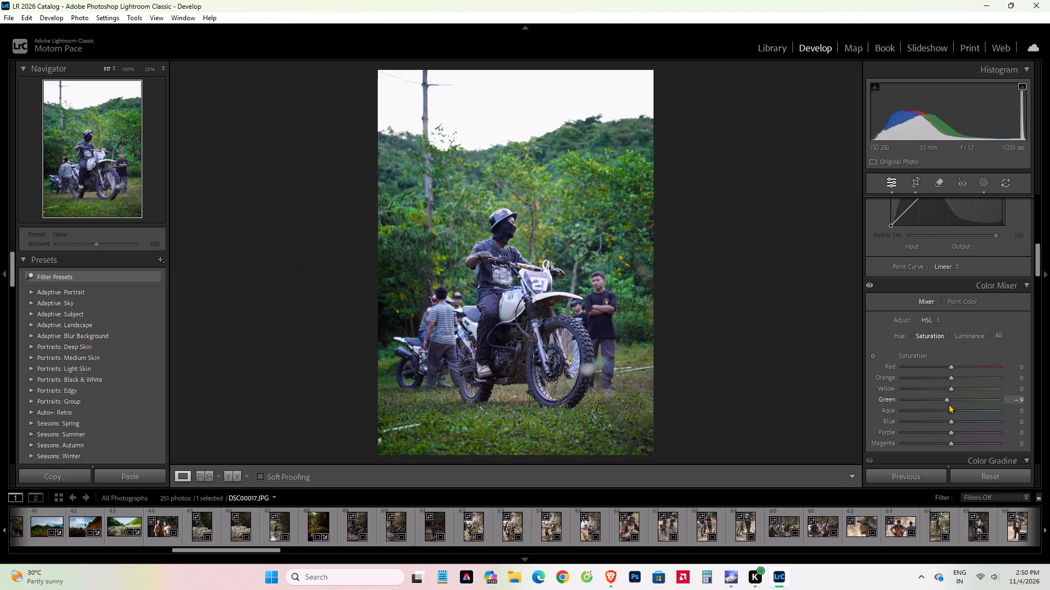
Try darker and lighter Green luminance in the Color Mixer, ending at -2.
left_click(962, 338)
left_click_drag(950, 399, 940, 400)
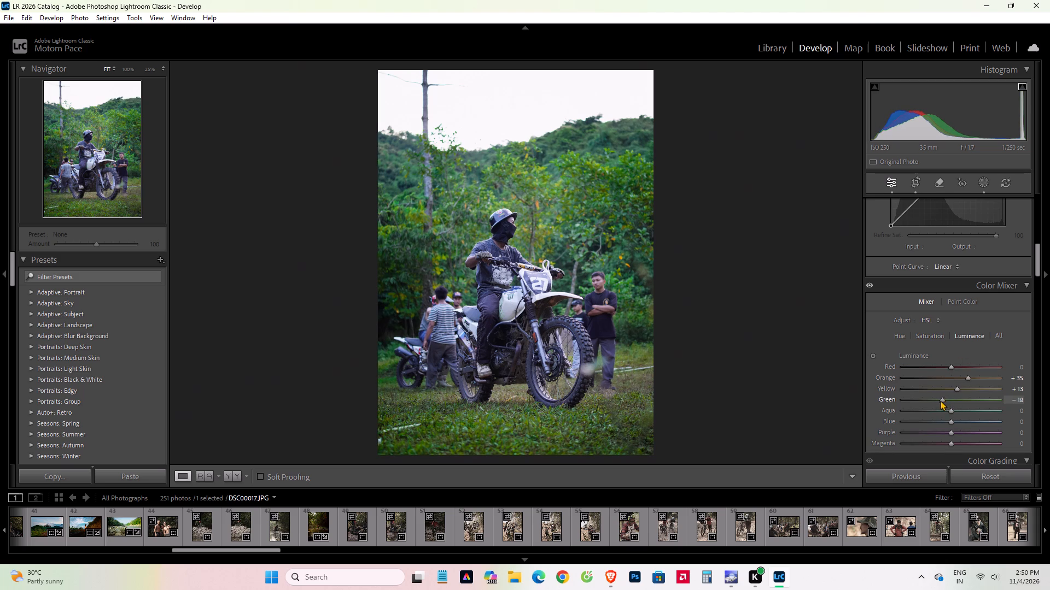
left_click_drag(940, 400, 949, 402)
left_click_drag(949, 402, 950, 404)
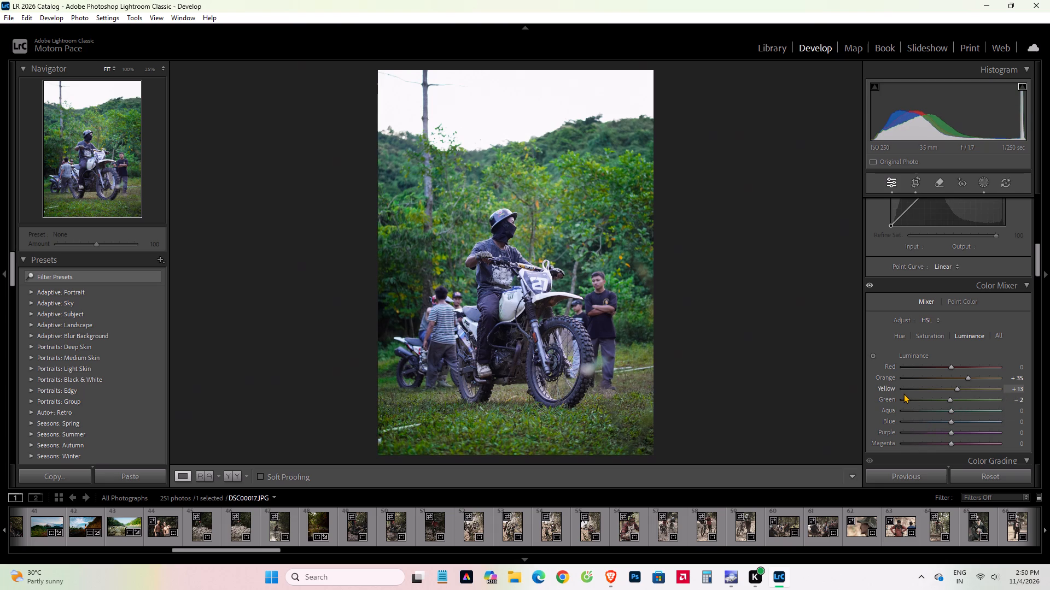
Compare the photo before and after editing side by side, and return to the single view.
key("y")
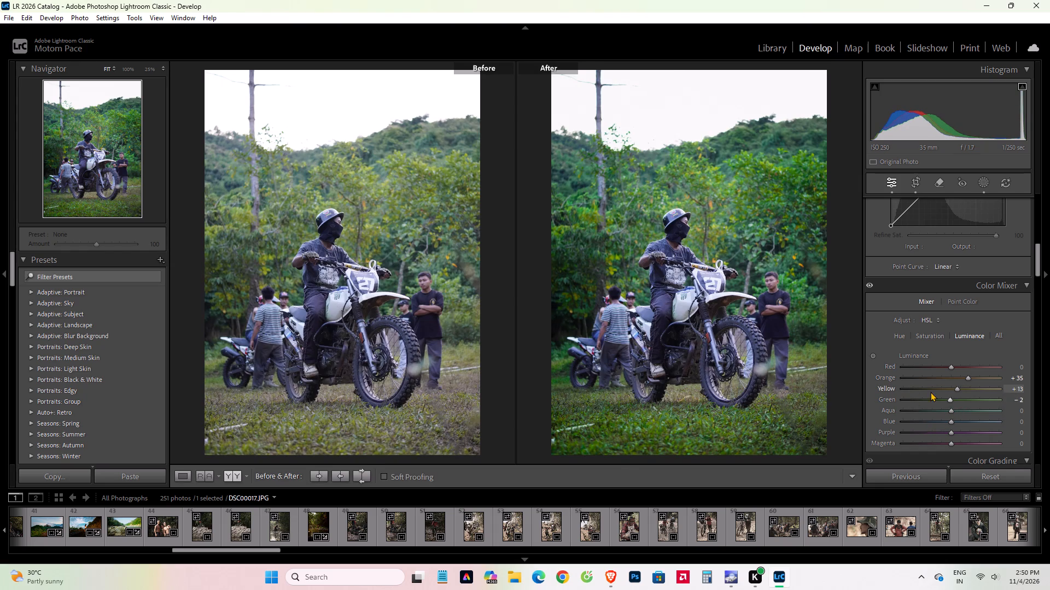
key("y")
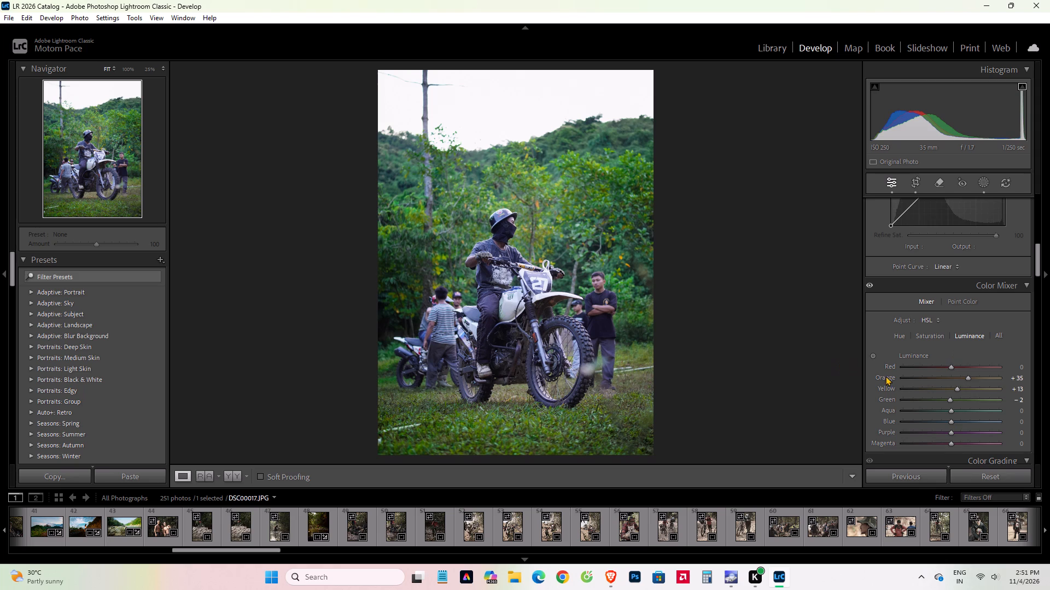
Create a new mask from the automatically selected subject.
left_click(984, 187)
left_click(779, 81)
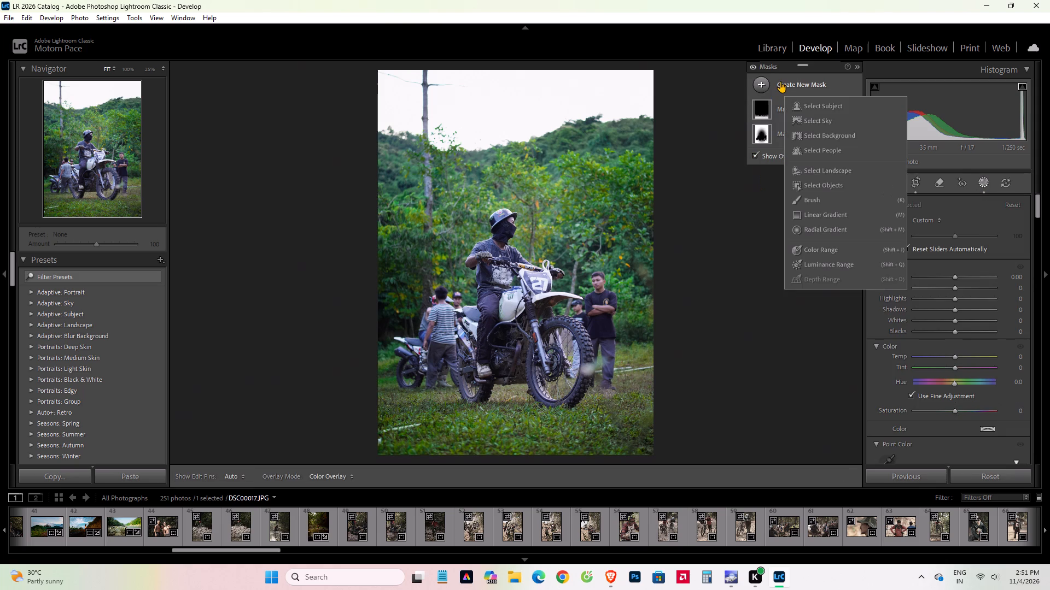
left_click(823, 102)
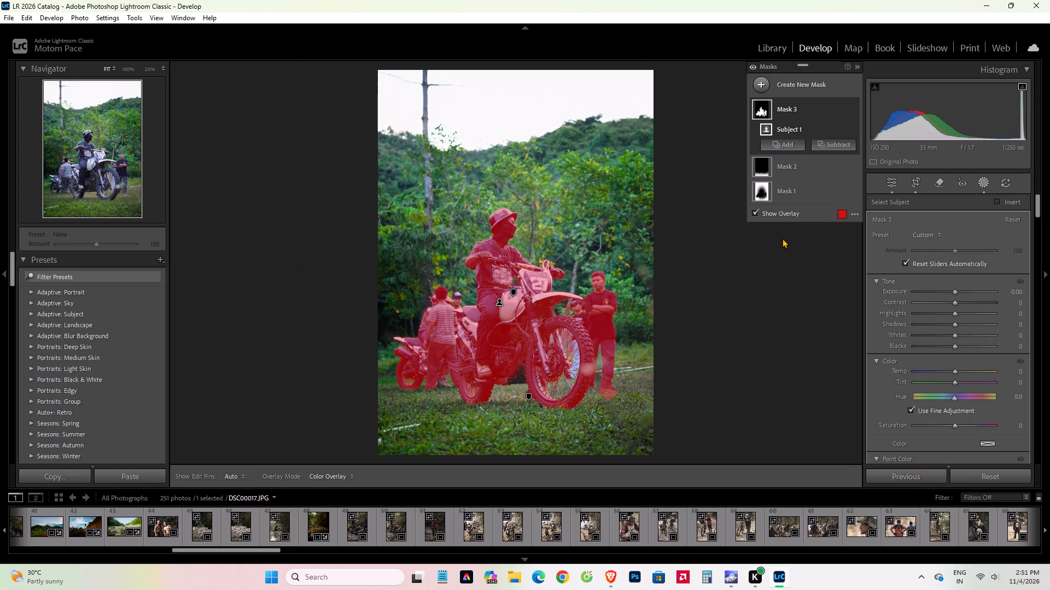
Set the subject mask's Blacks to 1 and Contrast to 7, and lower its Highlights.
left_click(955, 346)
left_click_drag(954, 300, 954, 302)
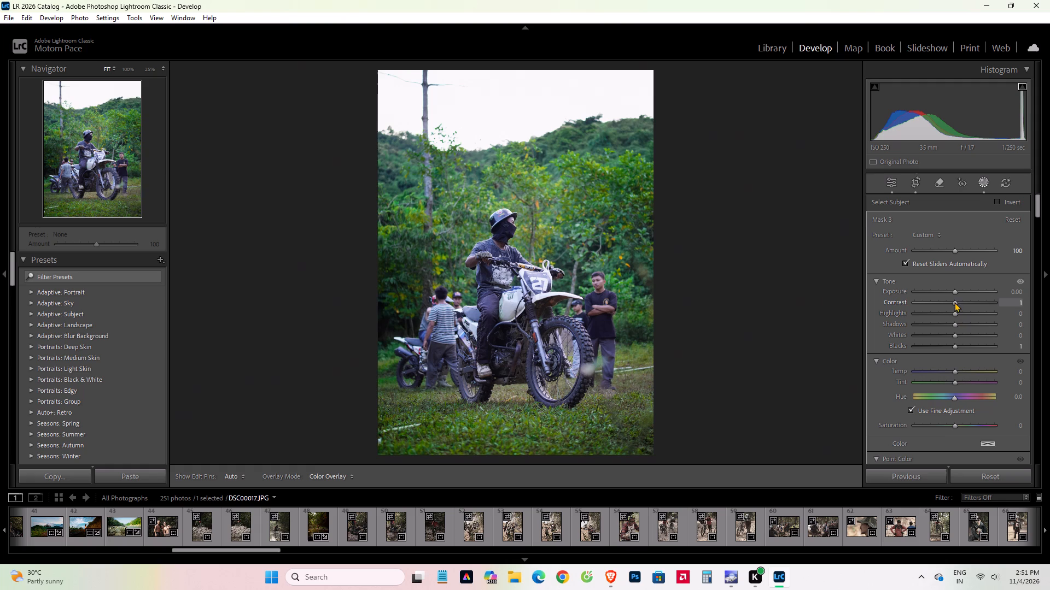
left_click_drag(954, 302, 958, 308)
left_click_drag(958, 308, 956, 310)
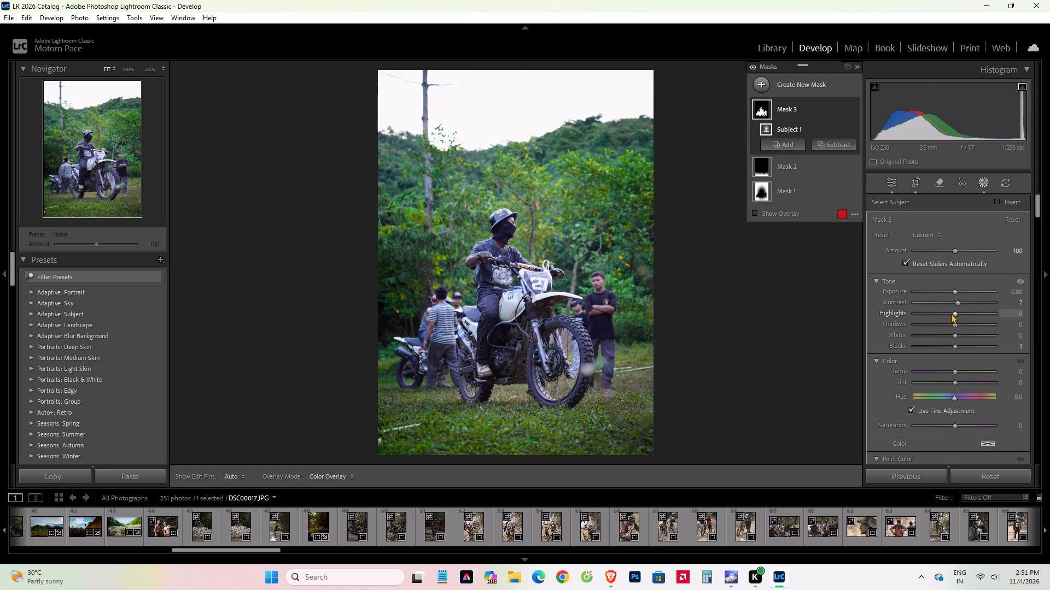
left_click_drag(953, 313, 946, 316)
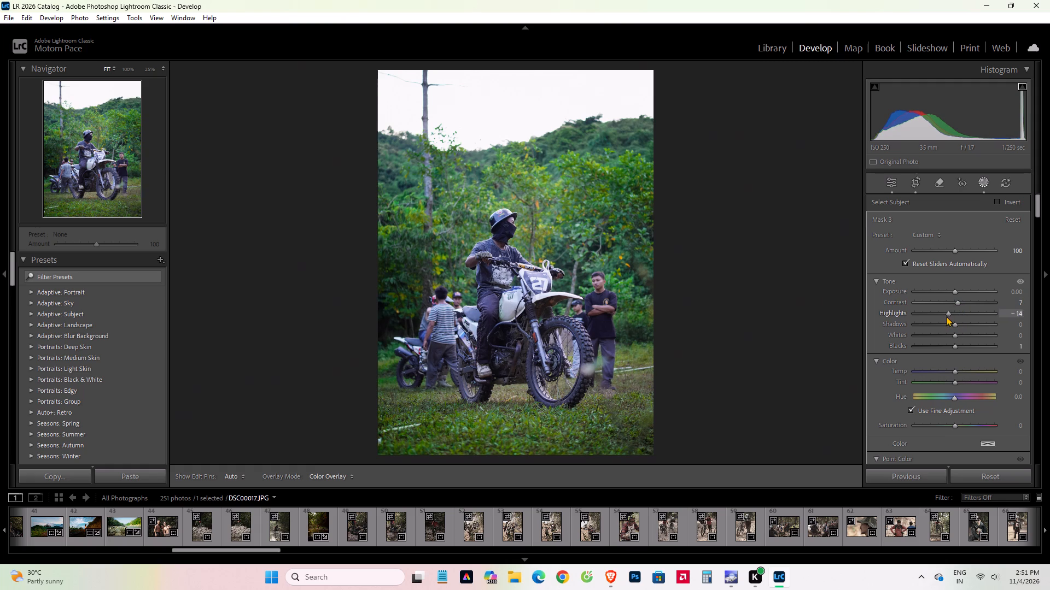
left_click_drag(946, 316, 939, 318)
Raise the subject mask's Sharpness to 58.
scroll(893, 377, "down", 2)
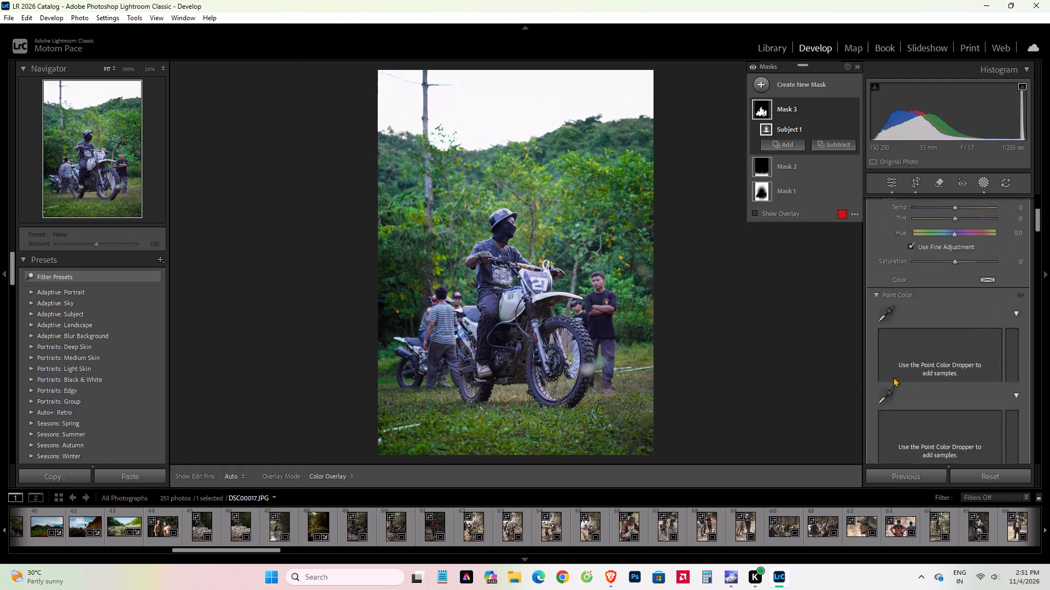
scroll(893, 377, "down", 7)
left_click_drag(954, 293, 967, 298)
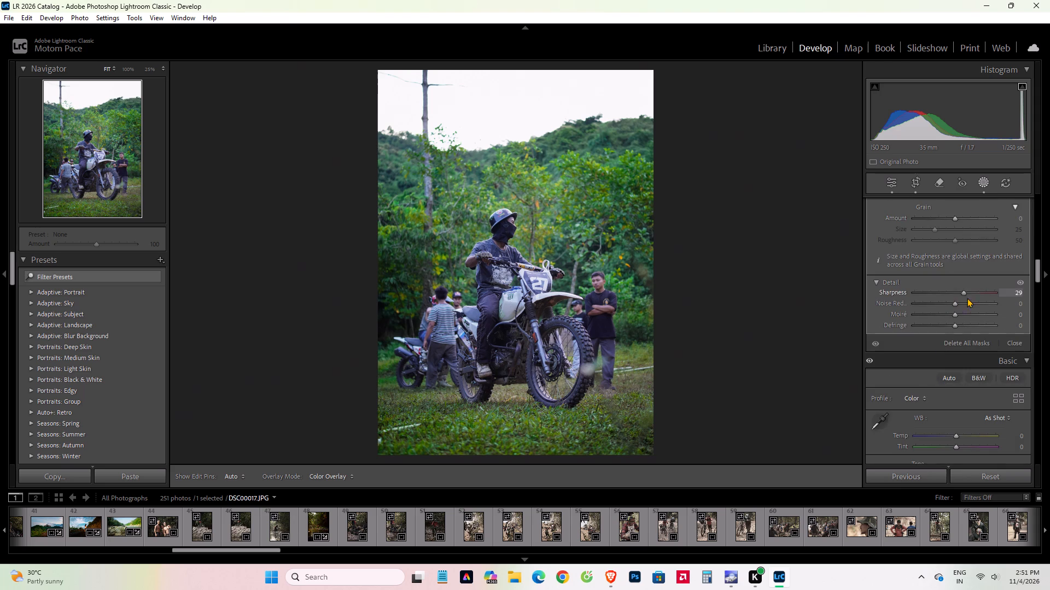
left_click_drag(967, 298, 977, 303)
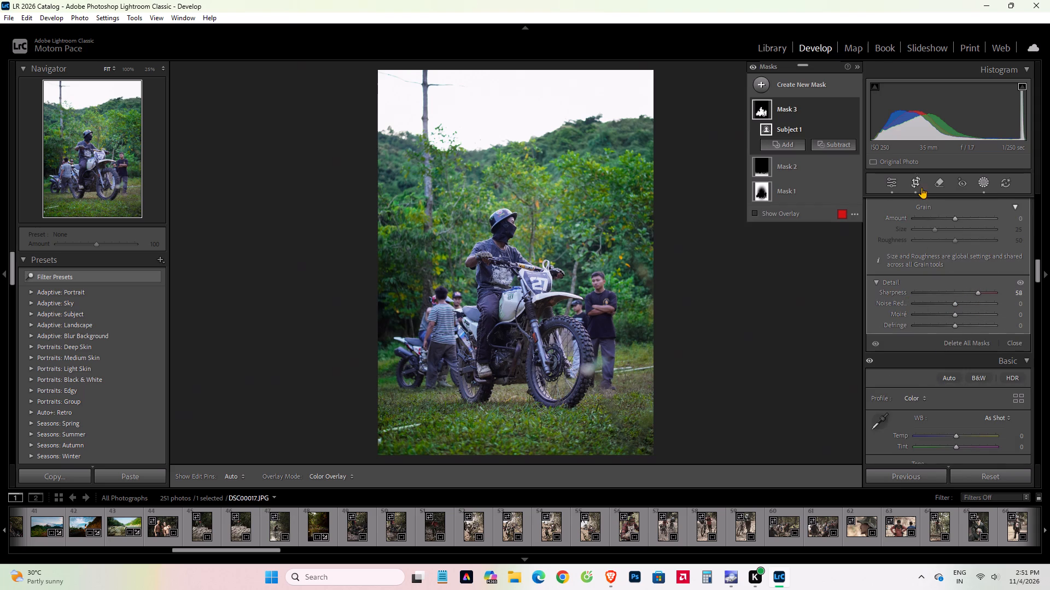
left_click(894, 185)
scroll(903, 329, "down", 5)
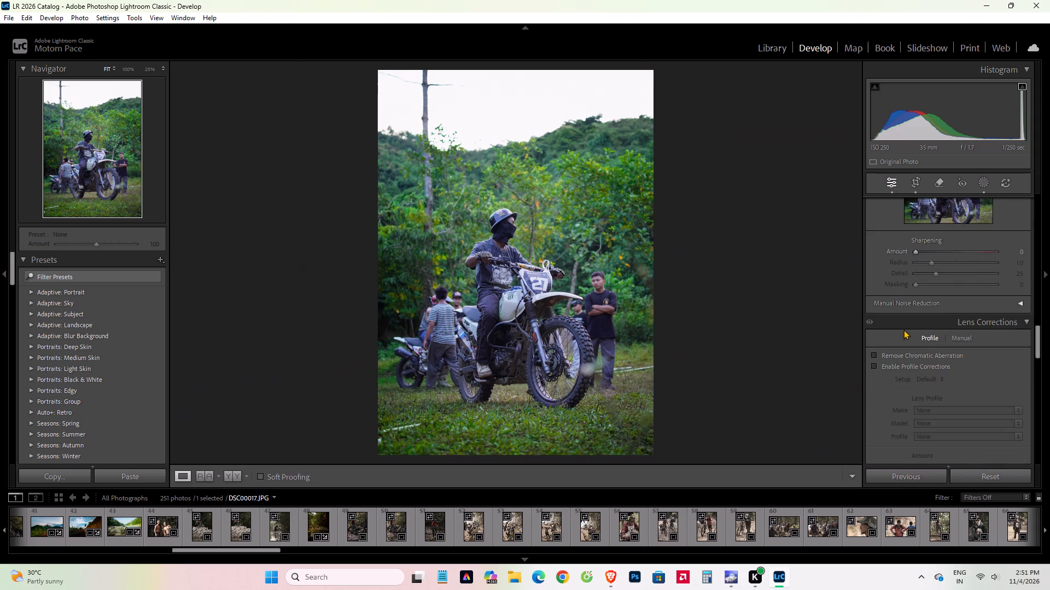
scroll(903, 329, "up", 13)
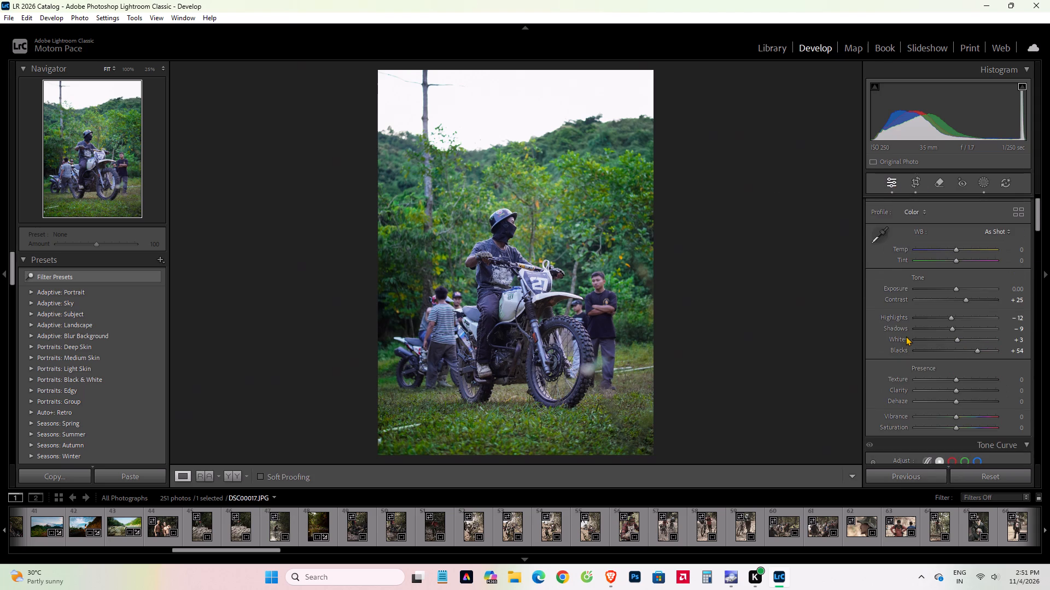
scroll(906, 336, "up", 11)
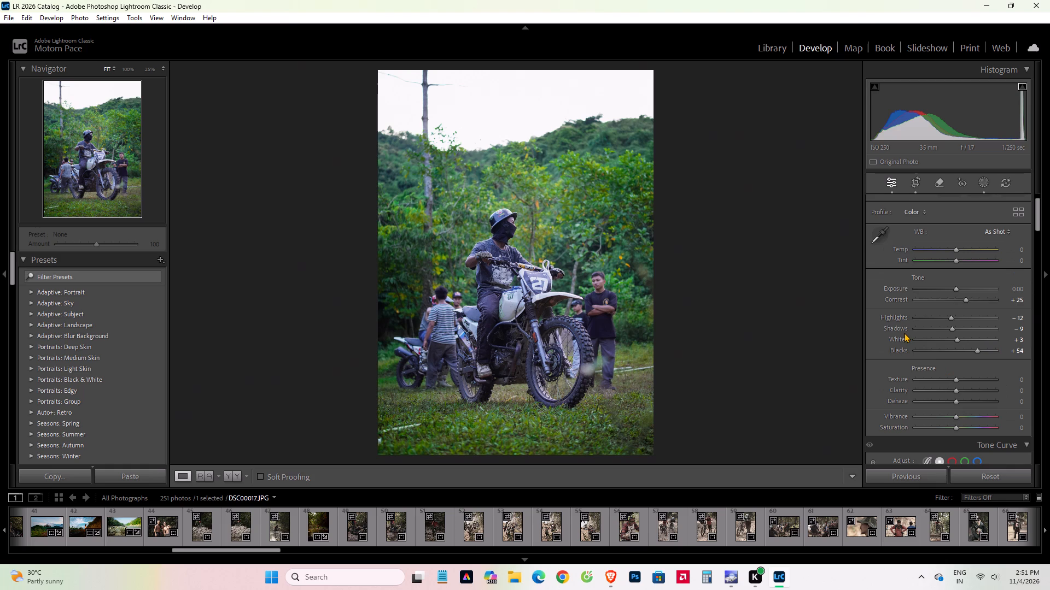
Switch to the Library and browse the thumbnail grid of All Photographs.
left_click(773, 54)
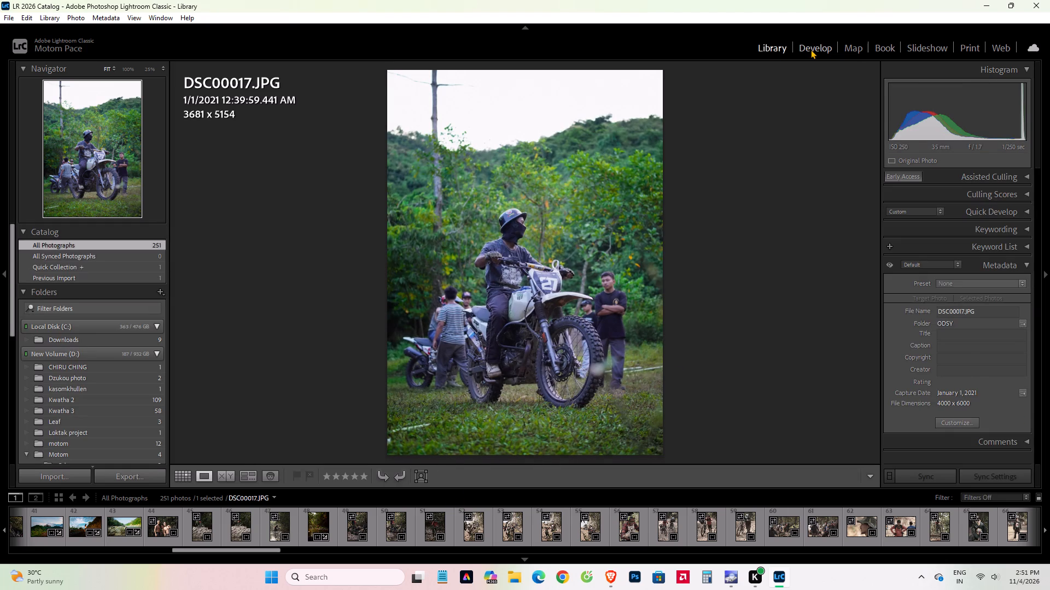
left_click(810, 49)
left_click(769, 46)
scroll(122, 270, "up", 5)
left_click(110, 243)
scroll(673, 375, "down", 3)
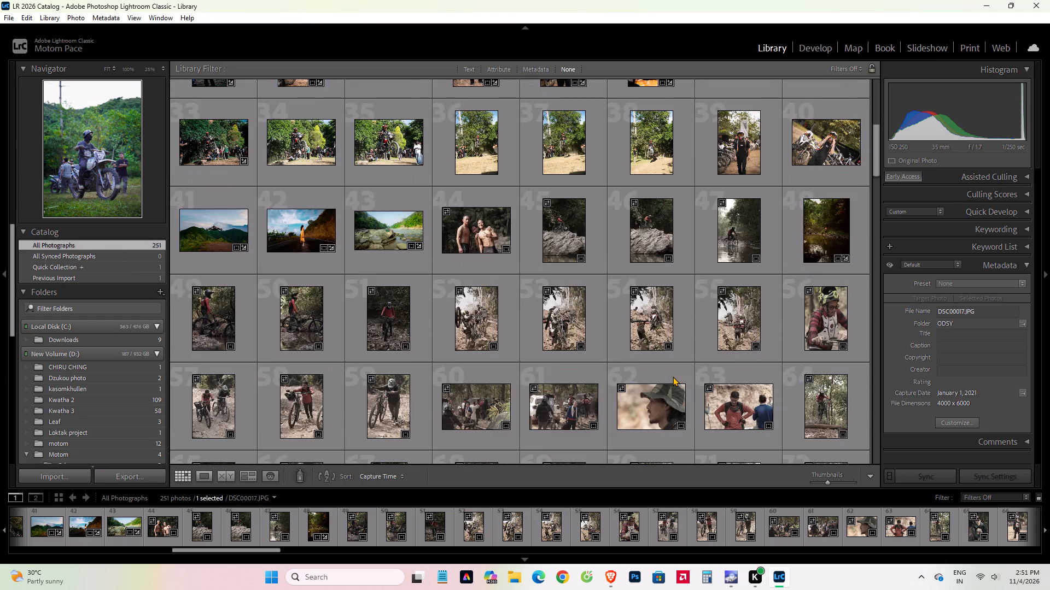
scroll(673, 376, "down", 9)
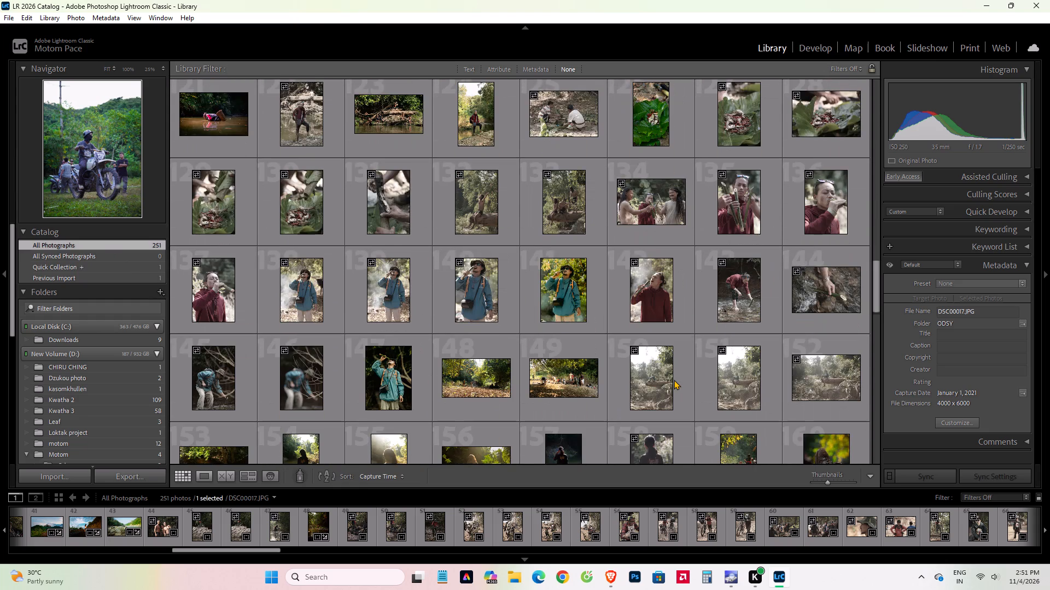
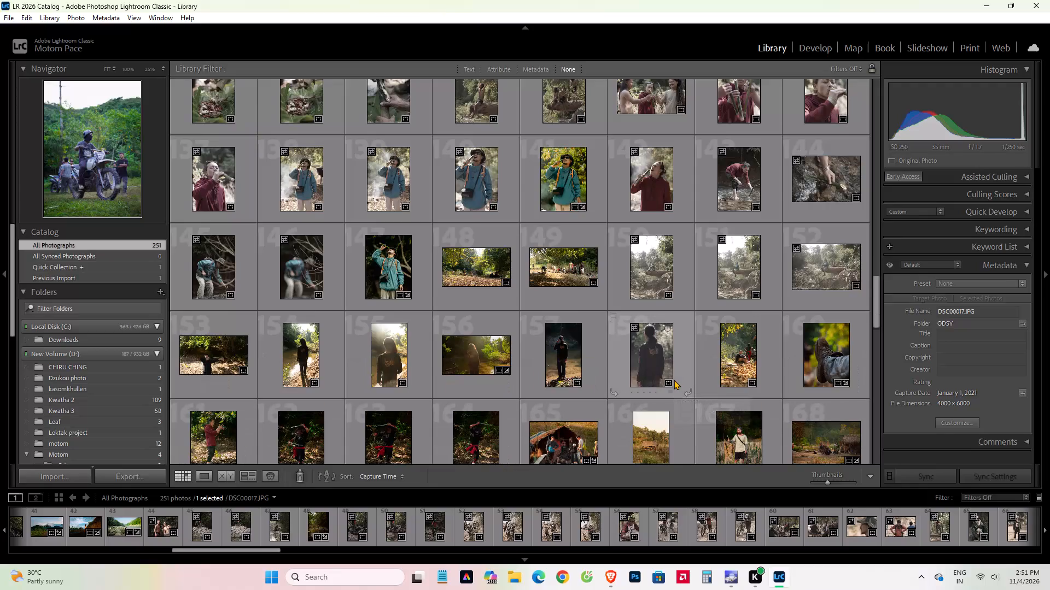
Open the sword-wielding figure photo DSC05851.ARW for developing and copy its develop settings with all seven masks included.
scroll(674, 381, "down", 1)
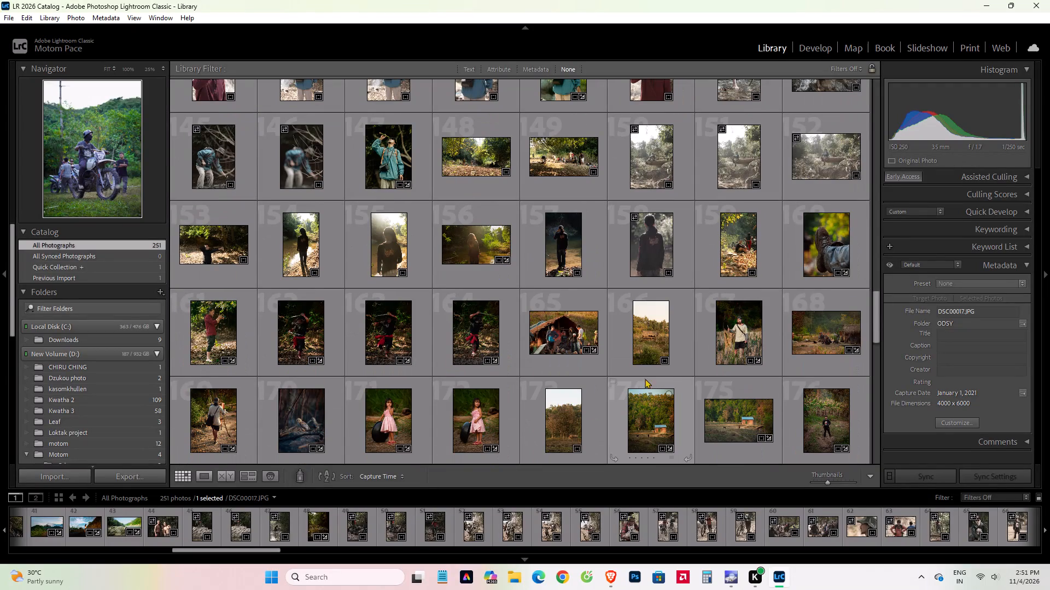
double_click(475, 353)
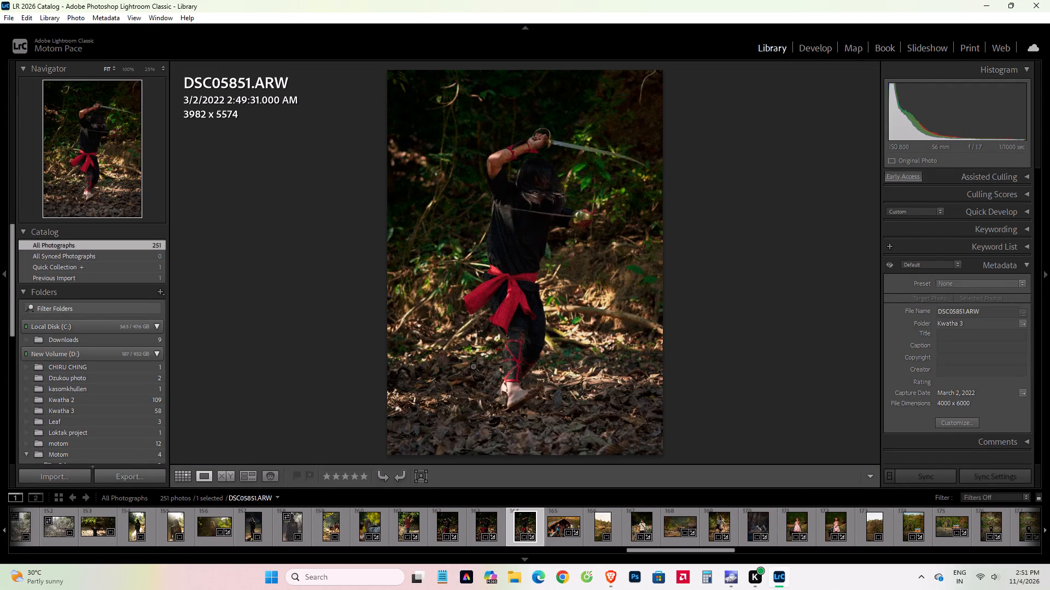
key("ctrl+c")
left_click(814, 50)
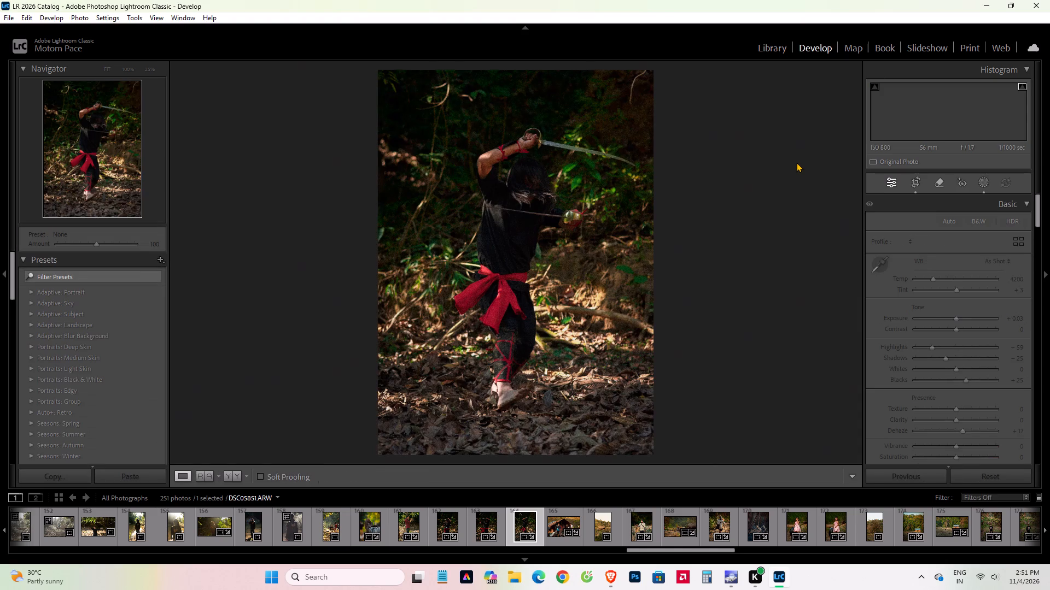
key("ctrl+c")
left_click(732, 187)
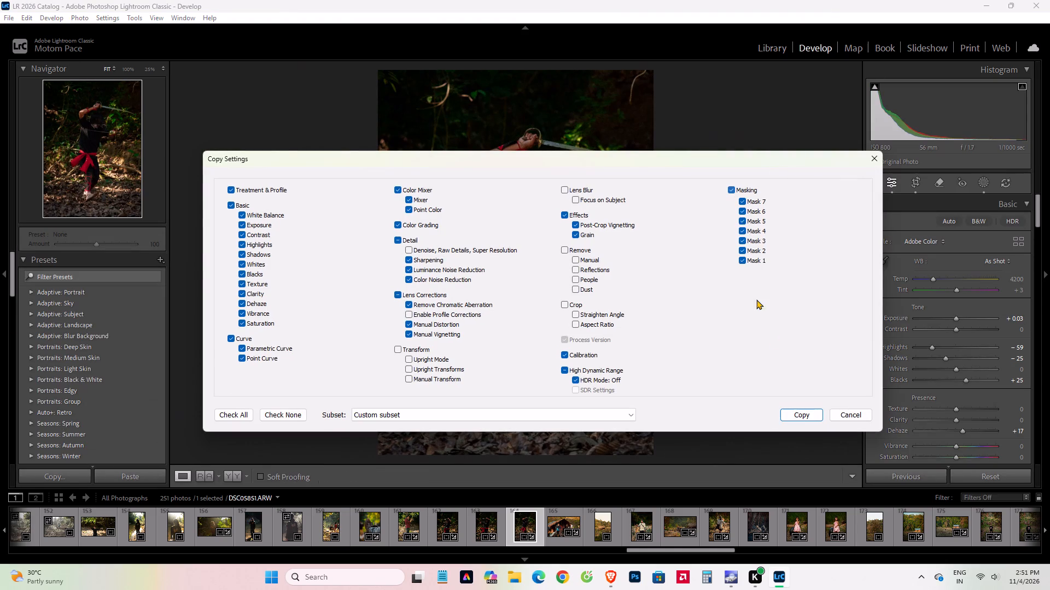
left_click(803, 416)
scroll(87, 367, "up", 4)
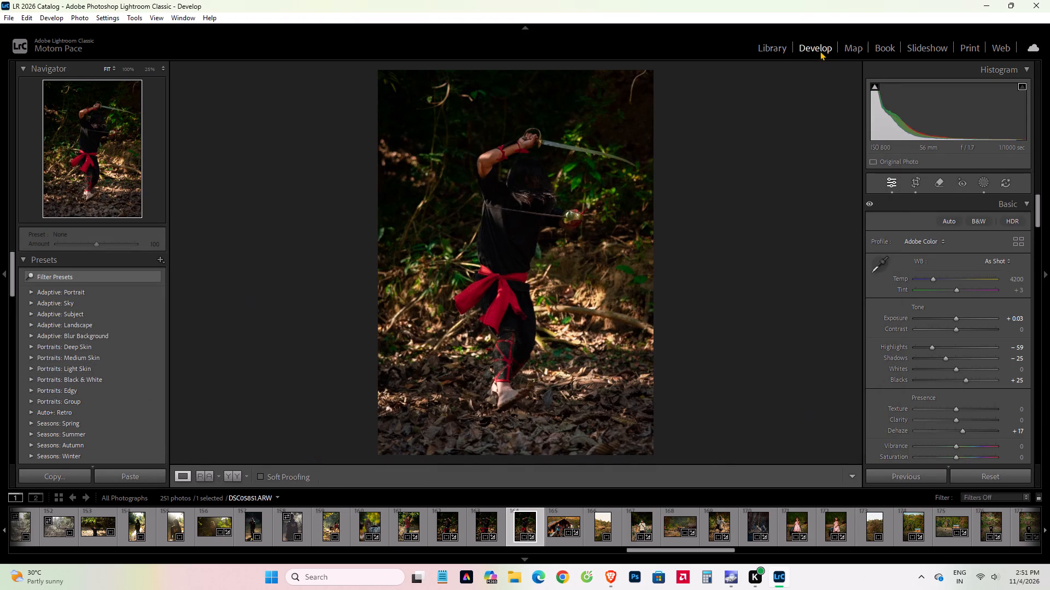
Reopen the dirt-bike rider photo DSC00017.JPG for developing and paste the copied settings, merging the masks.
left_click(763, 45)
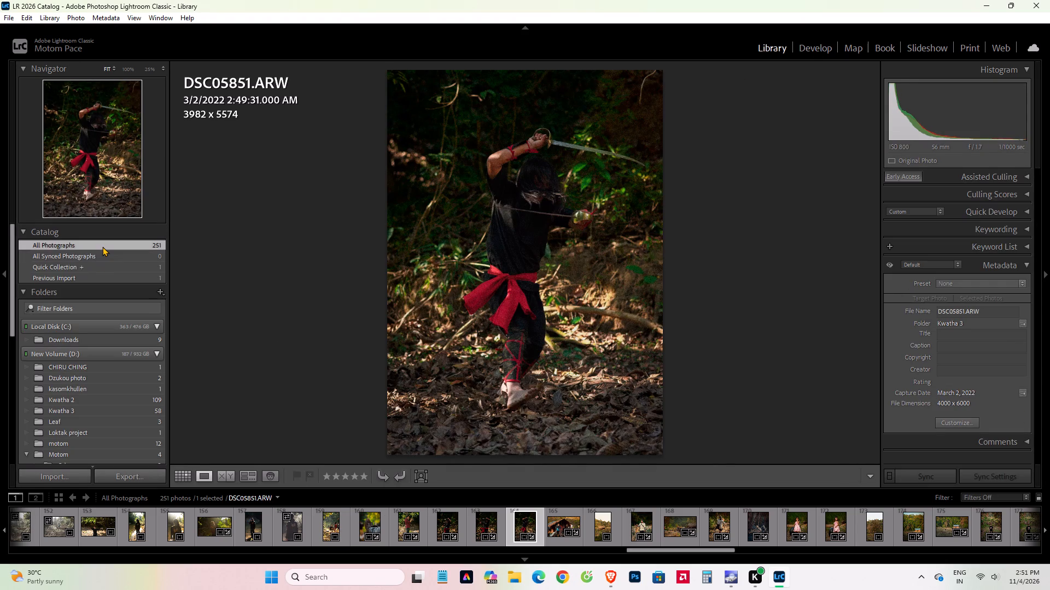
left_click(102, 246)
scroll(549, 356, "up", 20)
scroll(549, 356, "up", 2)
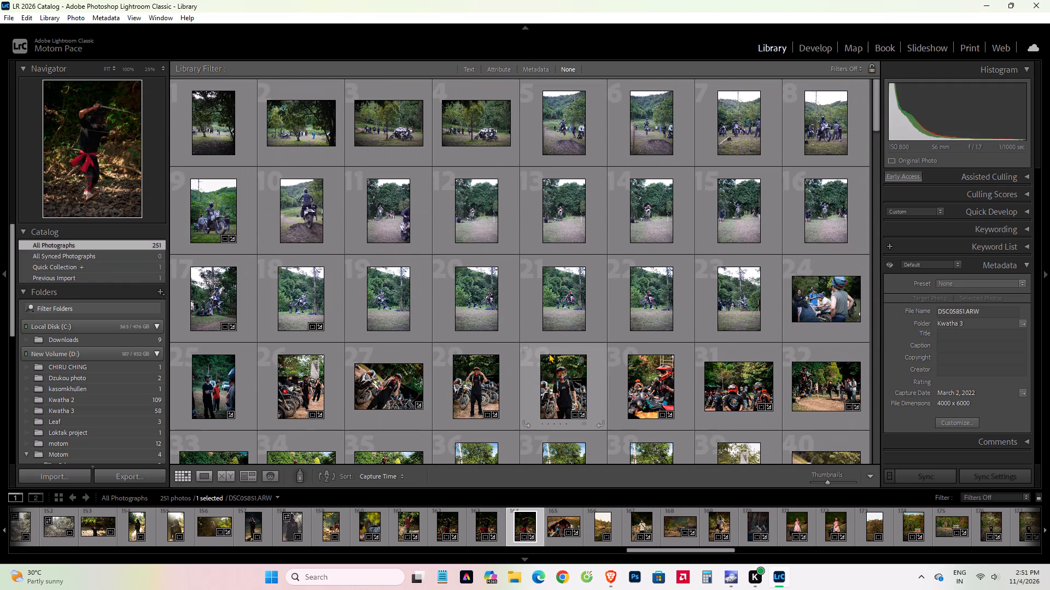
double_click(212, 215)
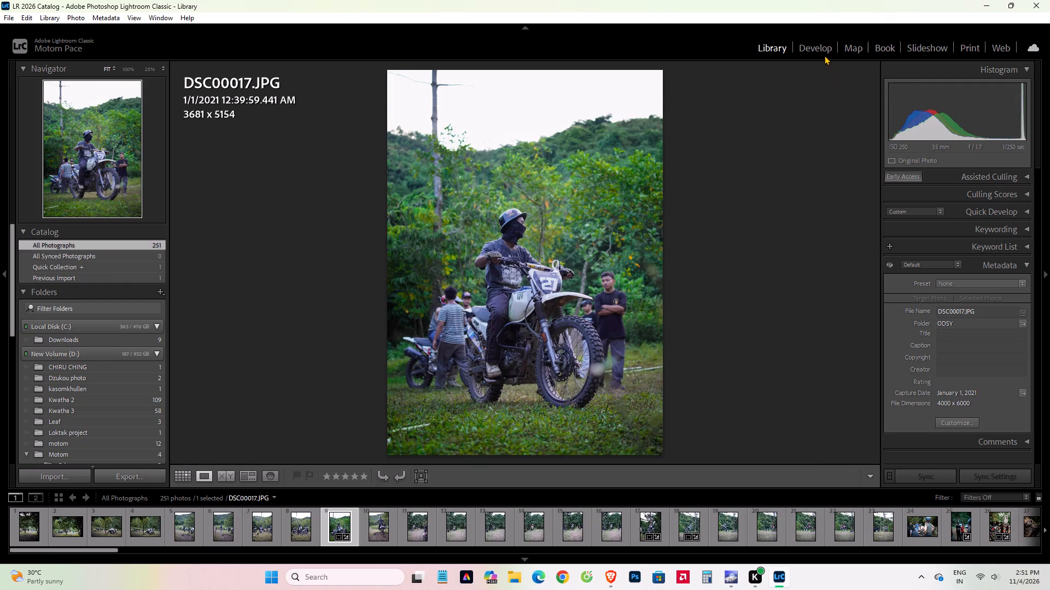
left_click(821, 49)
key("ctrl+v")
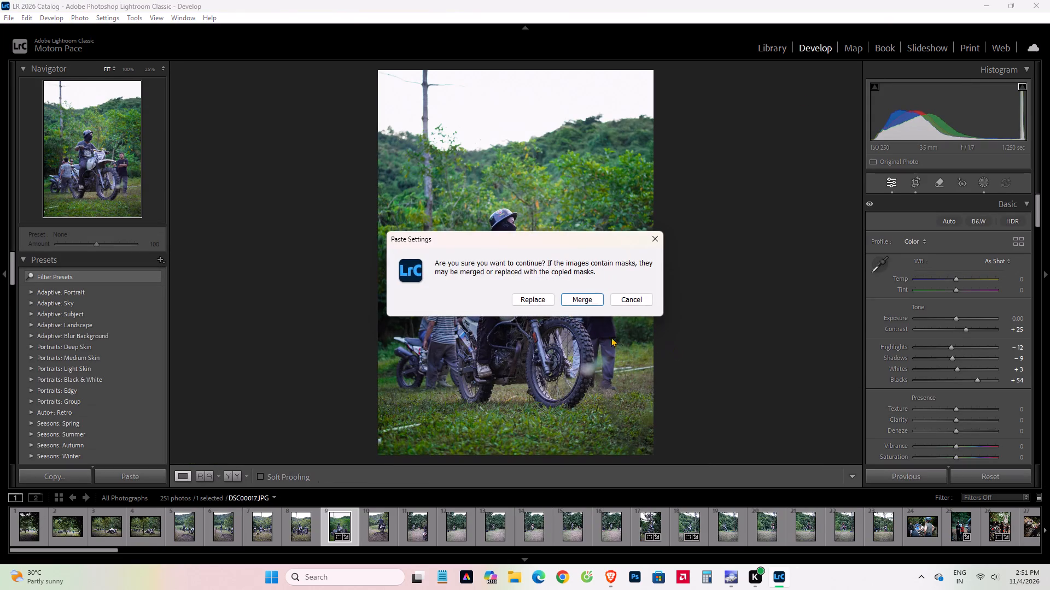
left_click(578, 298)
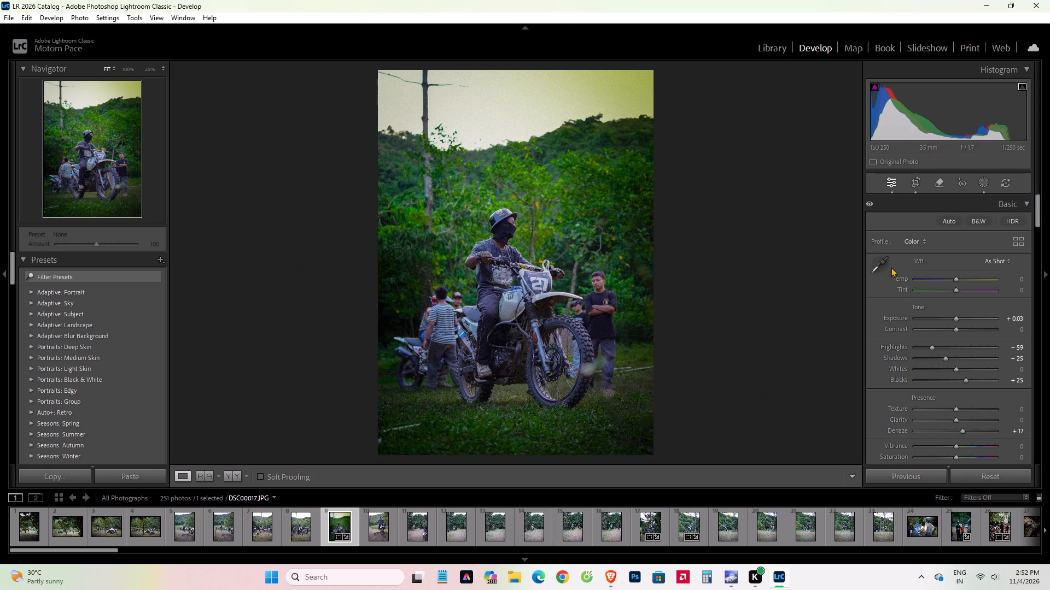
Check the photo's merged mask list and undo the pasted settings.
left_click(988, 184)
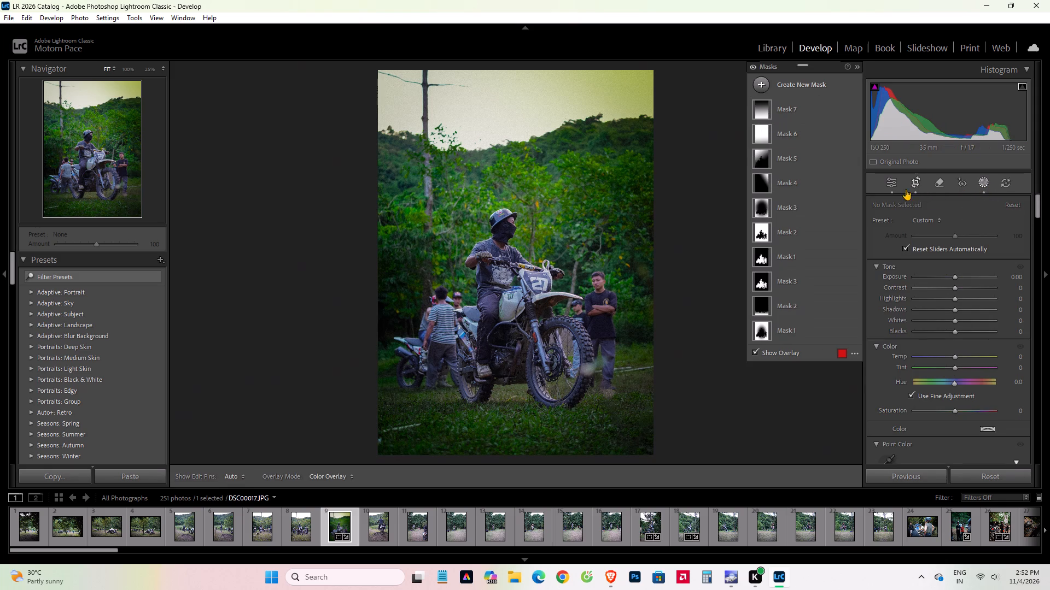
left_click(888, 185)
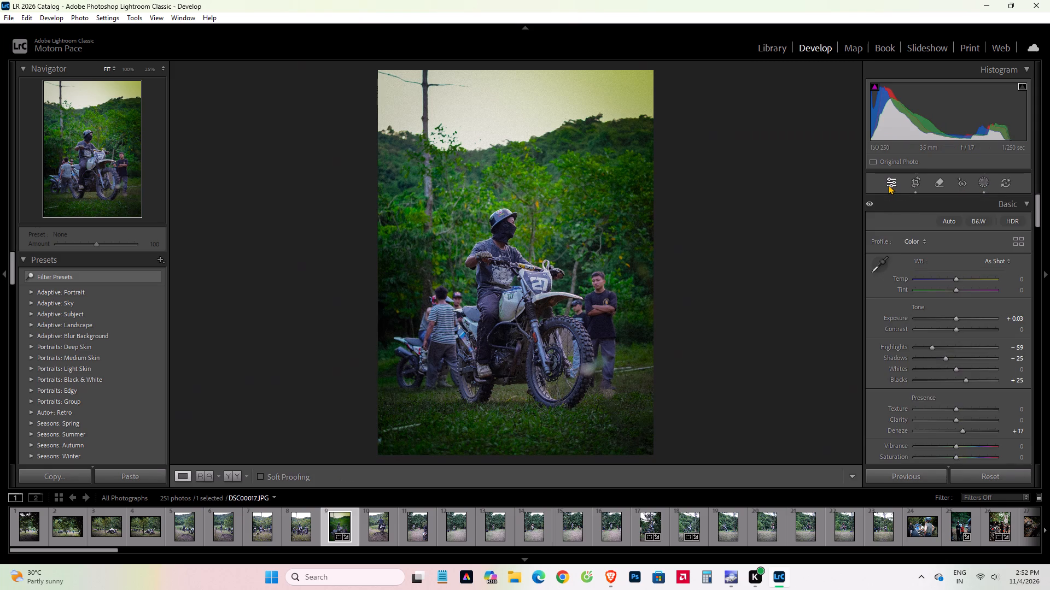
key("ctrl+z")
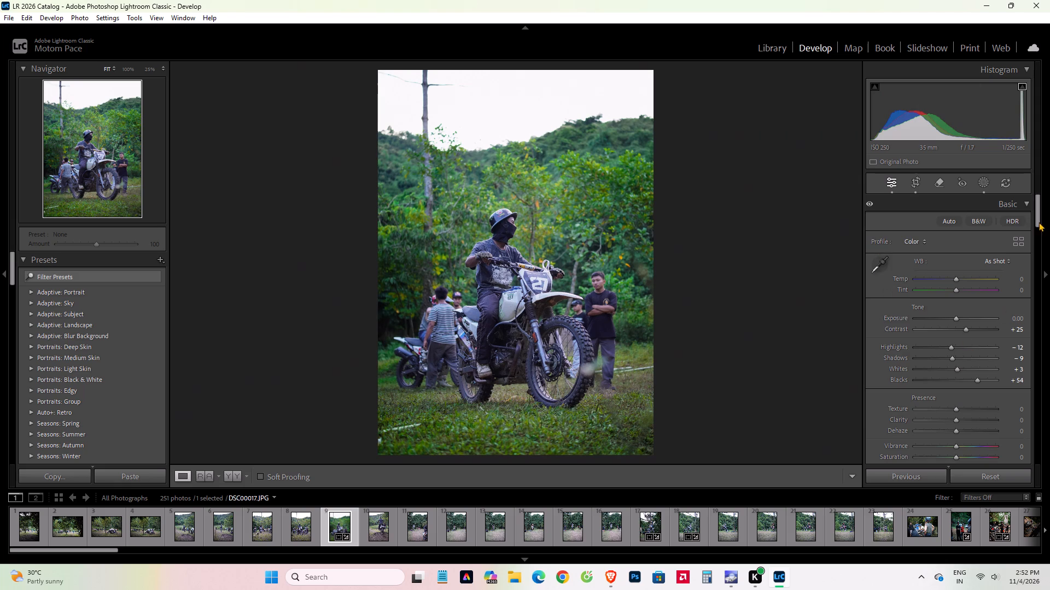
Create a linear gradient mask from the sky downward, extend it over the whole photo, and subtract the automatically selected subject.
left_click(979, 183)
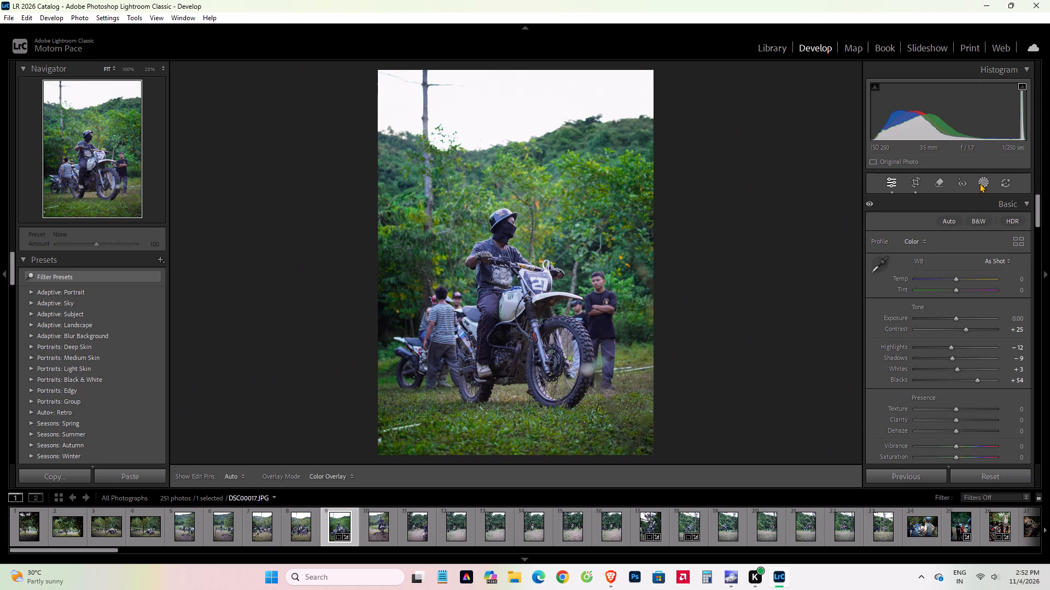
left_click(794, 86)
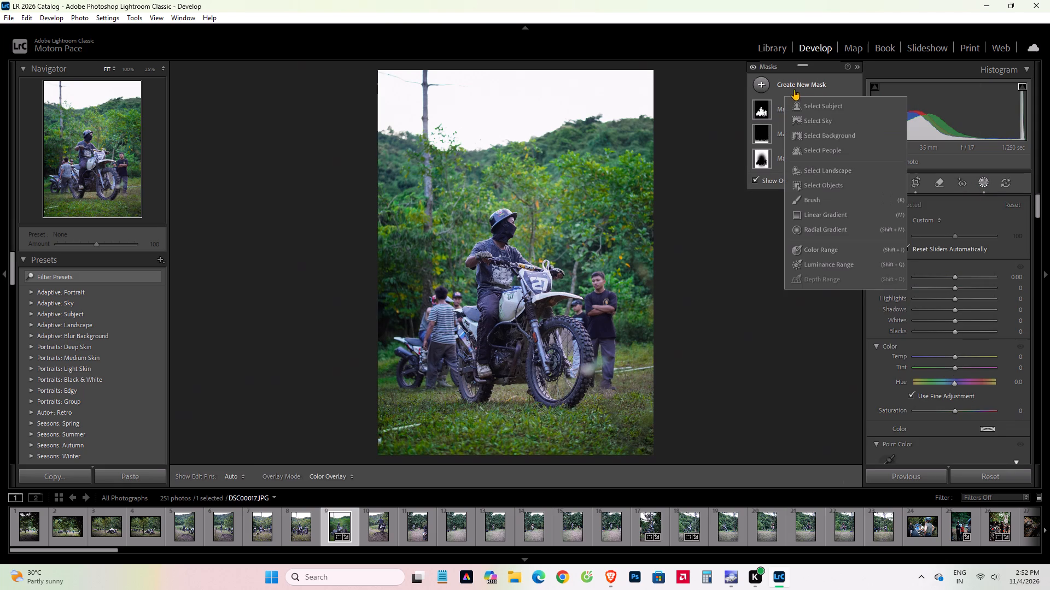
left_click(820, 212)
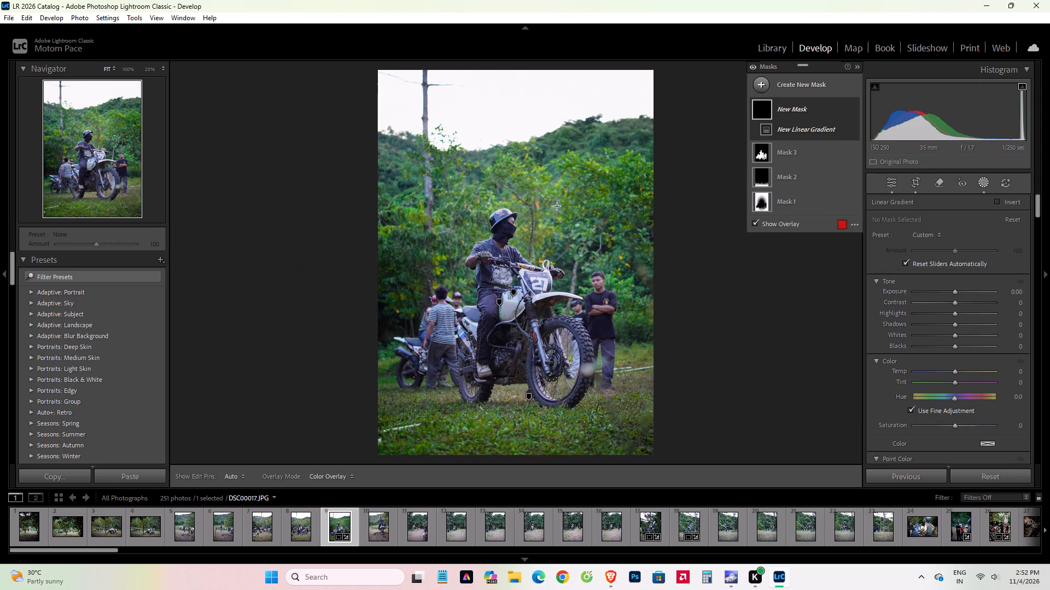
left_click_drag(517, 81, 518, 287)
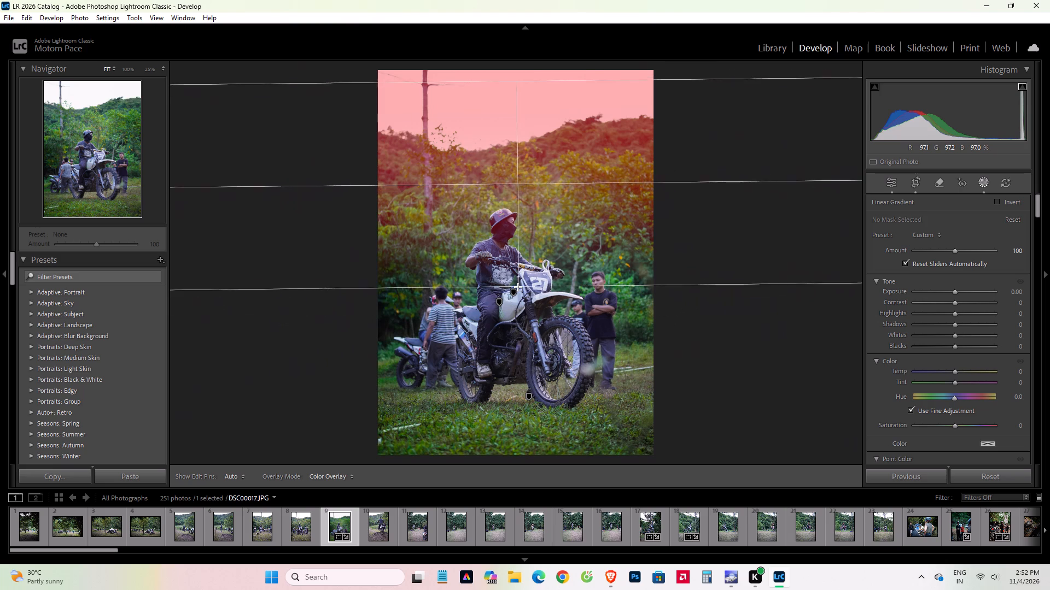
left_click_drag(518, 287, 517, 287)
left_click_drag(516, 184, 530, 494)
left_click(833, 146)
left_click(843, 168)
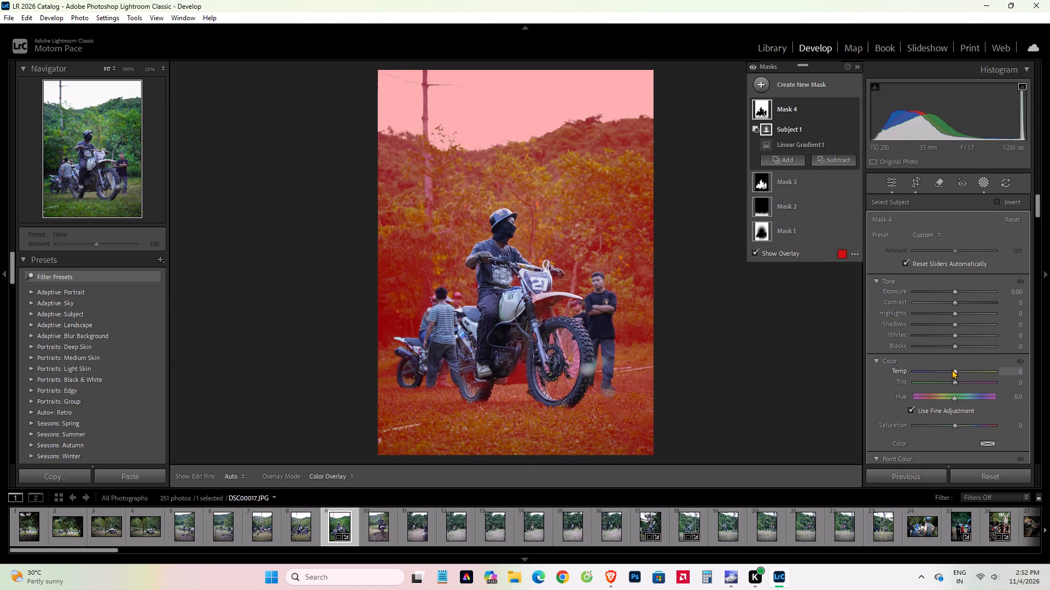
Set the new gradient mask's Temp to 44, Blacks to -2 and Tint to 18.
left_click_drag(952, 369, 973, 374)
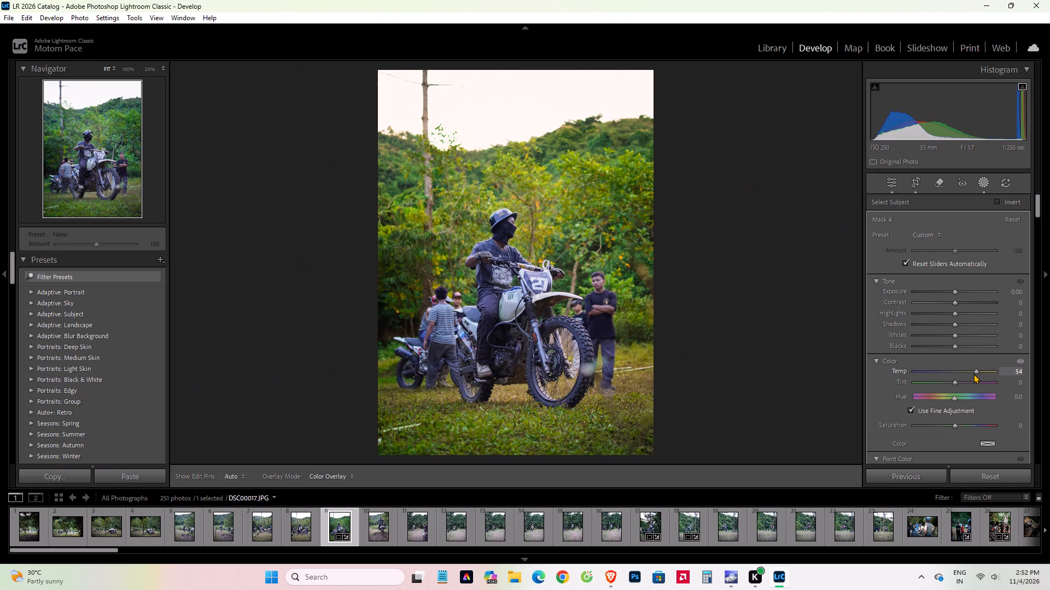
left_click_drag(973, 374, 970, 377)
left_click_drag(954, 344, 949, 349)
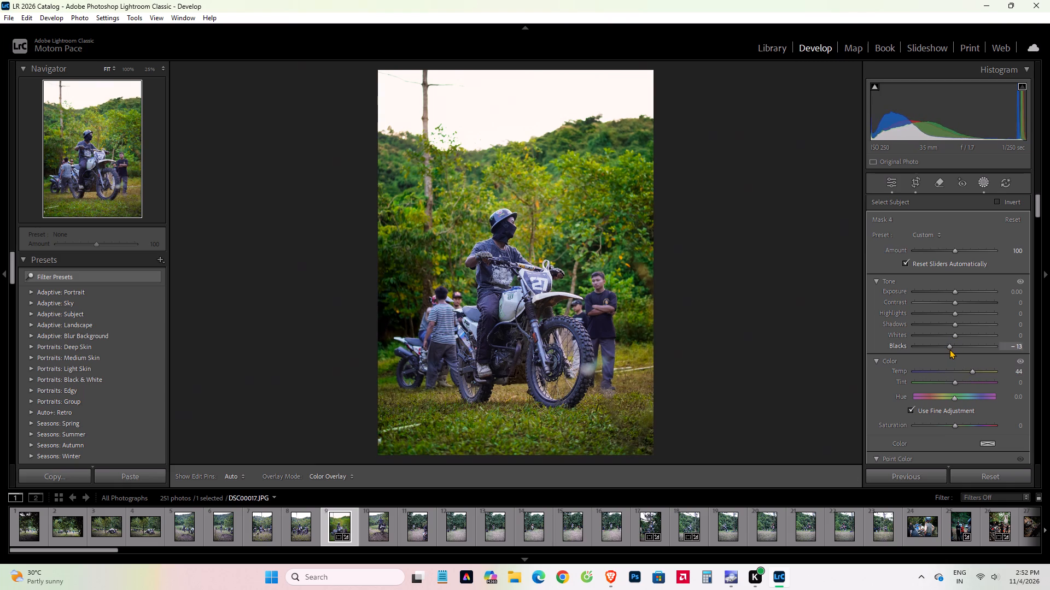
left_click_drag(949, 349, 944, 354)
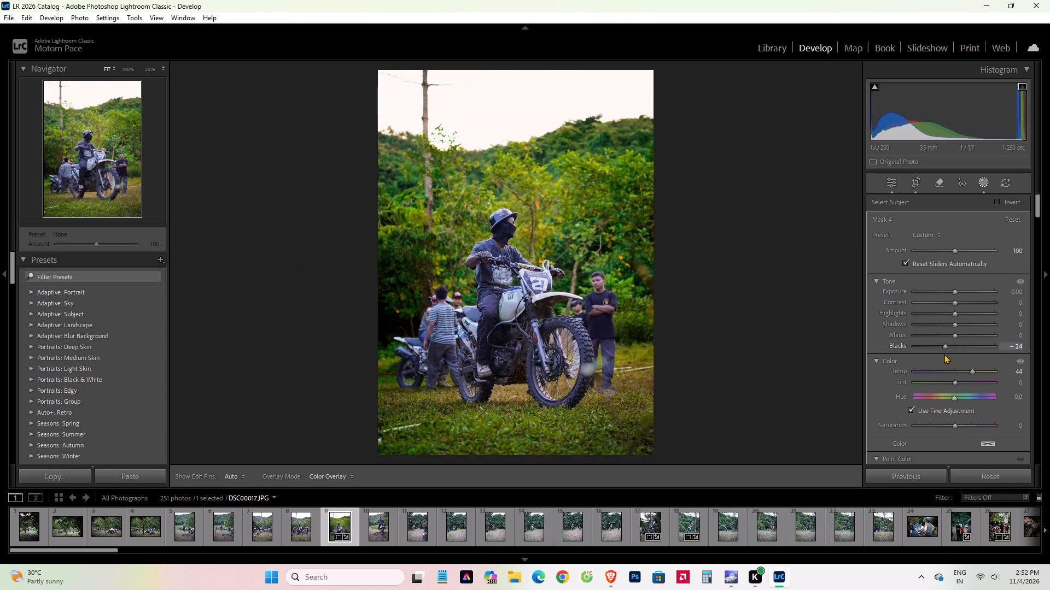
left_click_drag(944, 354, 953, 350)
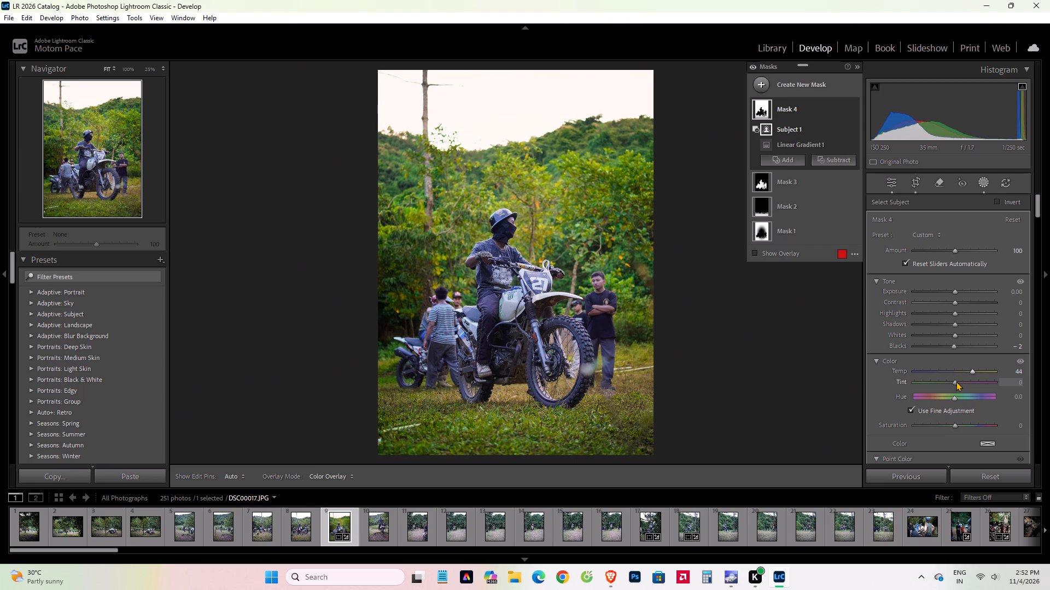
left_click_drag(955, 380, 961, 382)
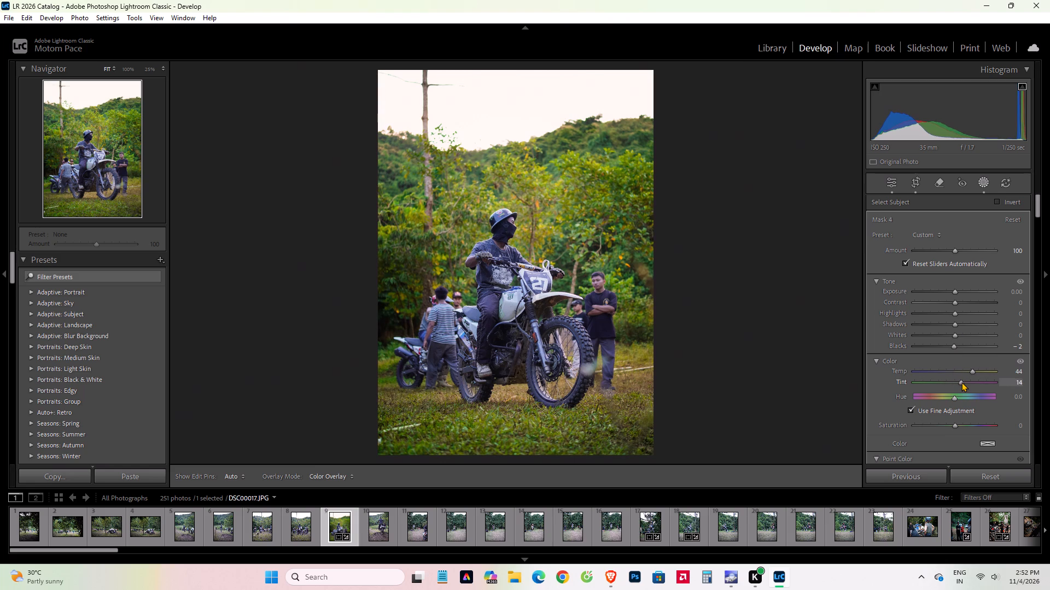
left_click_drag(961, 382, 962, 382)
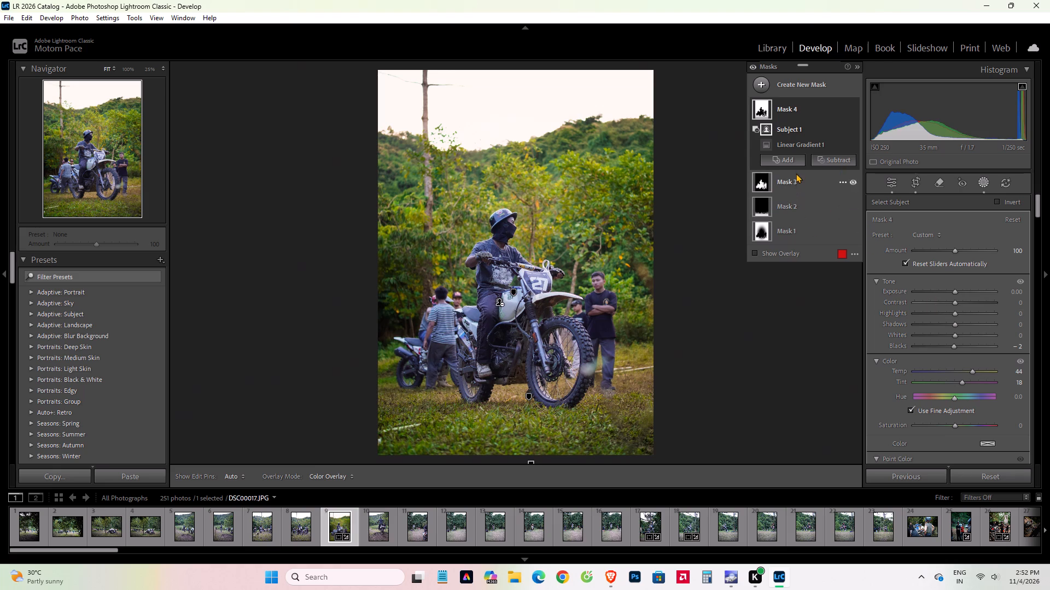
Set the Blacks of the subject mask, Mask 3, to -9 and leave masking.
left_click(801, 108)
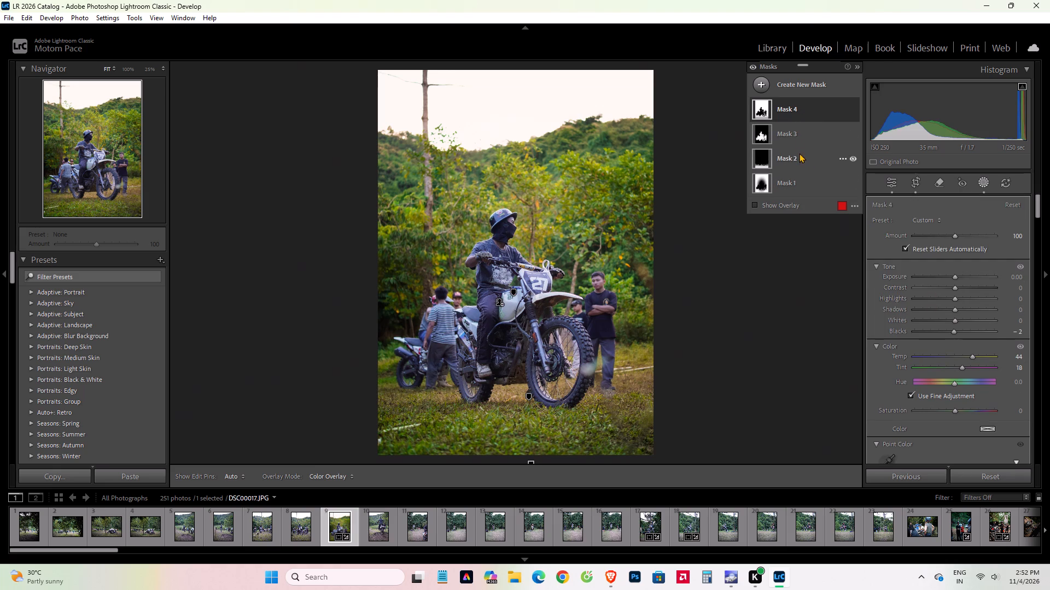
left_click(796, 134)
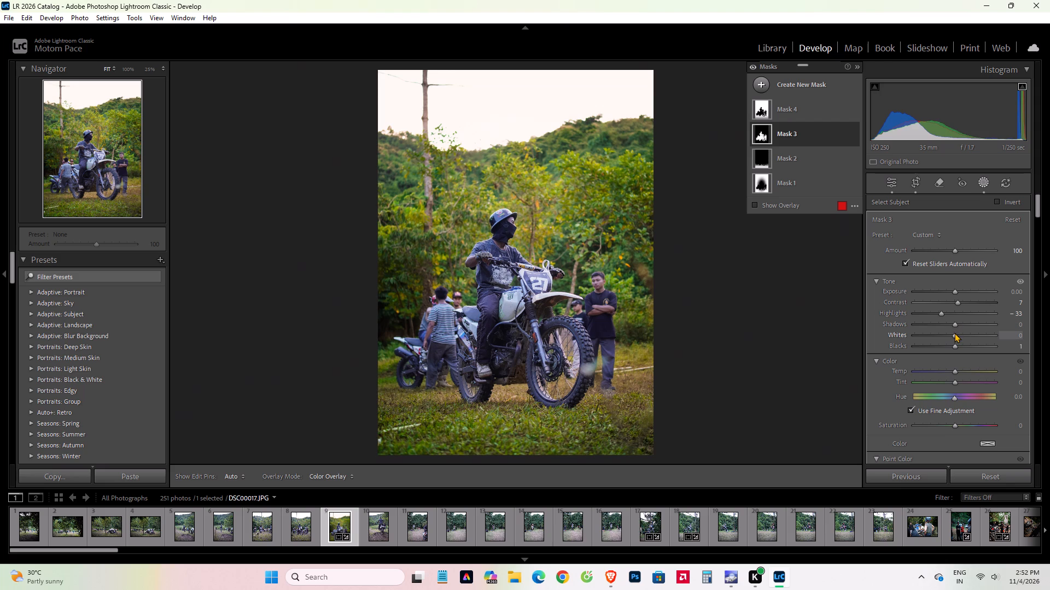
left_click_drag(954, 347, 945, 350)
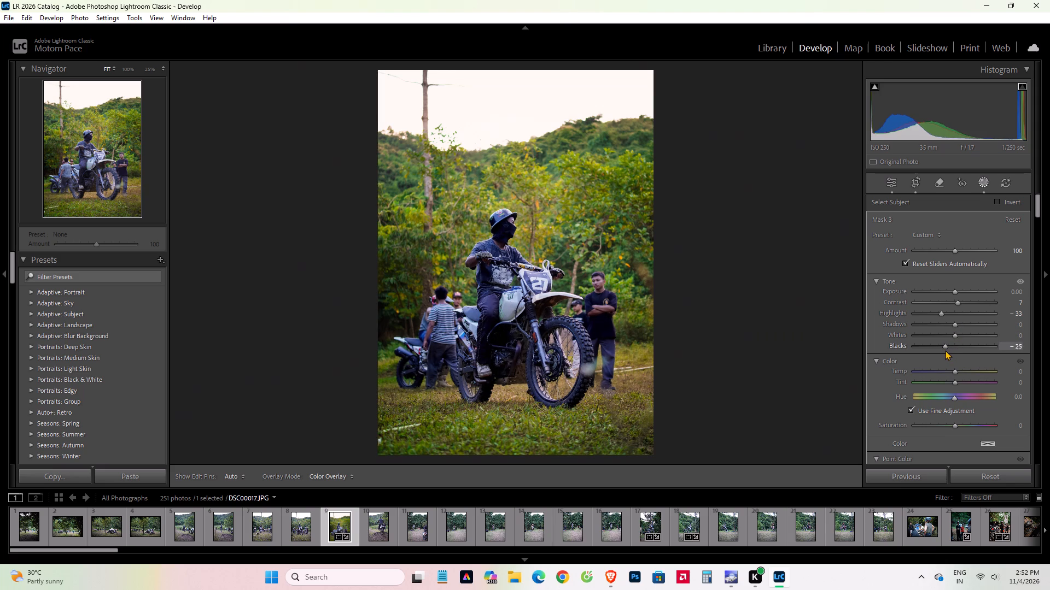
left_click_drag(945, 350, 952, 352)
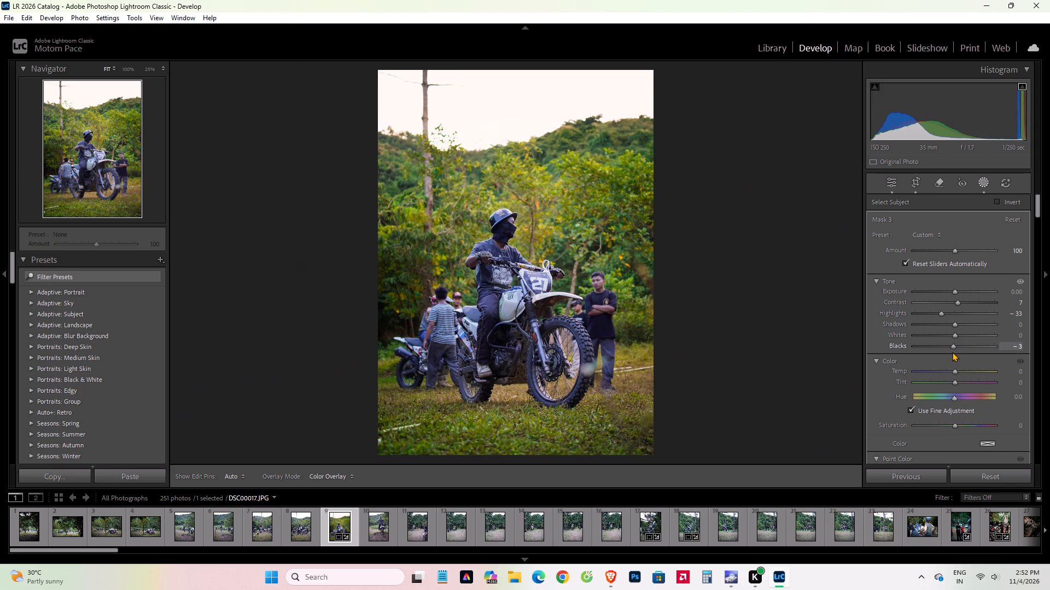
left_click_drag(952, 352, 950, 354)
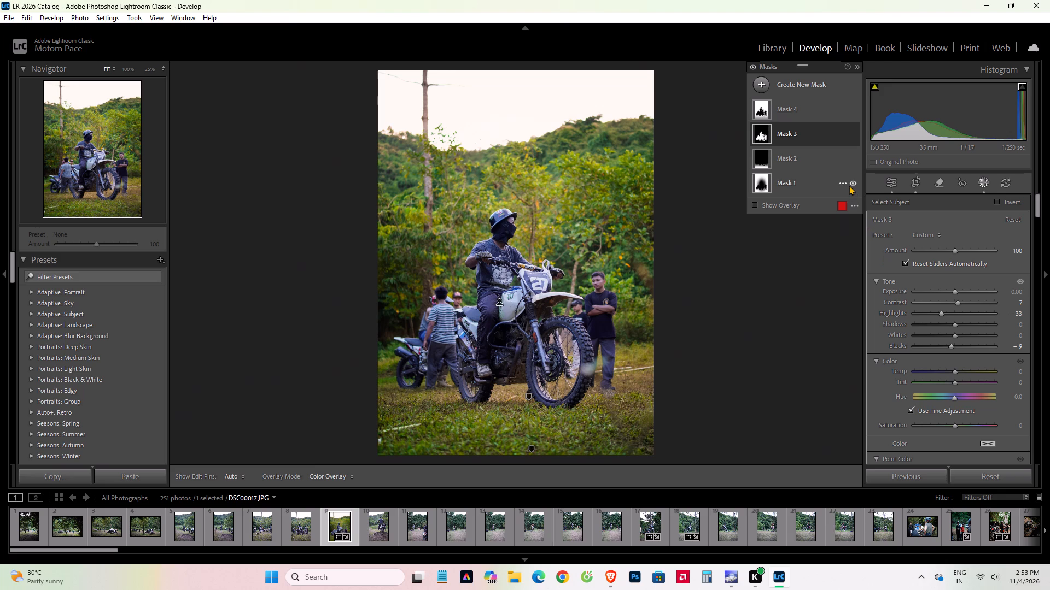
left_click(892, 180)
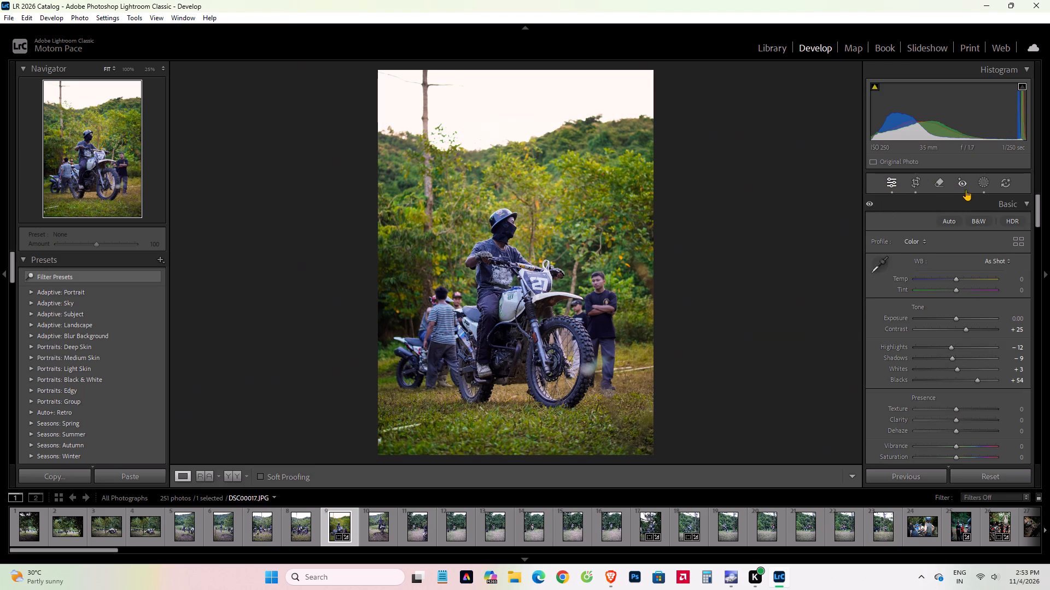
Create a new mask from the automatically selected sky.
left_click(981, 181)
left_click(807, 82)
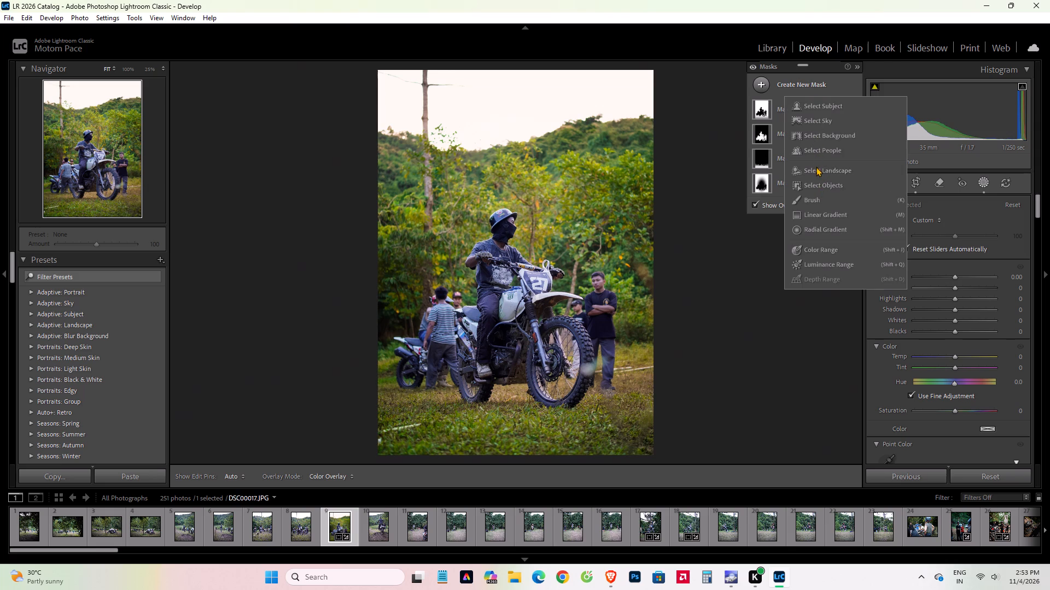
left_click(814, 119)
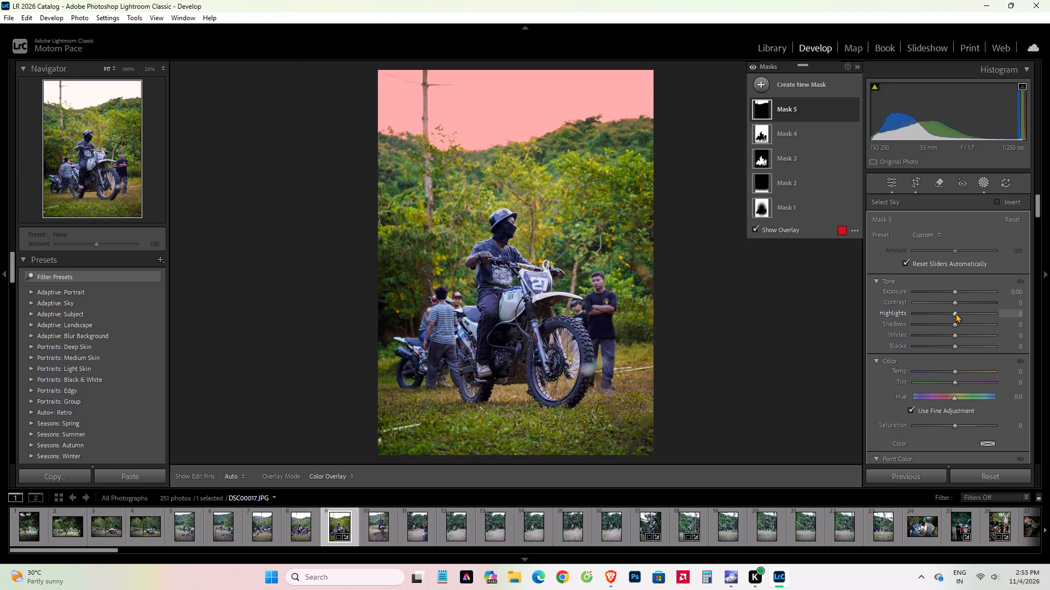
Set the sky mask's Highlights to -70 and shift its Temp well toward blue.
left_click_drag(955, 313, 927, 315)
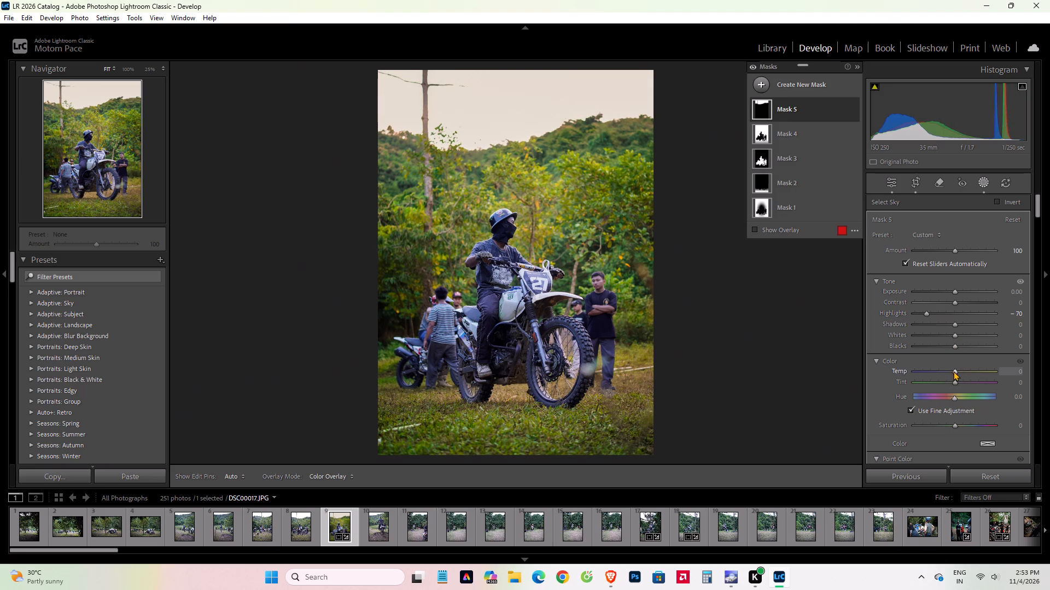
left_click_drag(953, 371, 938, 373)
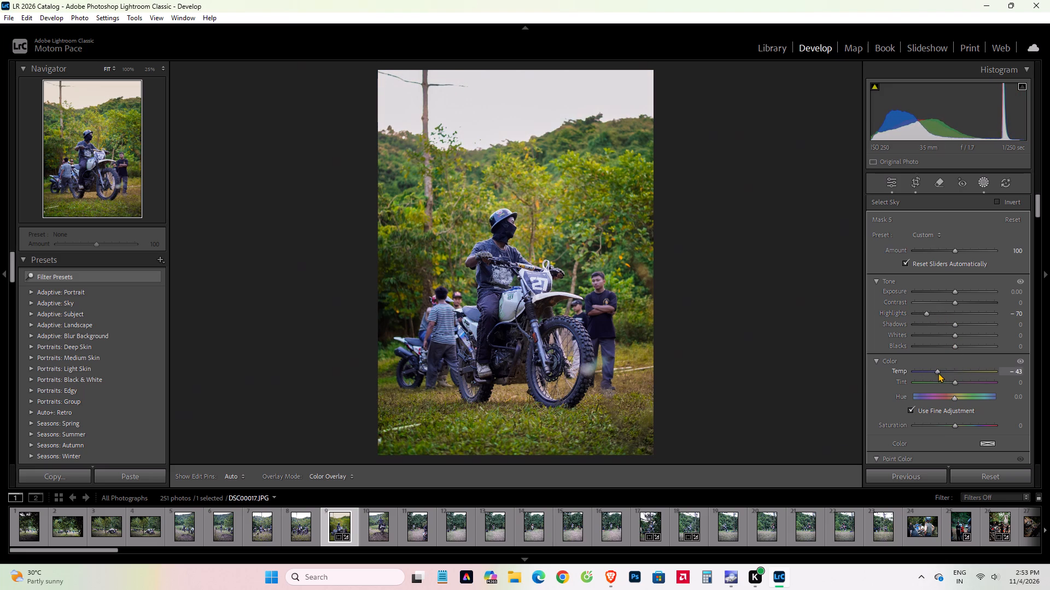
left_click_drag(938, 373, 932, 373)
Move the photo upward within the 5 x 7 crop frame to show more grass and less sky, and leave cropping.
left_click(916, 182)
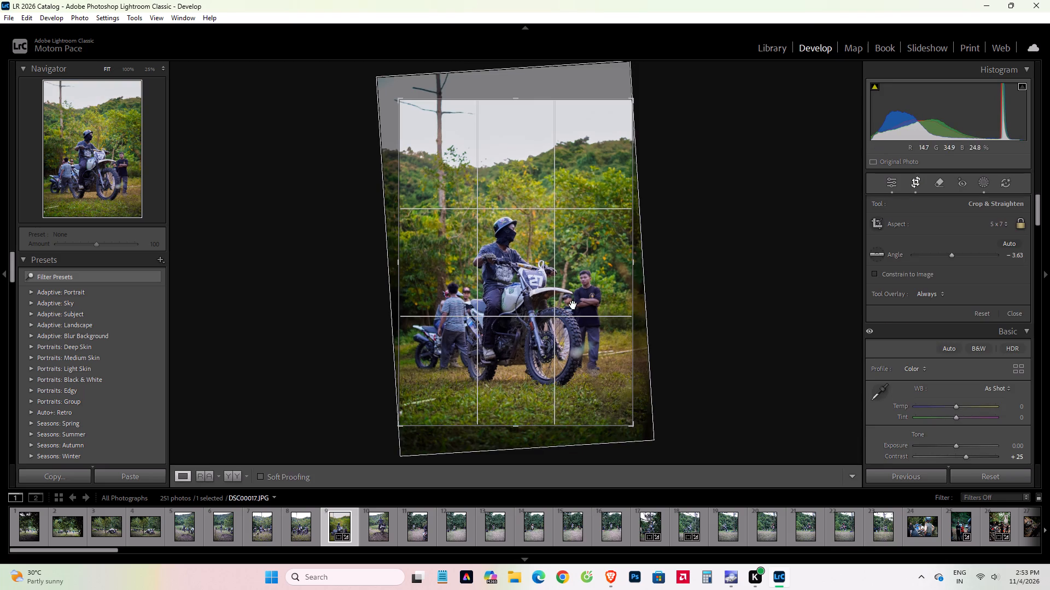
left_click_drag(567, 294, 572, 273)
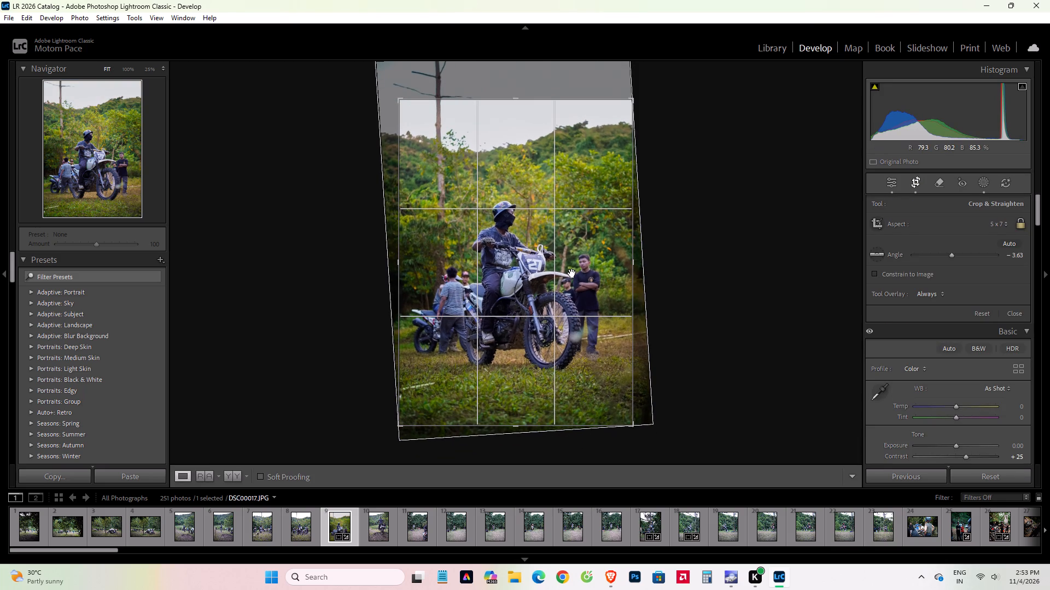
left_click_drag(572, 273, 573, 273)
left_click(896, 181)
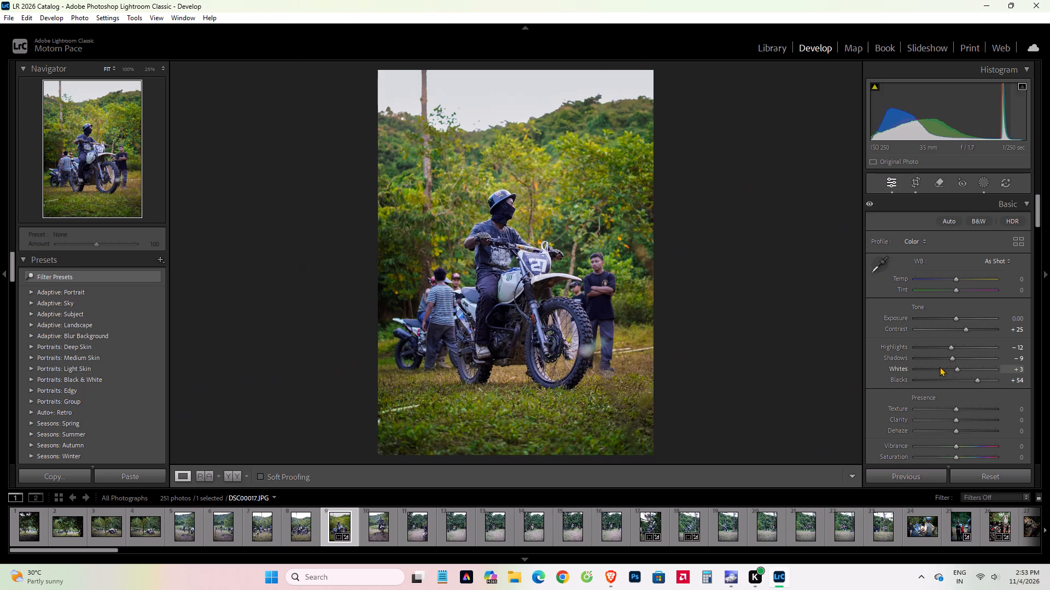
Set the Calibration Green Primary Hue to +29 and its Saturation to +2.
scroll(937, 369, "down", 11)
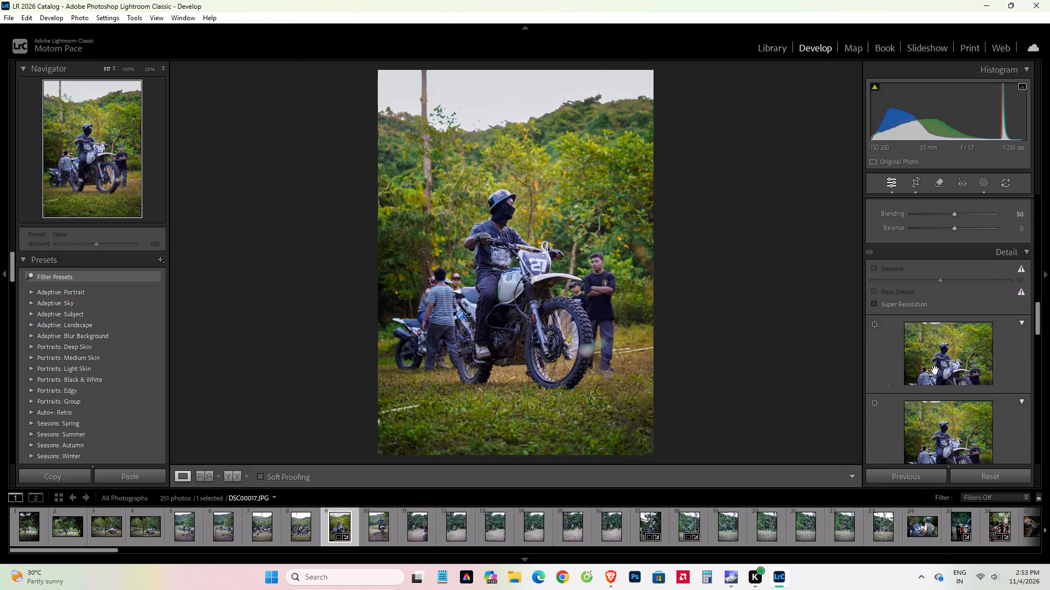
scroll(935, 370, "down", 20)
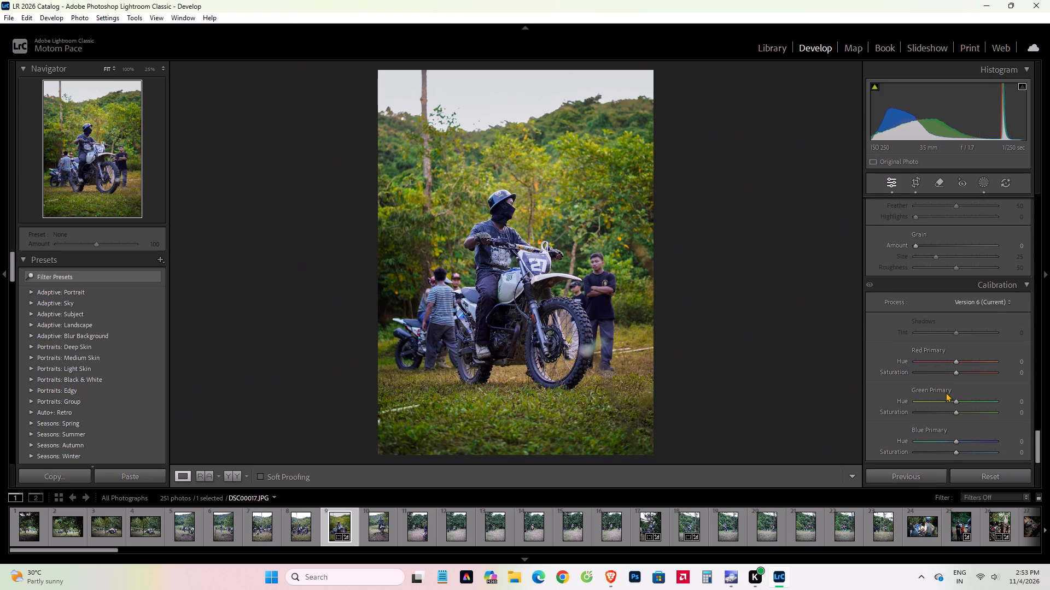
left_click_drag(955, 402, 931, 402)
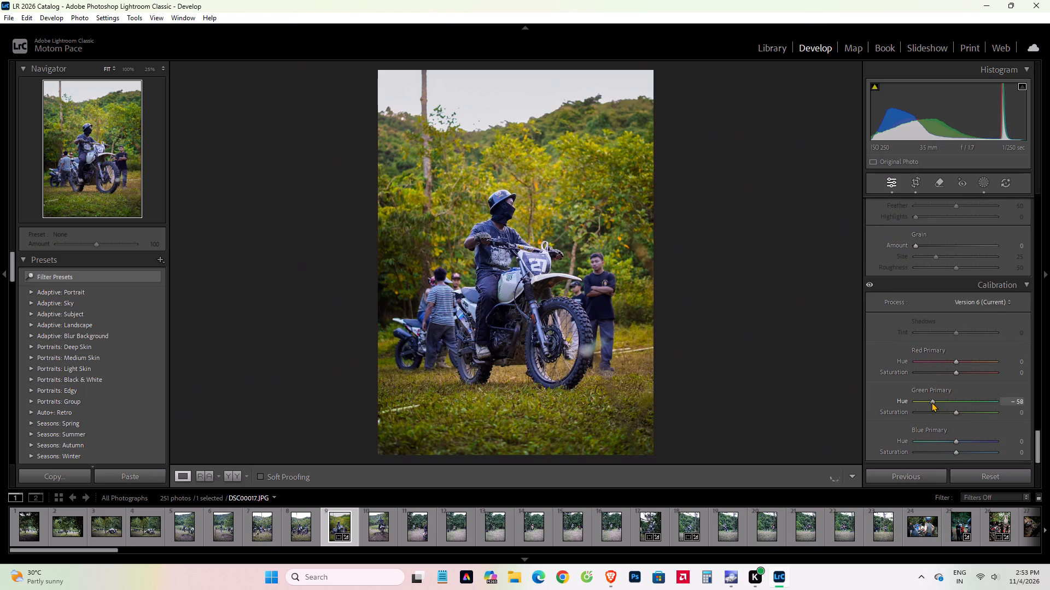
left_click_drag(931, 402, 996, 406)
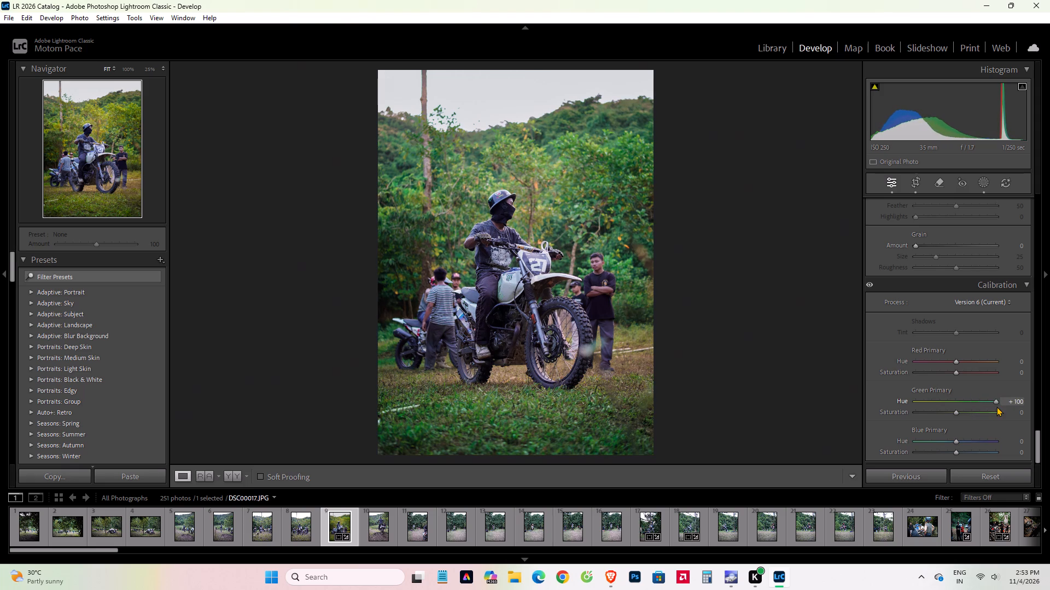
left_click_drag(996, 406, 969, 410)
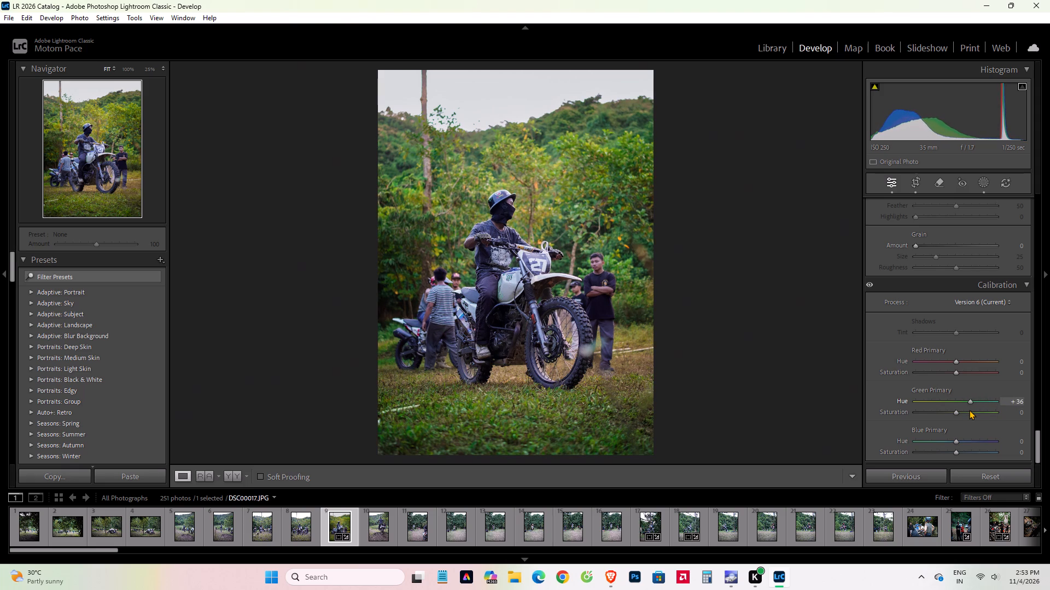
left_click_drag(969, 410, 967, 410)
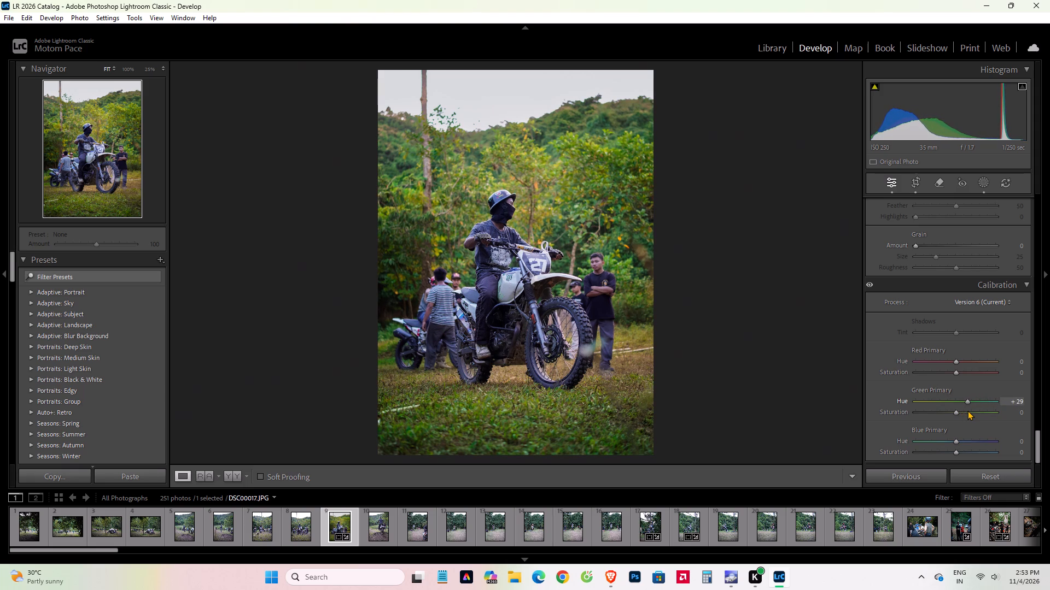
left_click_drag(967, 410, 967, 411)
left_click(956, 412)
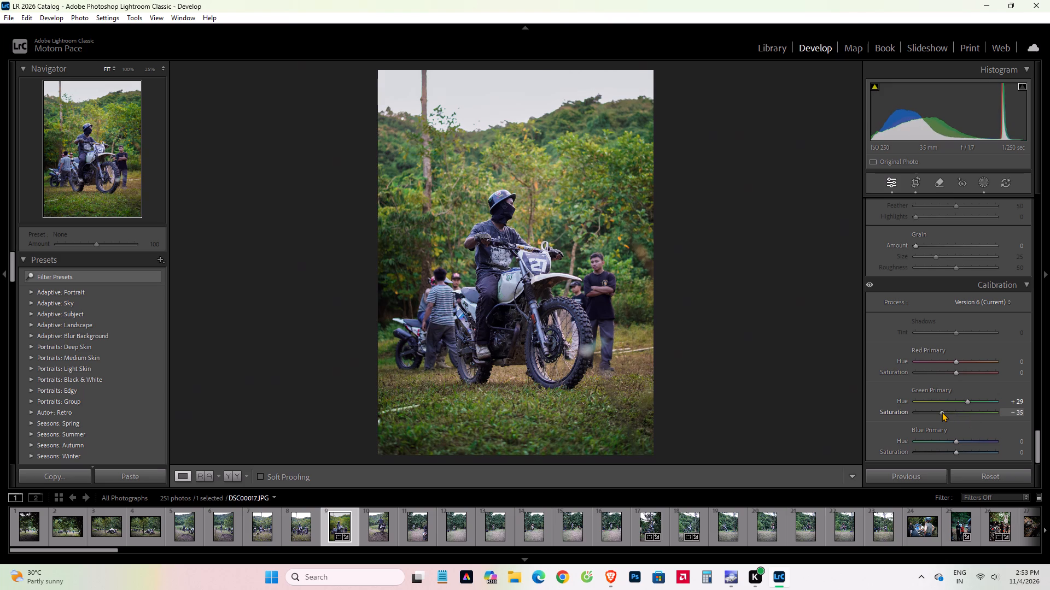
Set the Calibration Blue Primary Hue to -9 and its Saturation to +5.
left_click(955, 440)
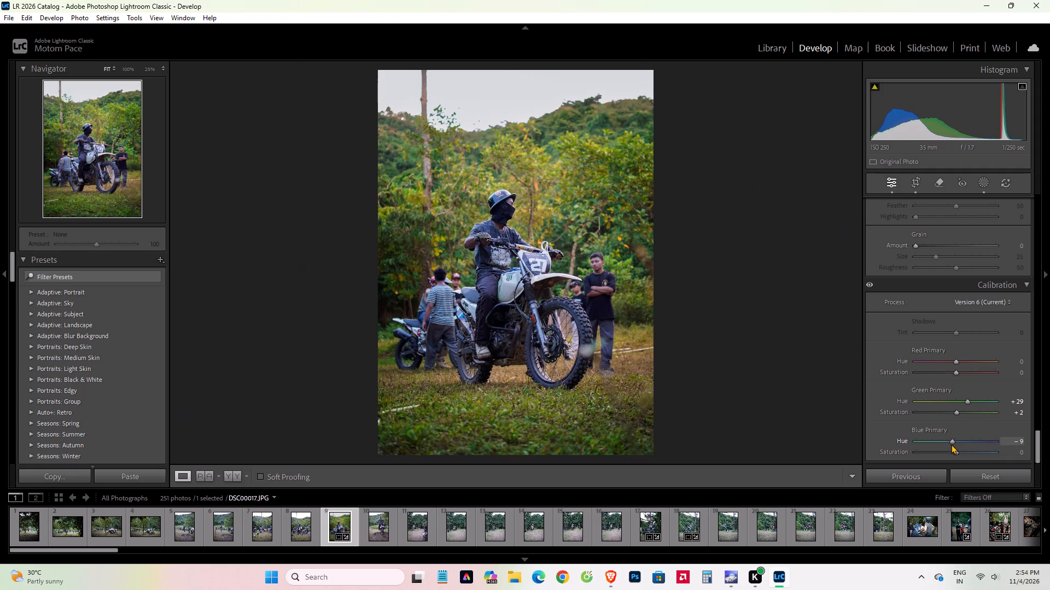
left_click(956, 451)
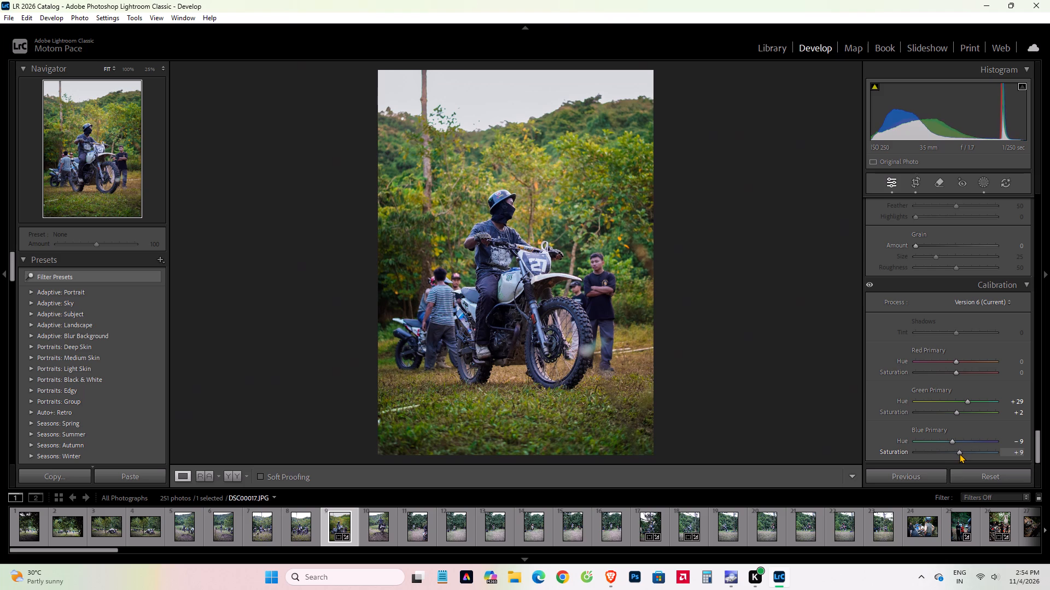
Create a new linear gradient mask from the photo's left edge, fading out horizontally just past the rider.
left_click(978, 179)
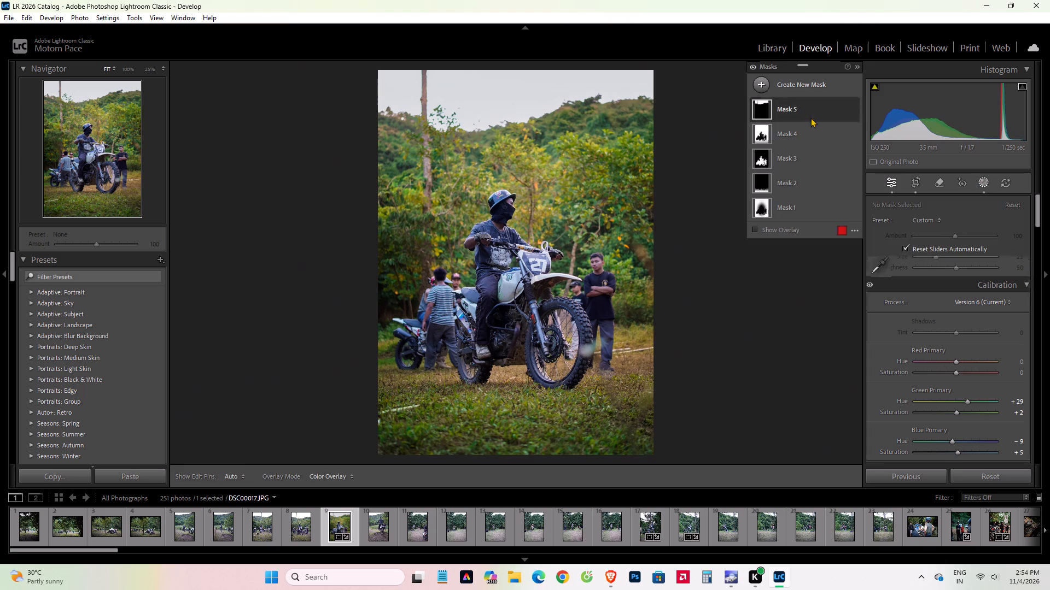
left_click(799, 83)
left_click(812, 215)
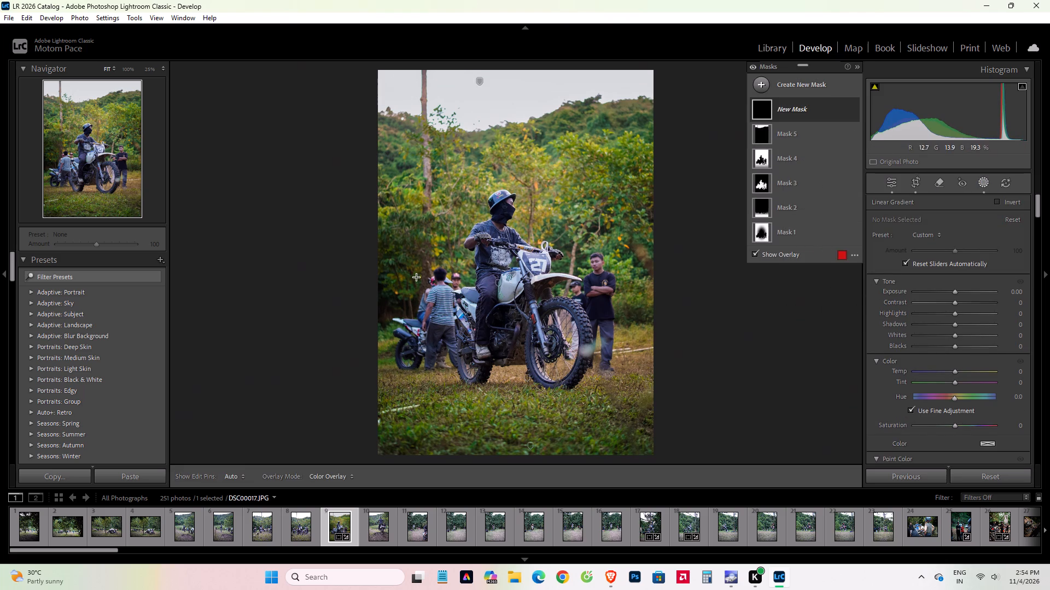
left_click_drag(347, 262, 524, 239)
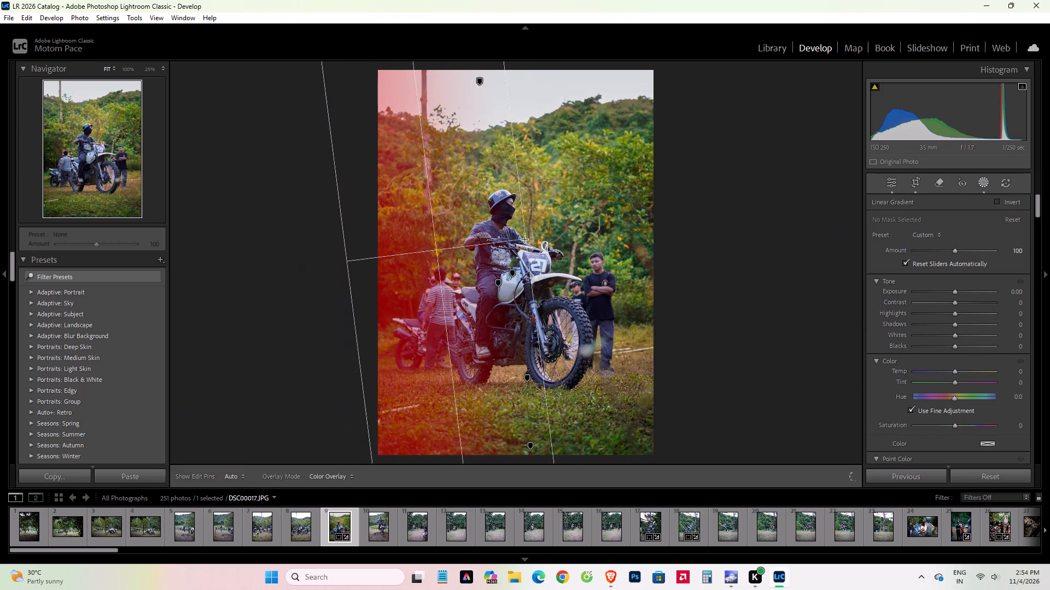
left_click_drag(524, 239, 591, 264)
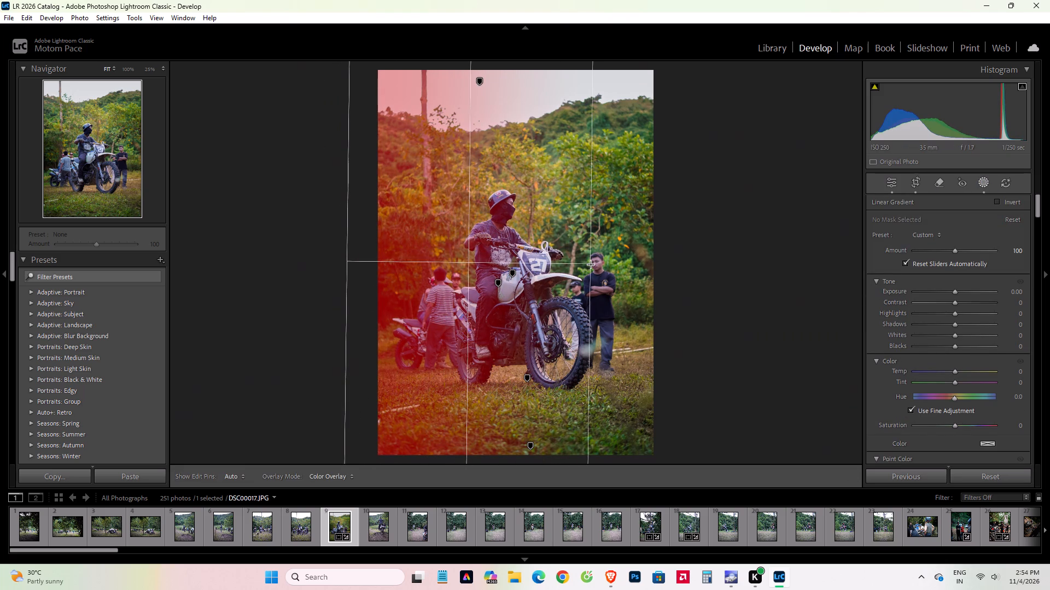
left_click_drag(591, 264, 542, 272)
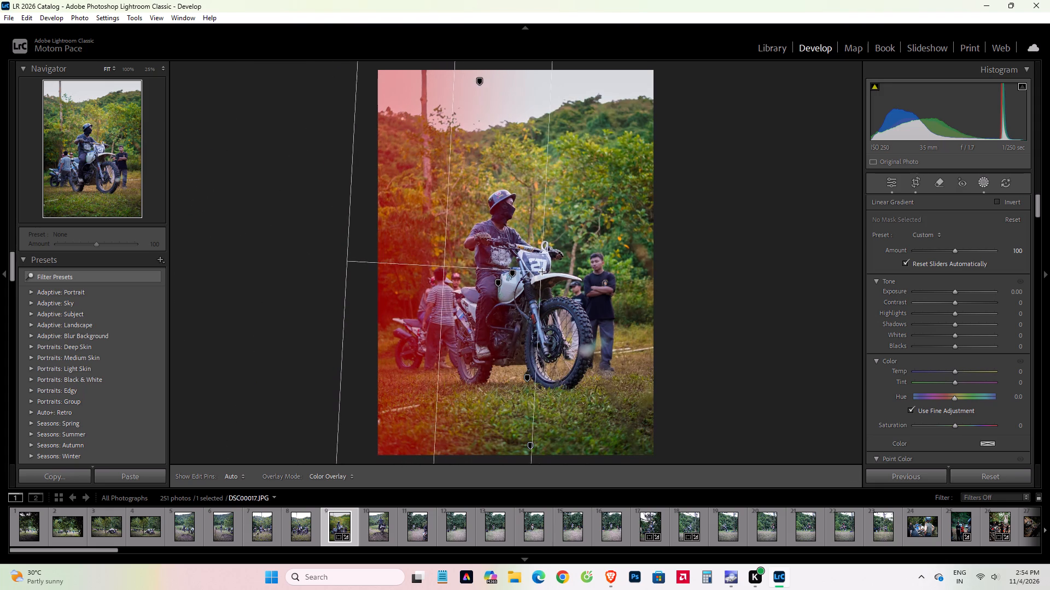
left_click_drag(542, 272, 557, 266)
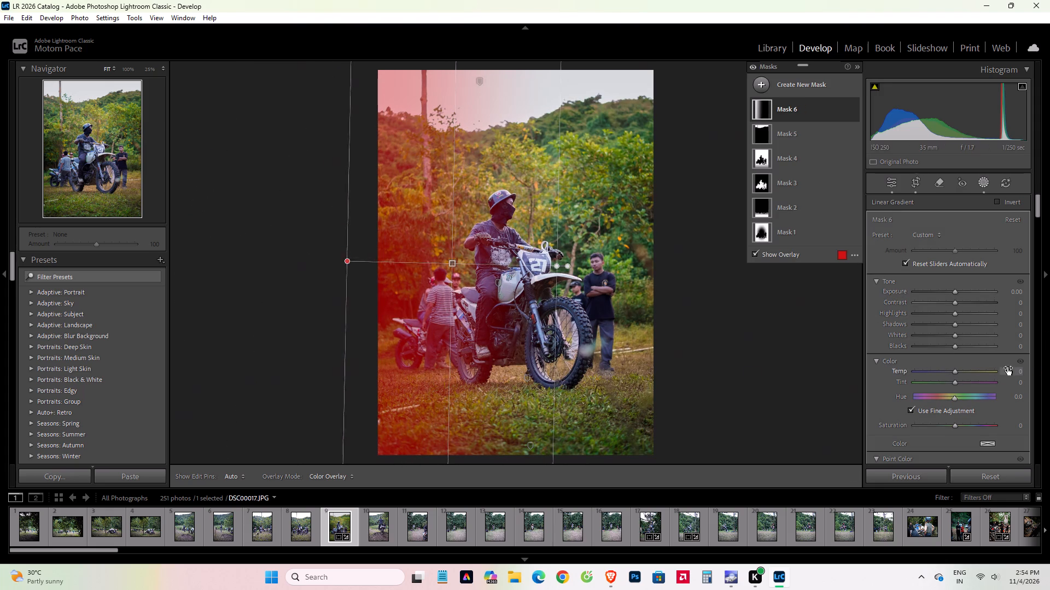
Set the left-side gradient mask's Contrast to 3 and Exposure to -0.41.
left_click(956, 300)
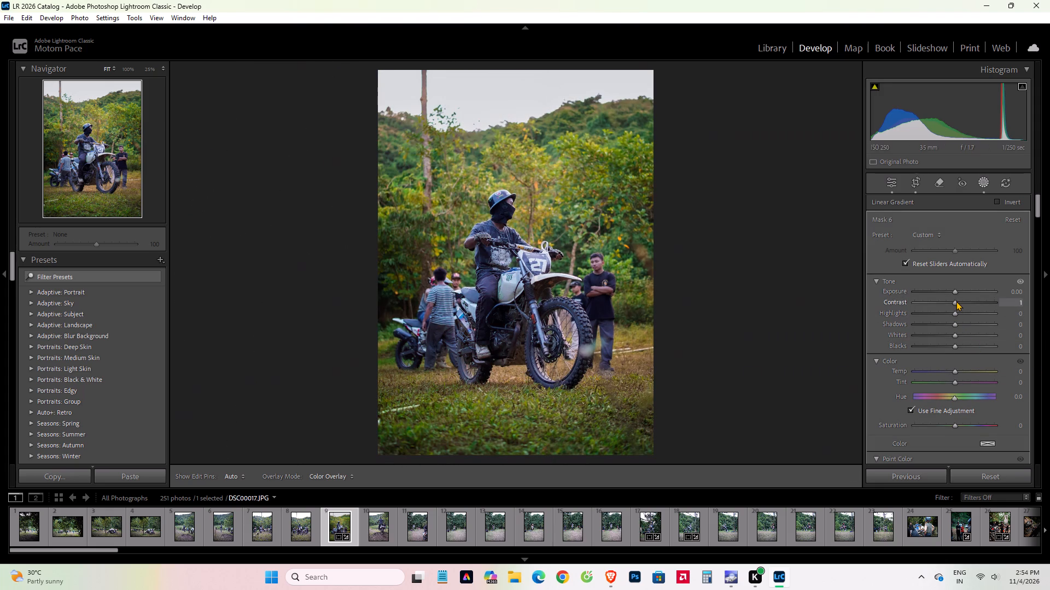
left_click(955, 290)
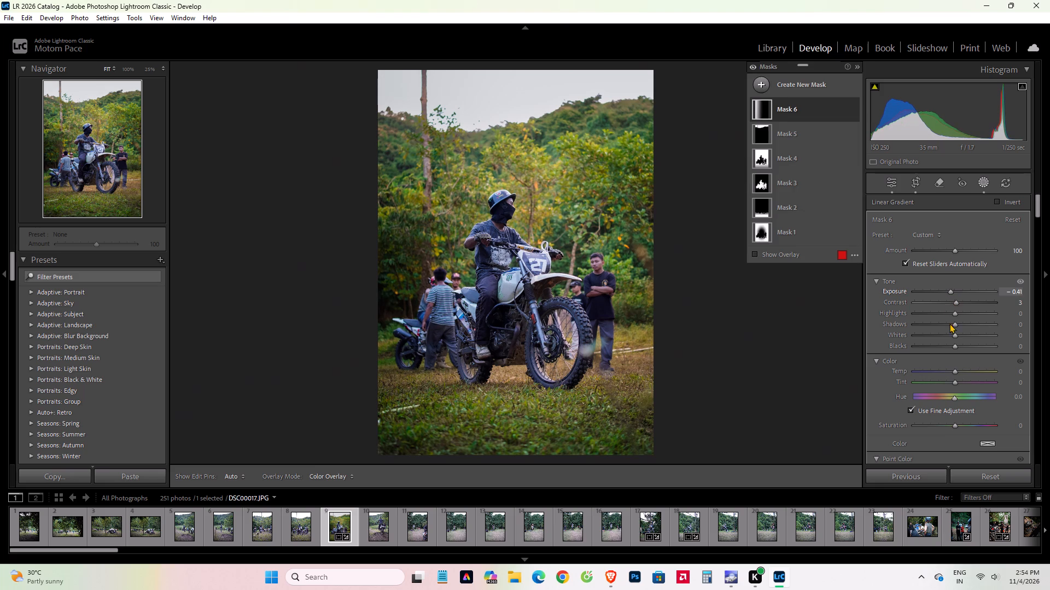
left_click(954, 345)
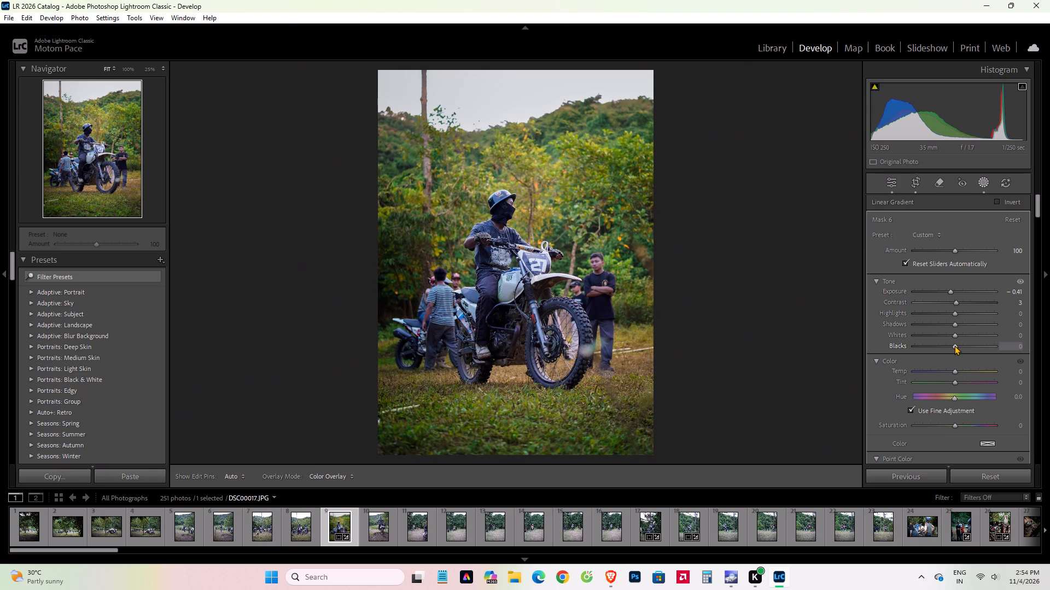
Create a diagonal linear gradient mask over the photo's lower left, fading toward the upper right, and set its Exposure to -0.08.
left_click(790, 80)
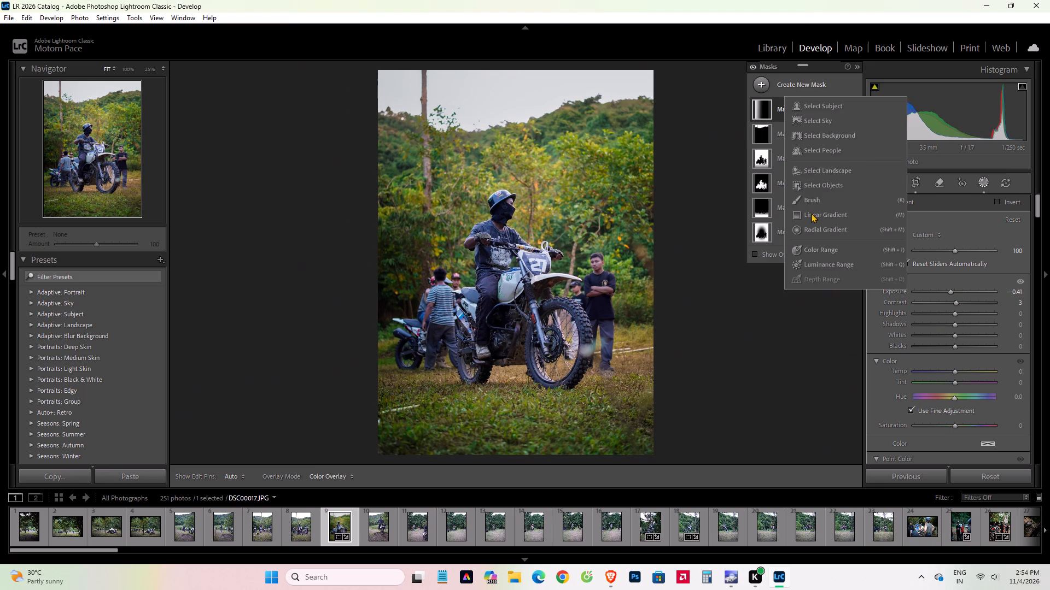
left_click(811, 213)
left_click_drag(520, 416, 545, 251)
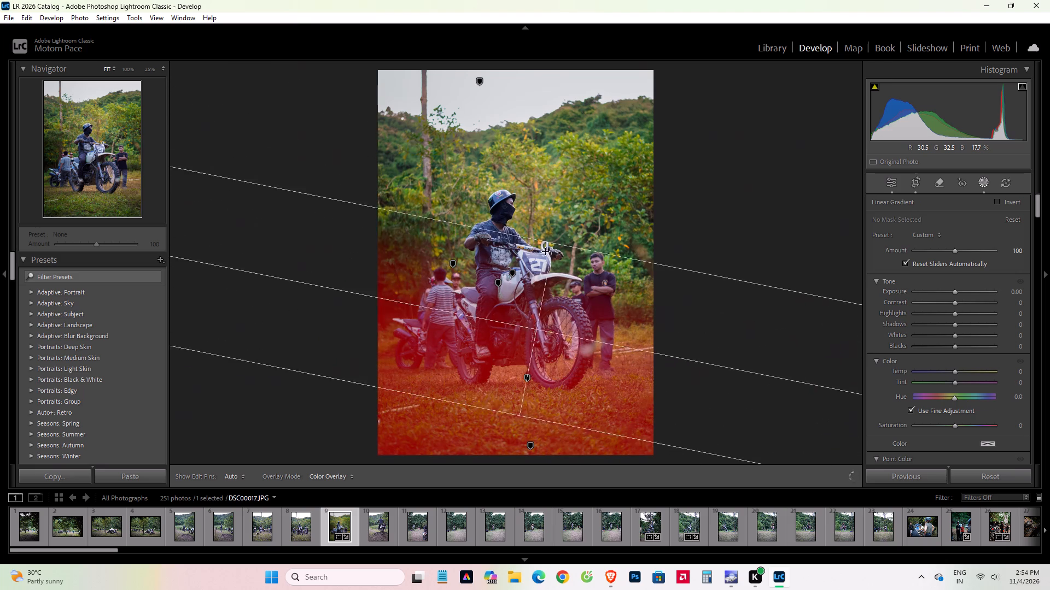
left_click_drag(545, 251, 687, 307)
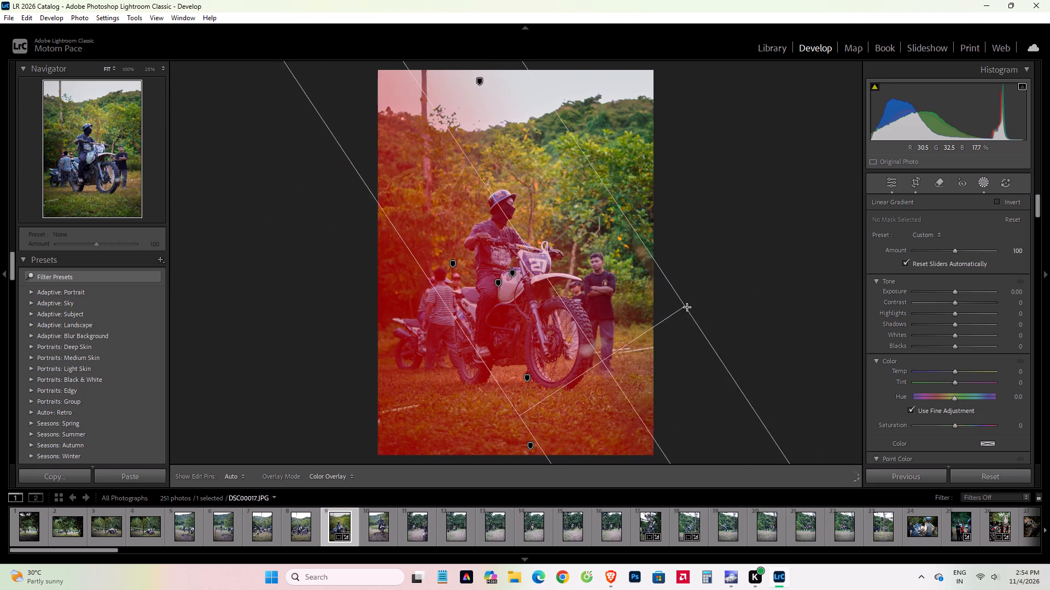
left_click_drag(687, 307, 670, 301)
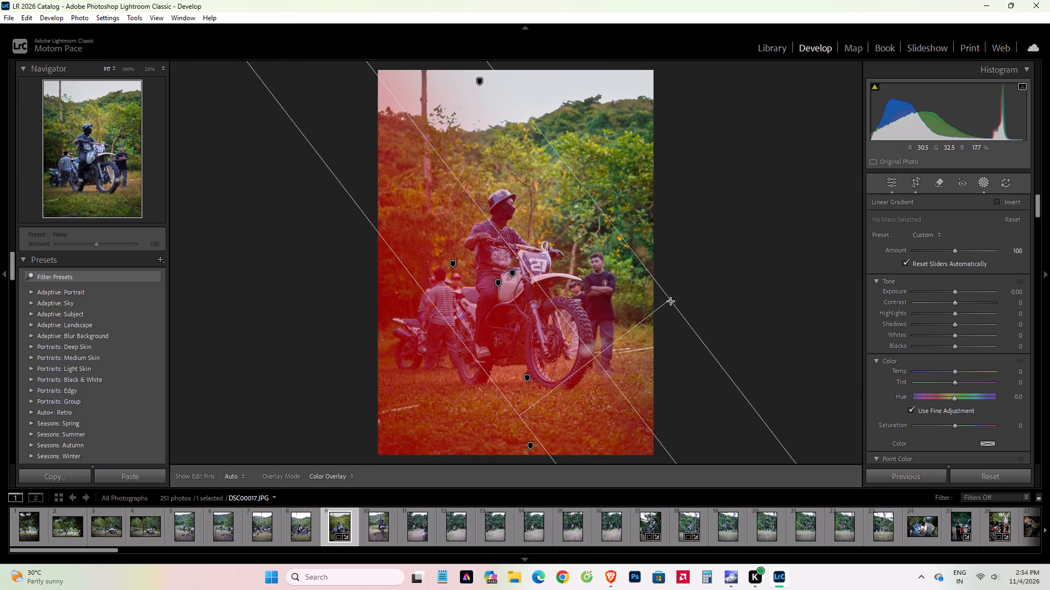
left_click_drag(670, 301, 686, 299)
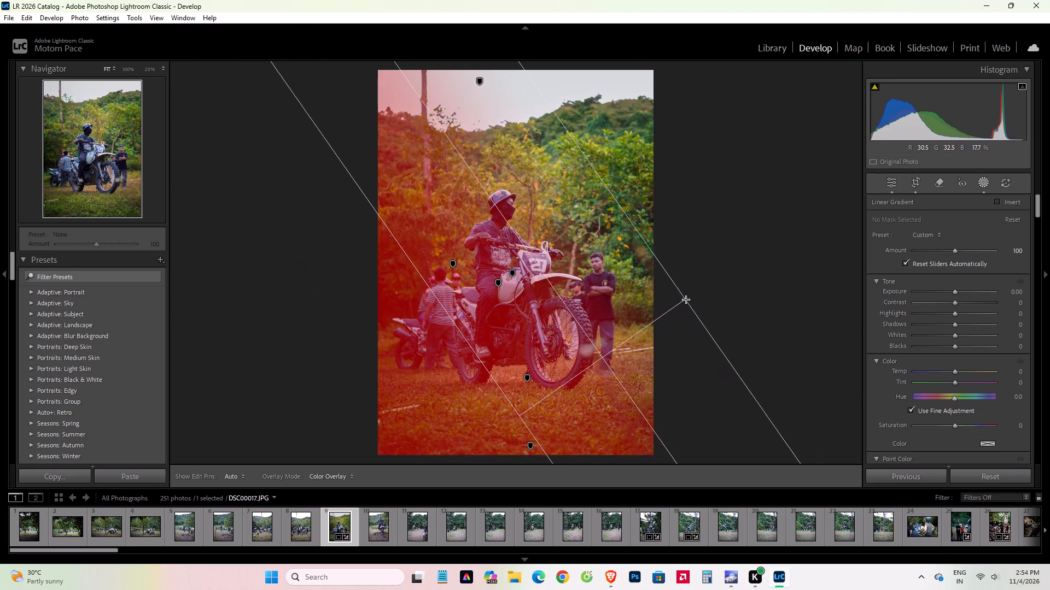
left_click_drag(686, 299, 655, 315)
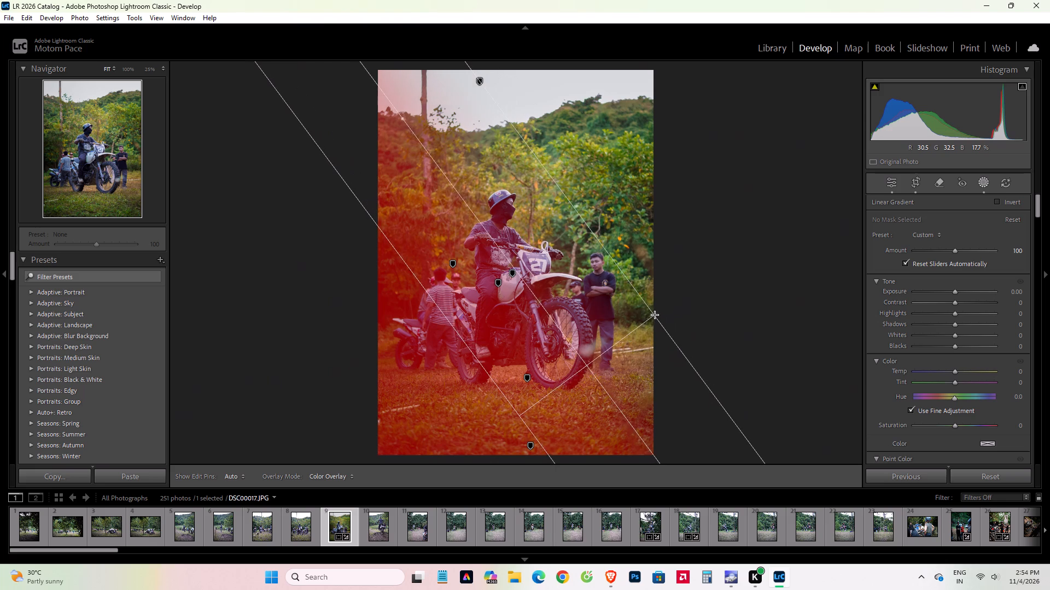
left_click_drag(655, 315, 656, 314)
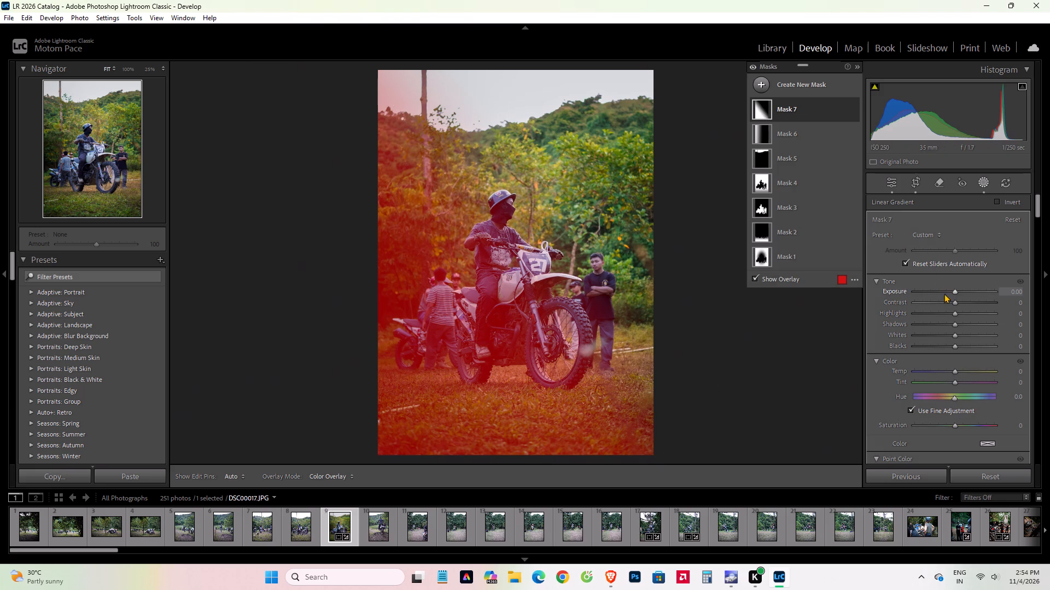
left_click(953, 291)
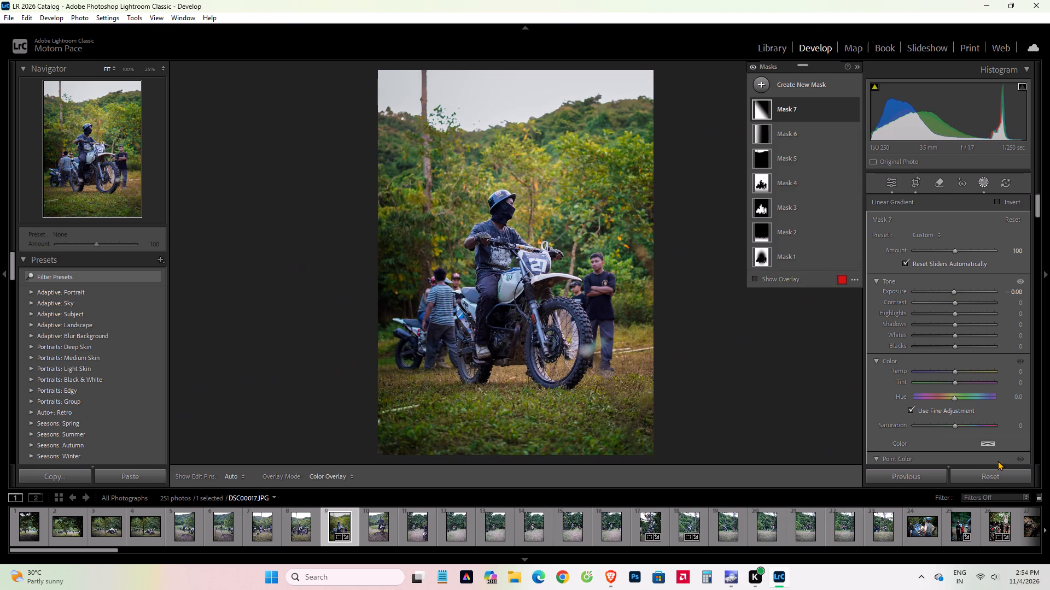
Compare the edited photo with the original in a side-by-side before and after view, leaving masking.
key("y")
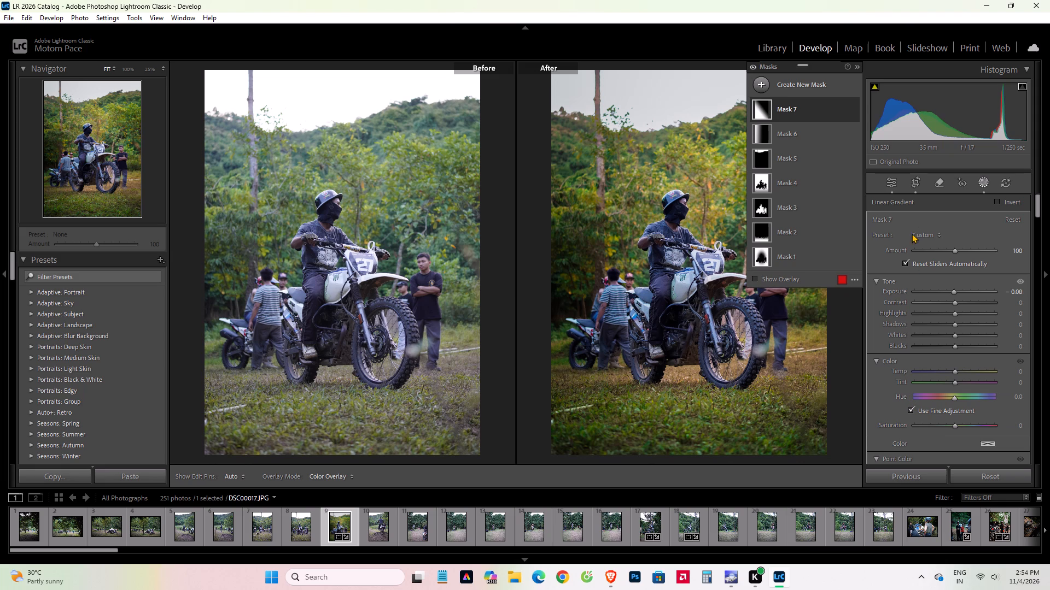
left_click(890, 192)
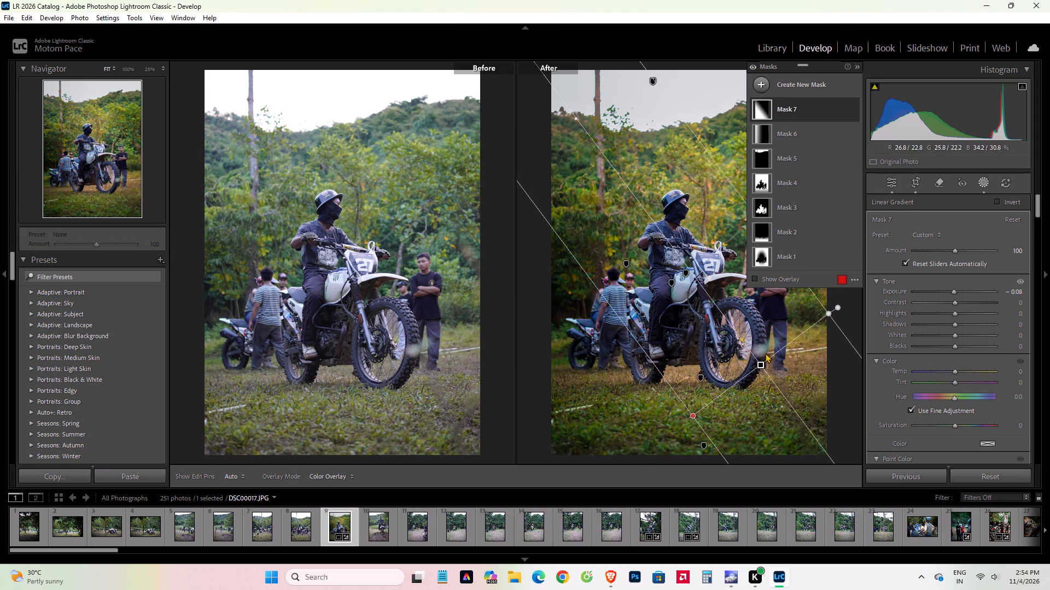
left_click(890, 182)
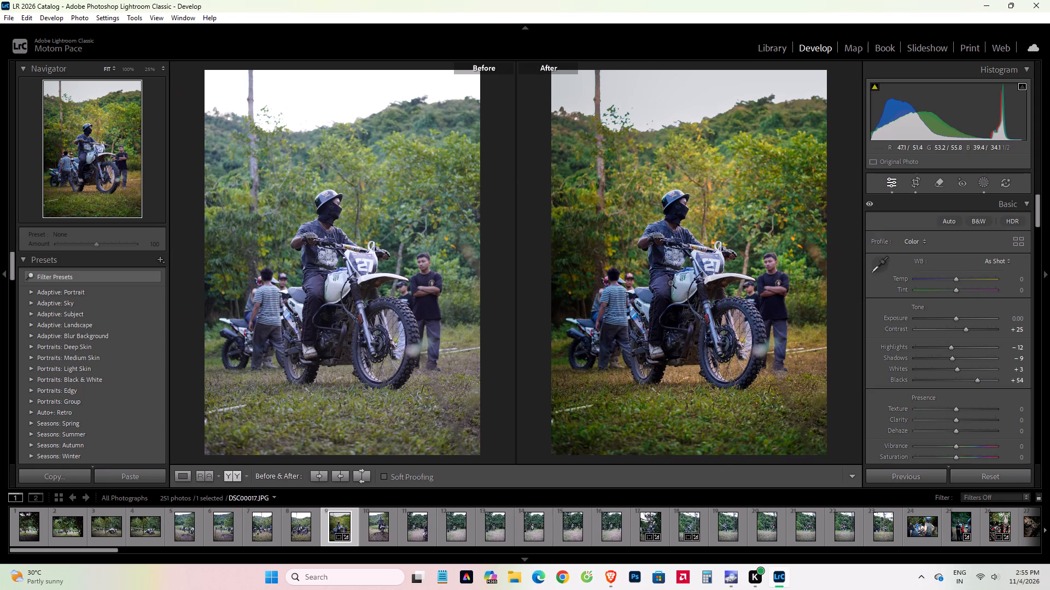
left_click(656, 275)
left_click_drag(748, 268, 682, 280)
left_click(682, 280)
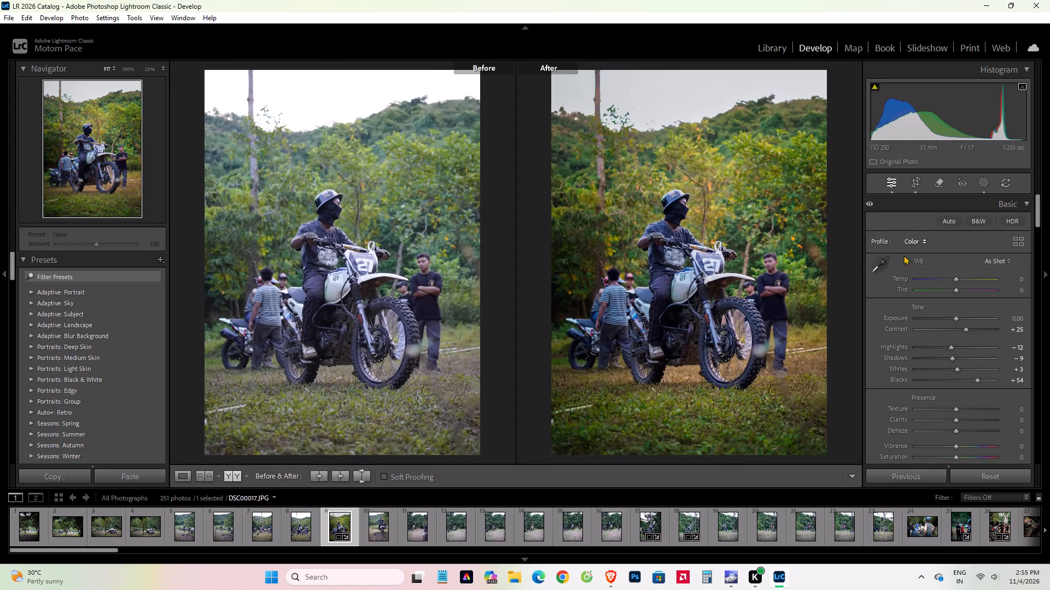
Leave the before and after view and set the Sharpness of the rider subject mask, Mask 3, to 100.
key("y")
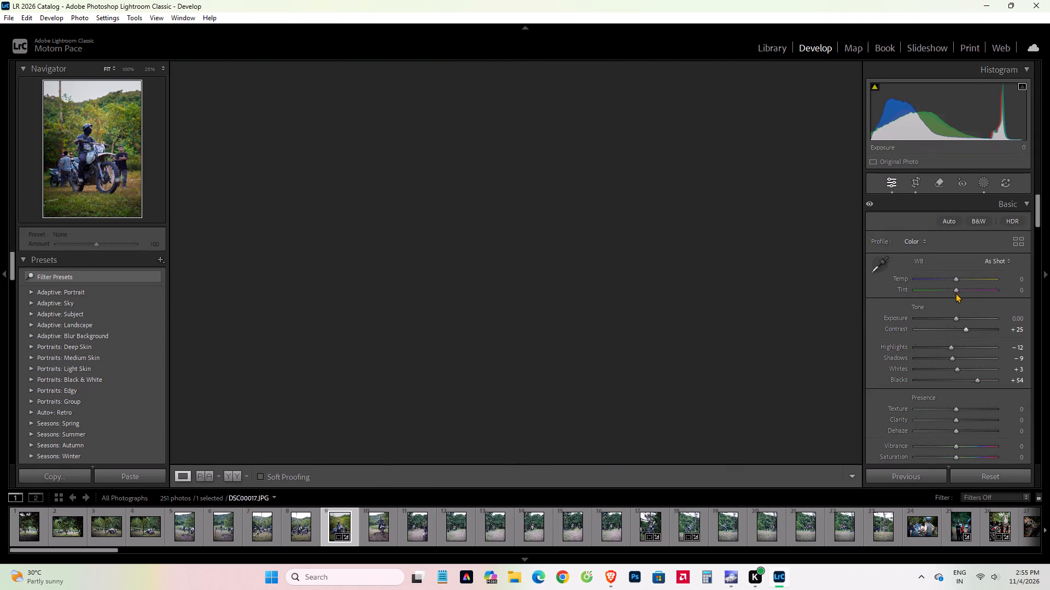
left_click(982, 180)
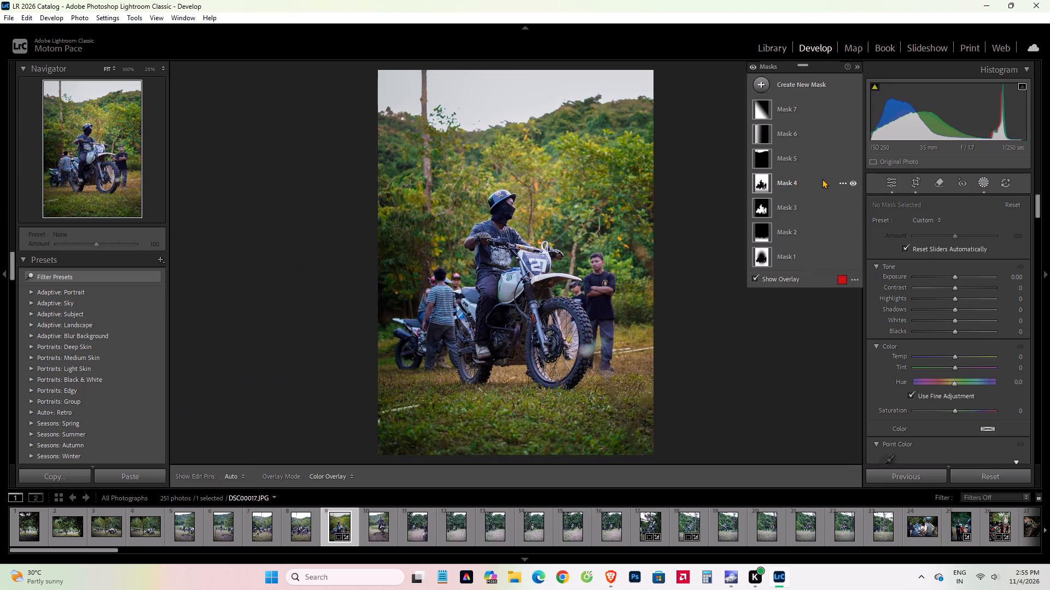
left_click(801, 184)
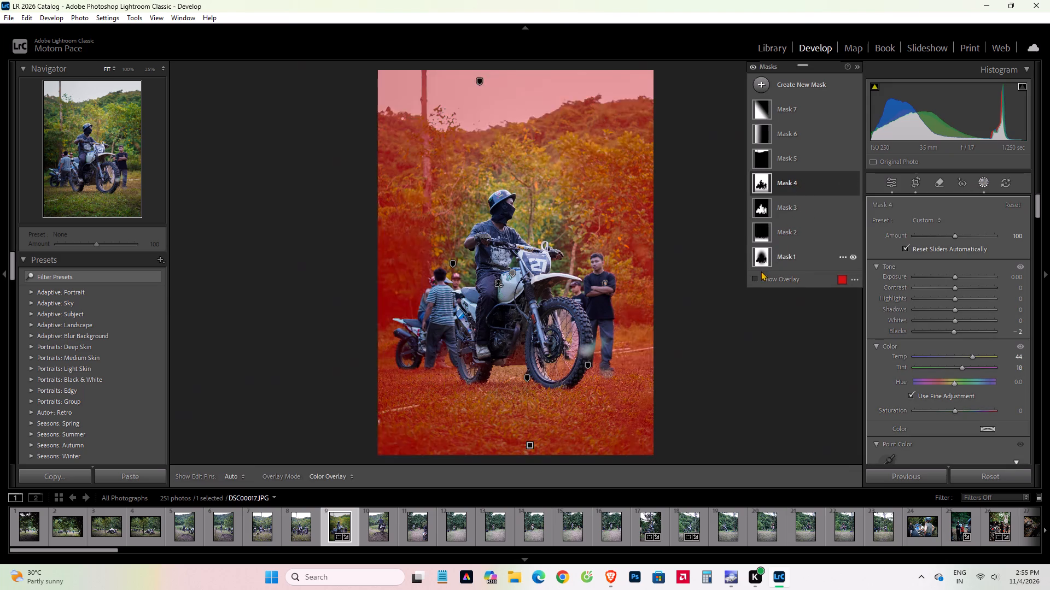
left_click(756, 281)
left_click(756, 281)
left_click(798, 207)
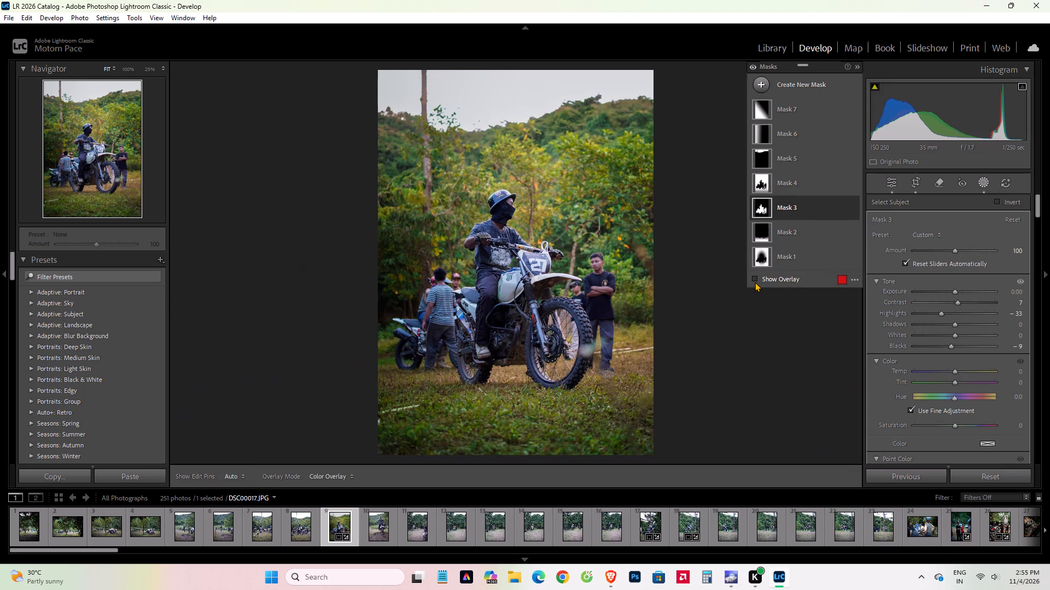
left_click(754, 281)
left_click(754, 281)
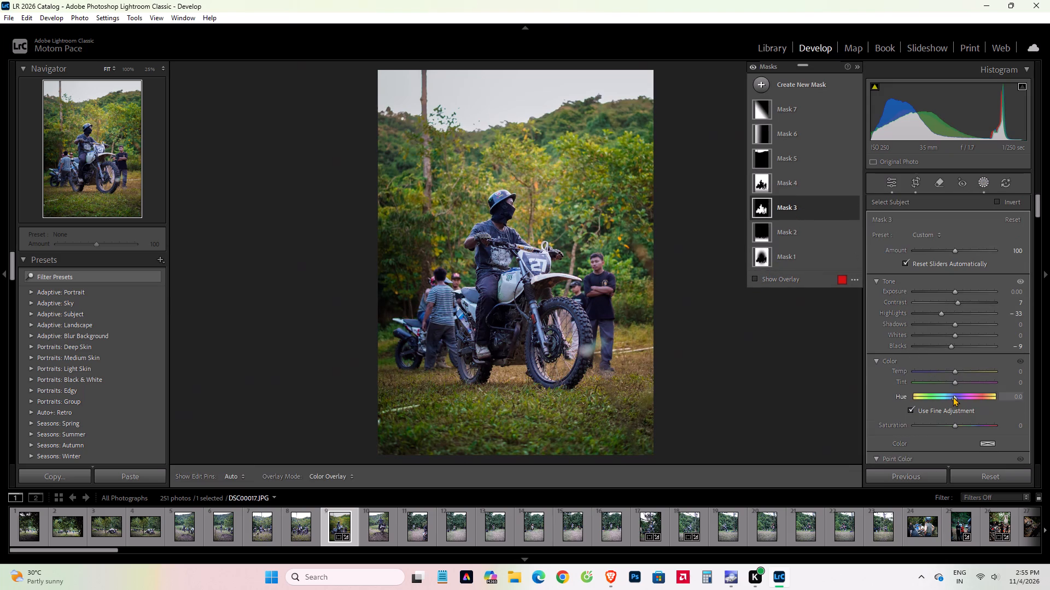
scroll(955, 384, "down", 8)
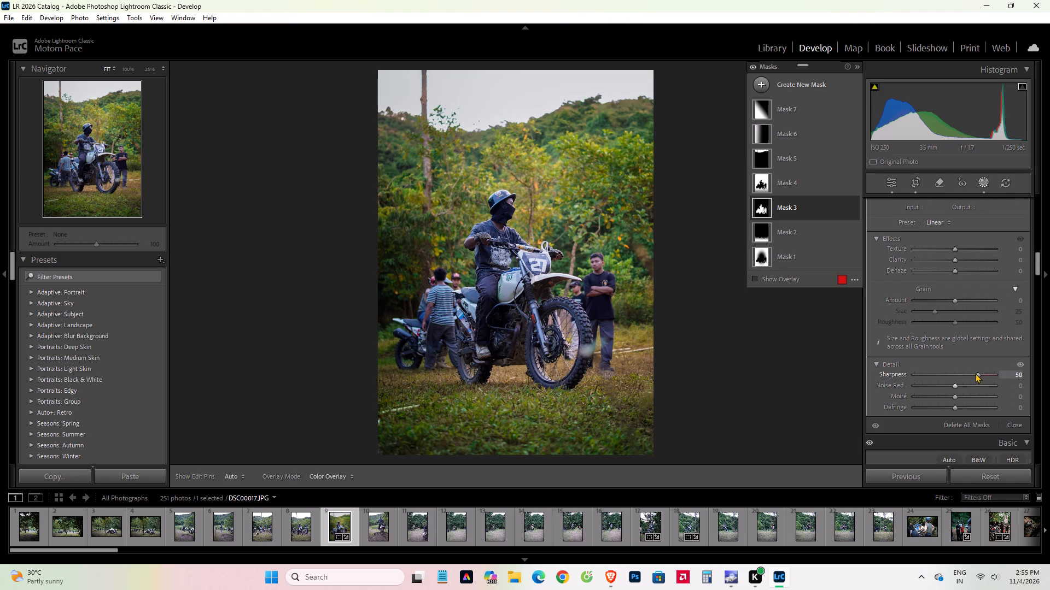
left_click_drag(976, 375, 1010, 389)
scroll(929, 383, "down", 5)
left_click(898, 183)
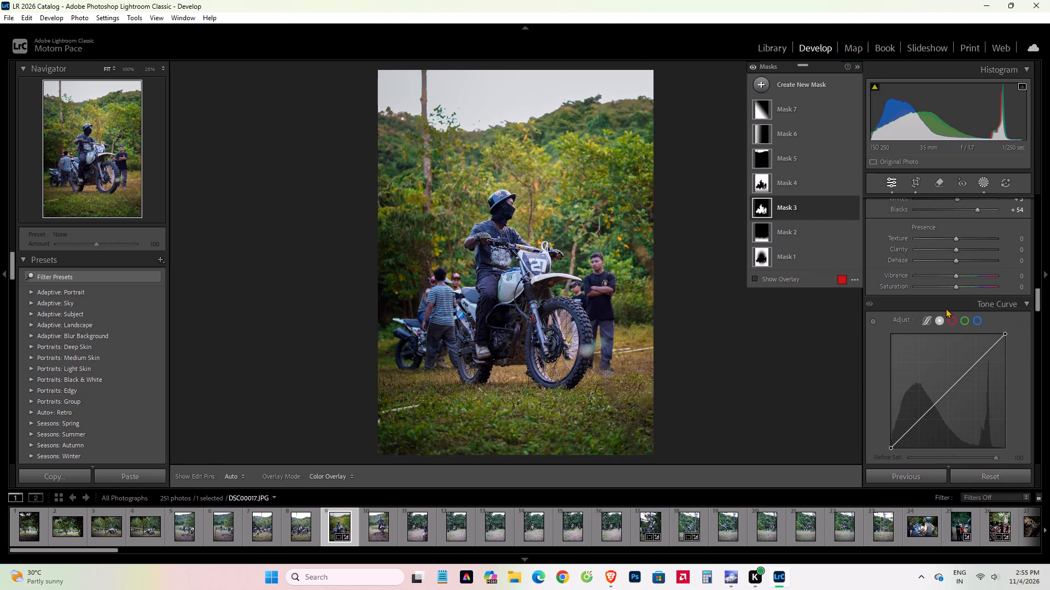
Add film grain to DSC00017.JPG with a Grain Amount of 50.
scroll(970, 344, "down", 8)
scroll(969, 401, "down", 5)
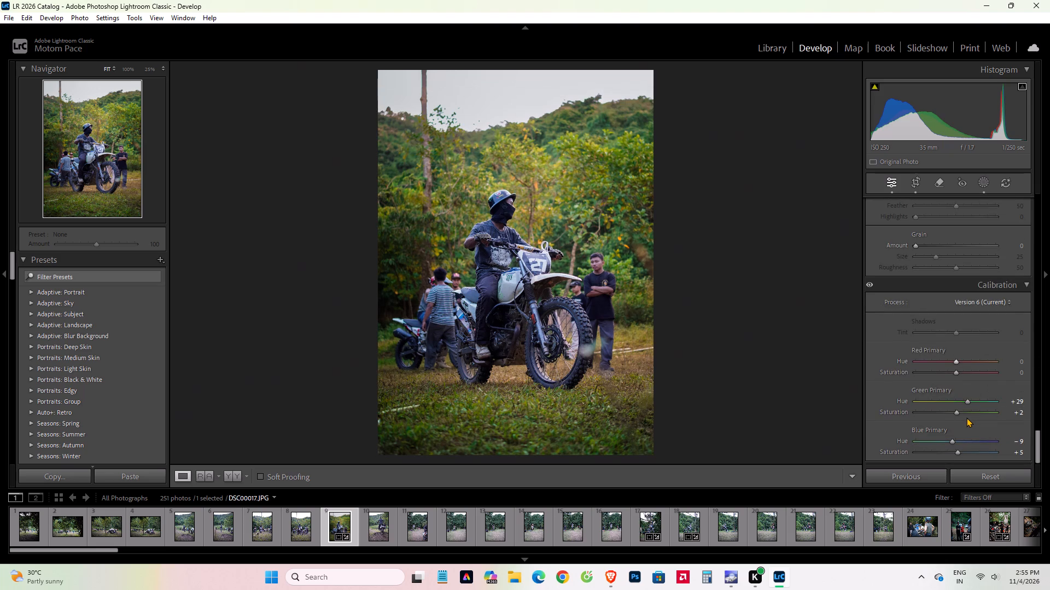
scroll(966, 417, "down", 4)
scroll(966, 417, "up", 3)
scroll(987, 427, "down", 1)
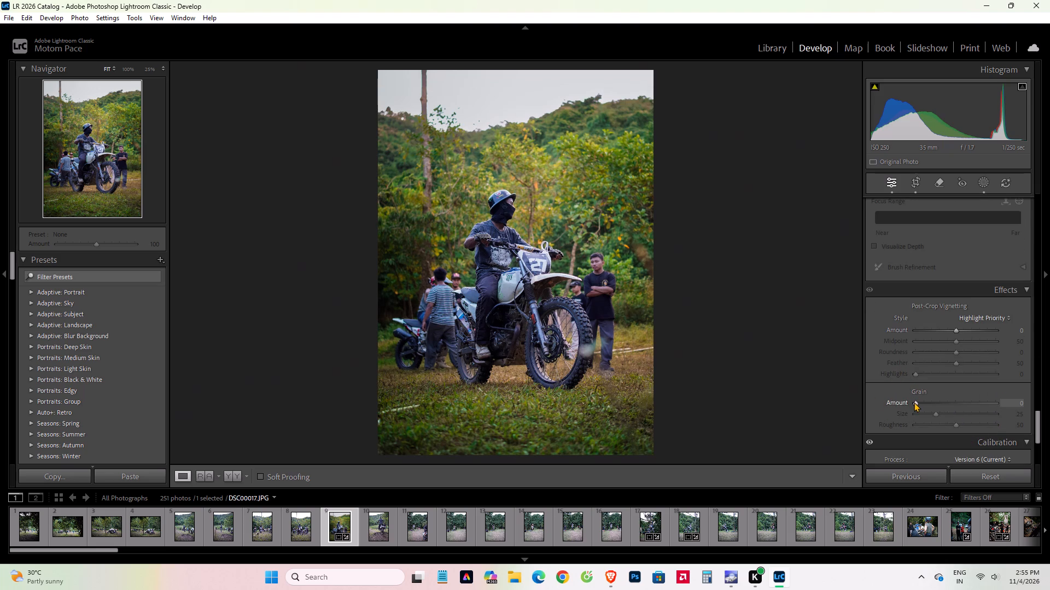
left_click_drag(914, 403, 965, 426)
left_click_drag(965, 426, 954, 433)
Apply a slight dark post-crop vignette to the photo with an Amount of -5.
scroll(888, 416, "down", 1)
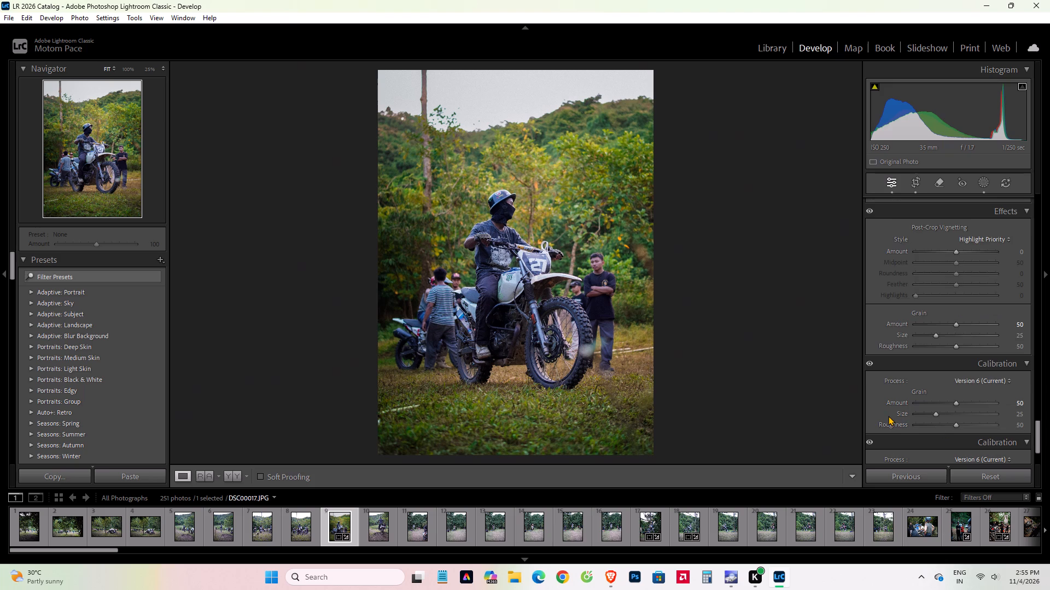
left_click(956, 251)
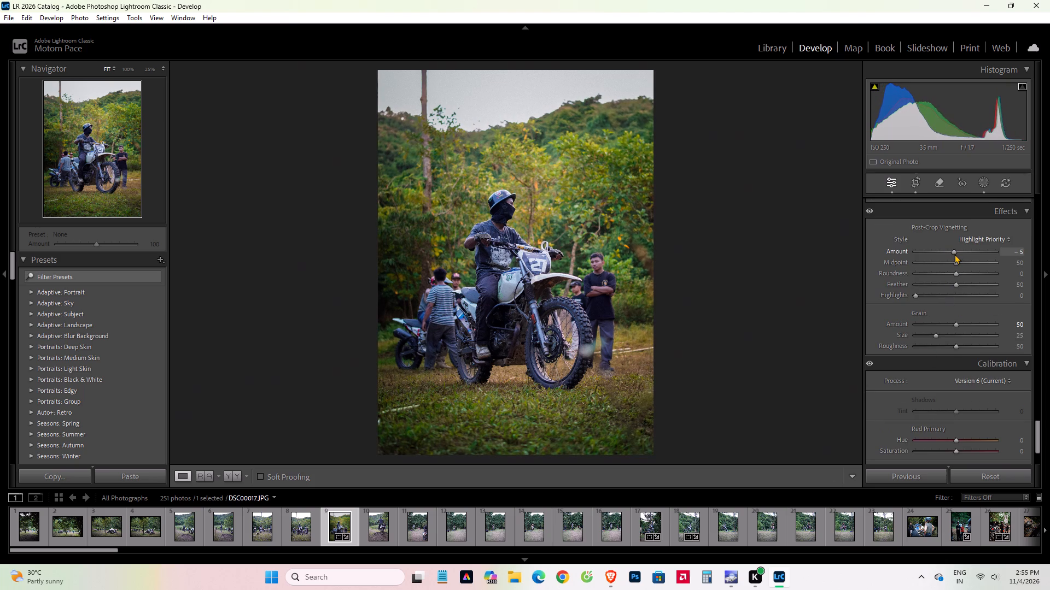
left_click(892, 180)
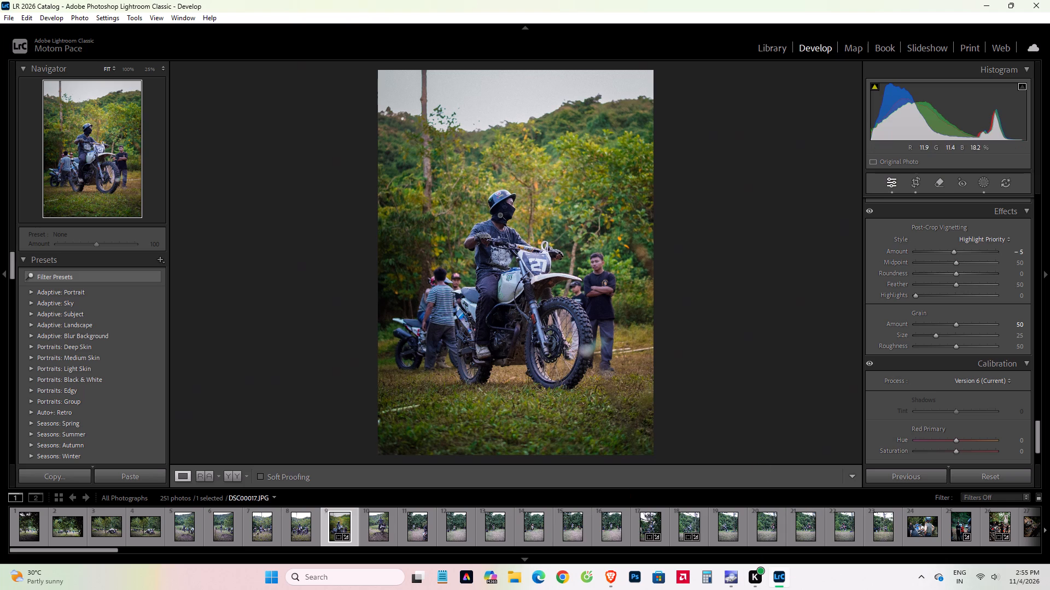
left_click(518, 239)
left_click(513, 243)
Copy the develop settings of DSC00017.JPG, including Effects, Calibration and all of Masks 1 to 7.
key("ctrl+c")
left_click(731, 193)
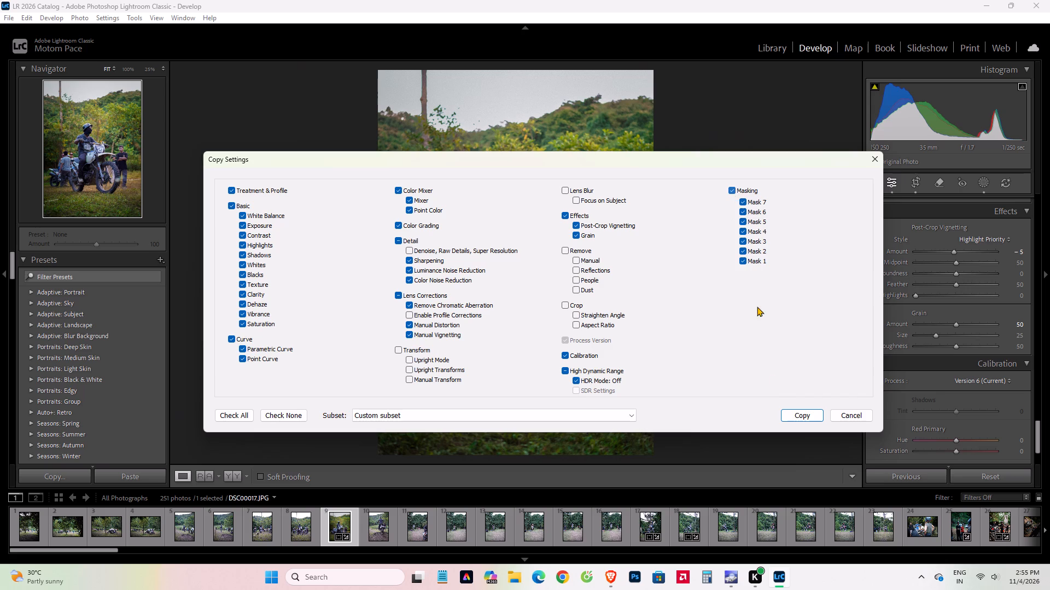
left_click(795, 415)
Move forward through the photos to DSC00072.ARW, the red-helmeted rider jumping over people lying on the ground.
key("Right")
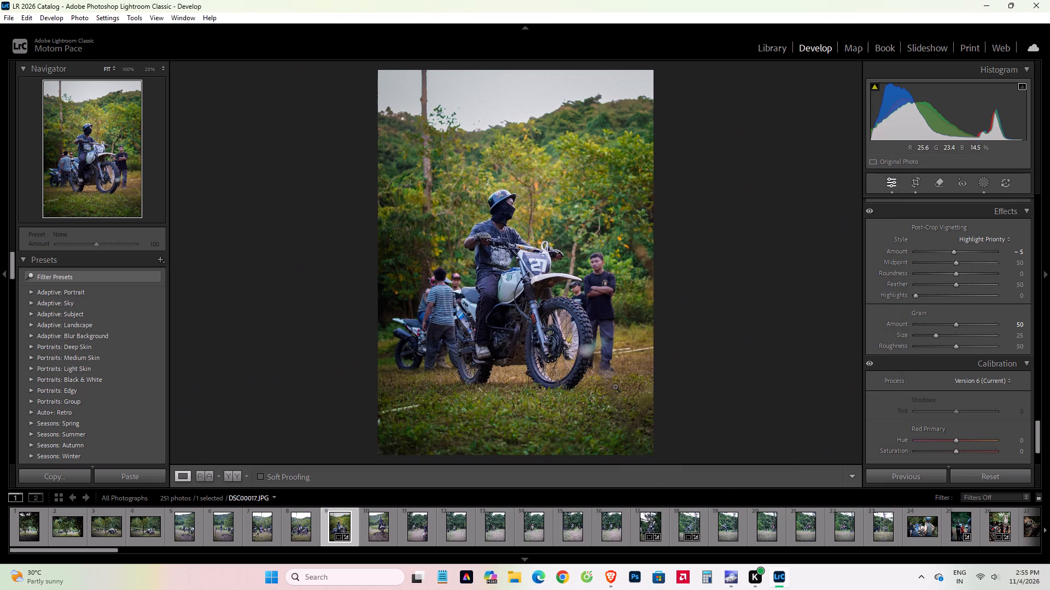
left_click(810, 332)
key("Right")
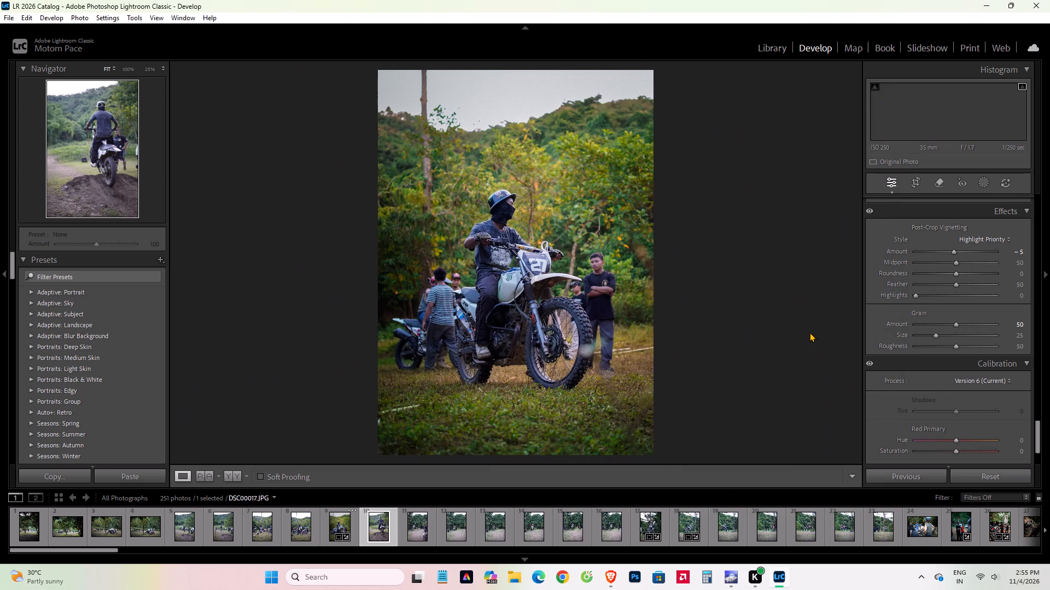
key("Right")
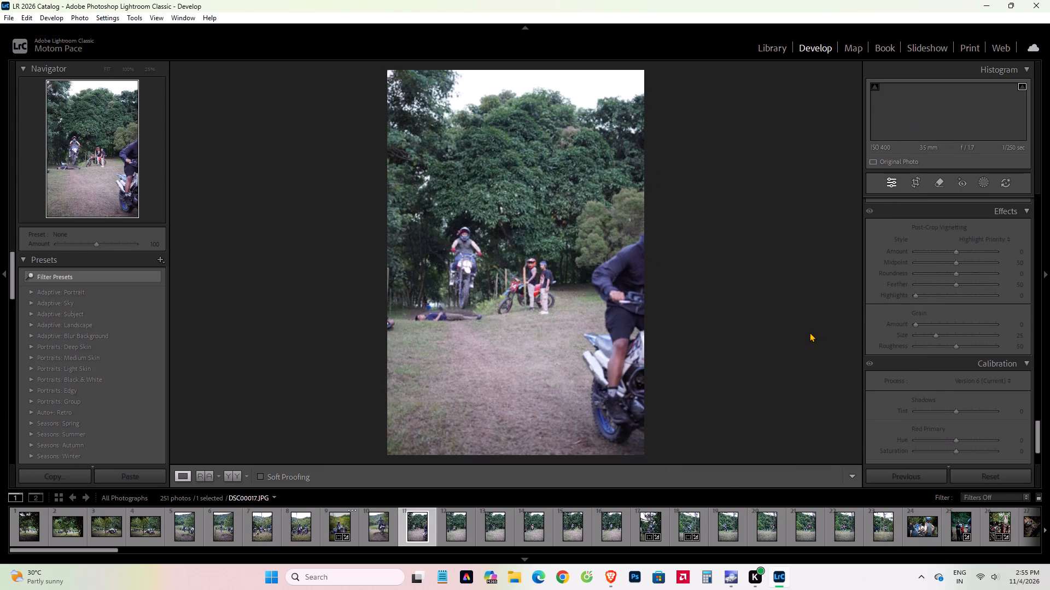
key("Right")
key("Right")
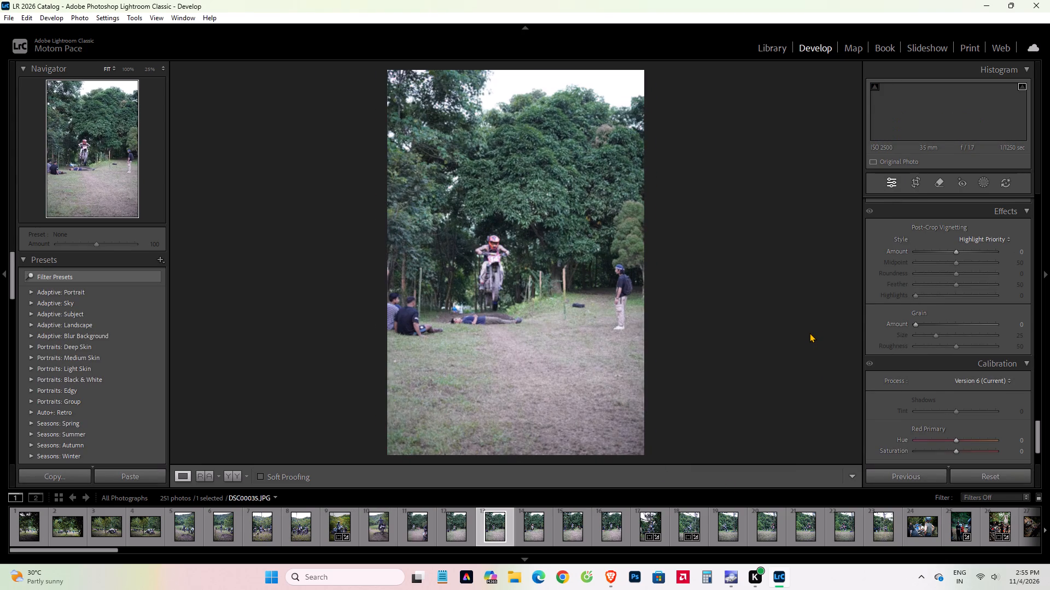
key("Right")
key("Right")
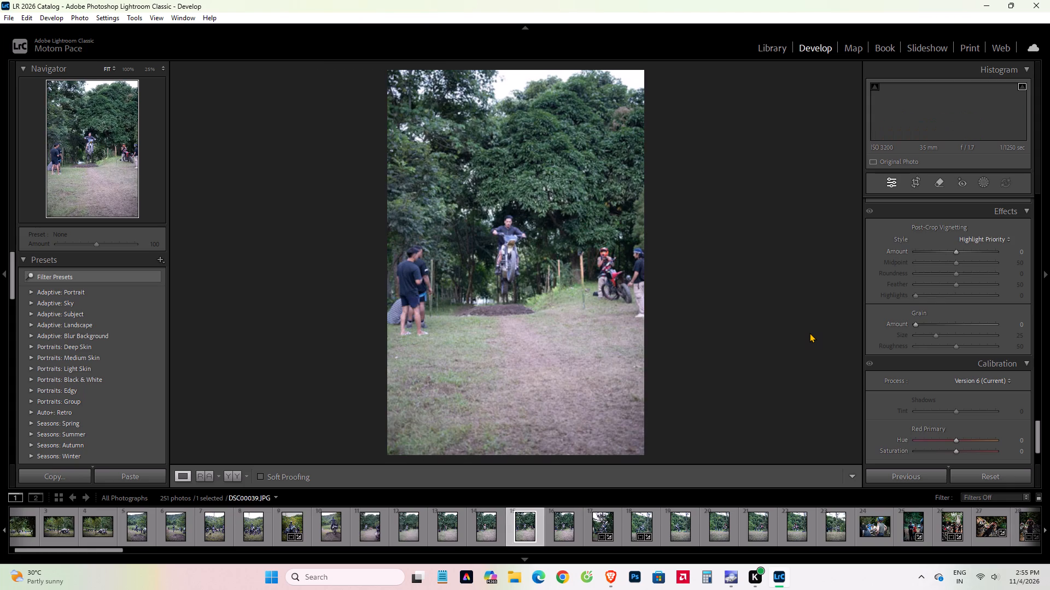
key("Right")
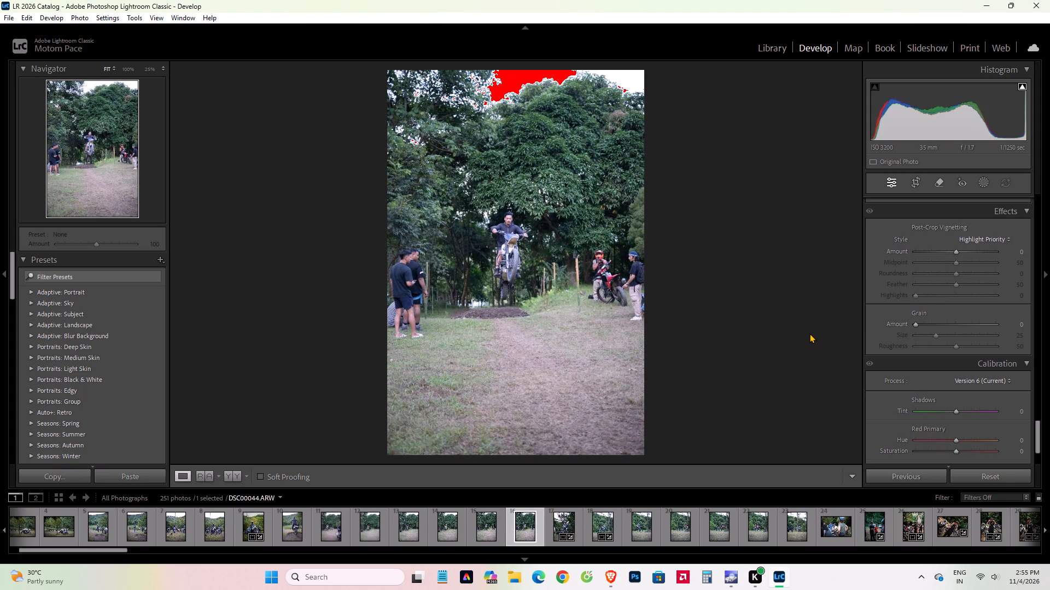
key("Right")
key("Right")
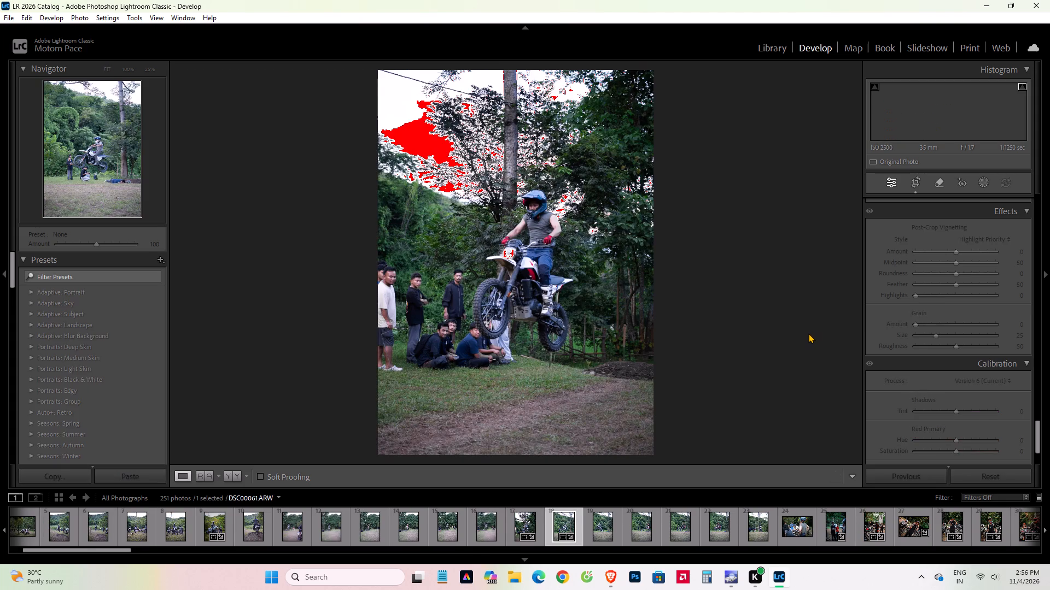
key("Right")
key("Right")
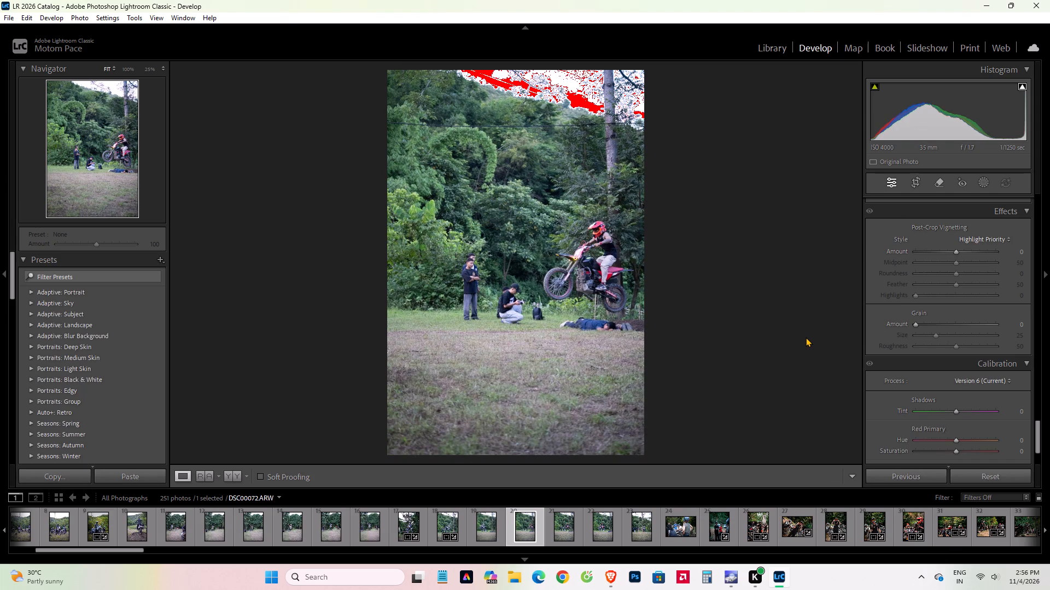
left_click(581, 266)
left_click(581, 266)
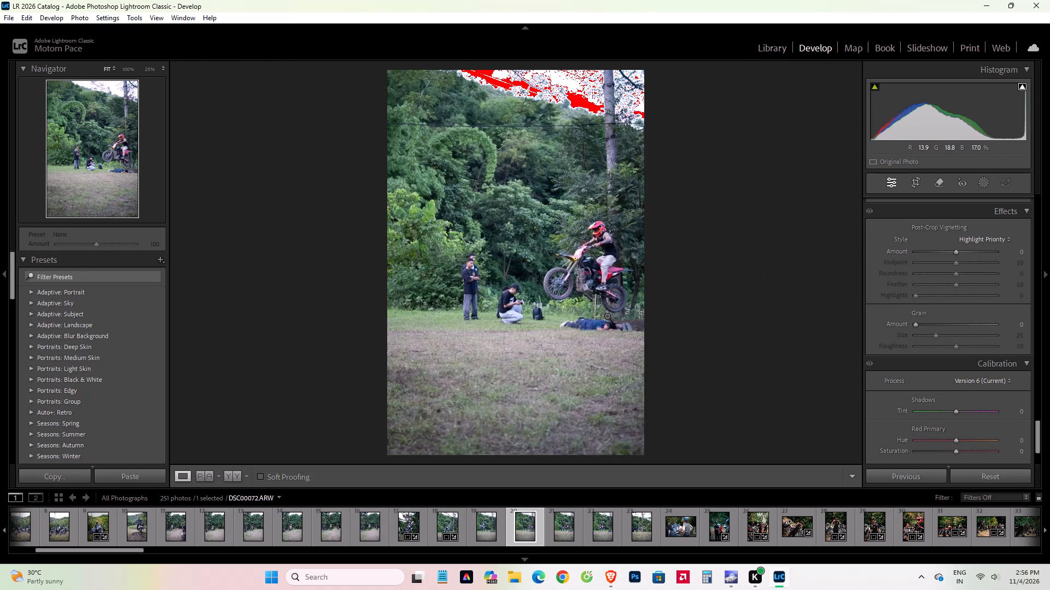
Crop DSC00072.ARW to a 5 x 7 aspect, keeping the photo's top edge and trimming the ground at the bottom.
left_click(914, 185)
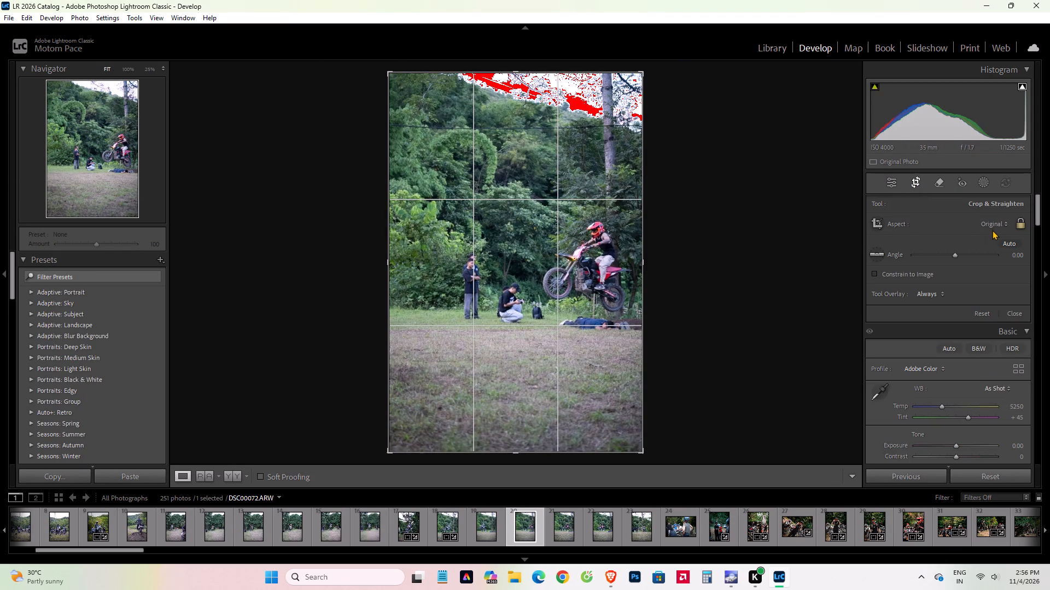
left_click(992, 227)
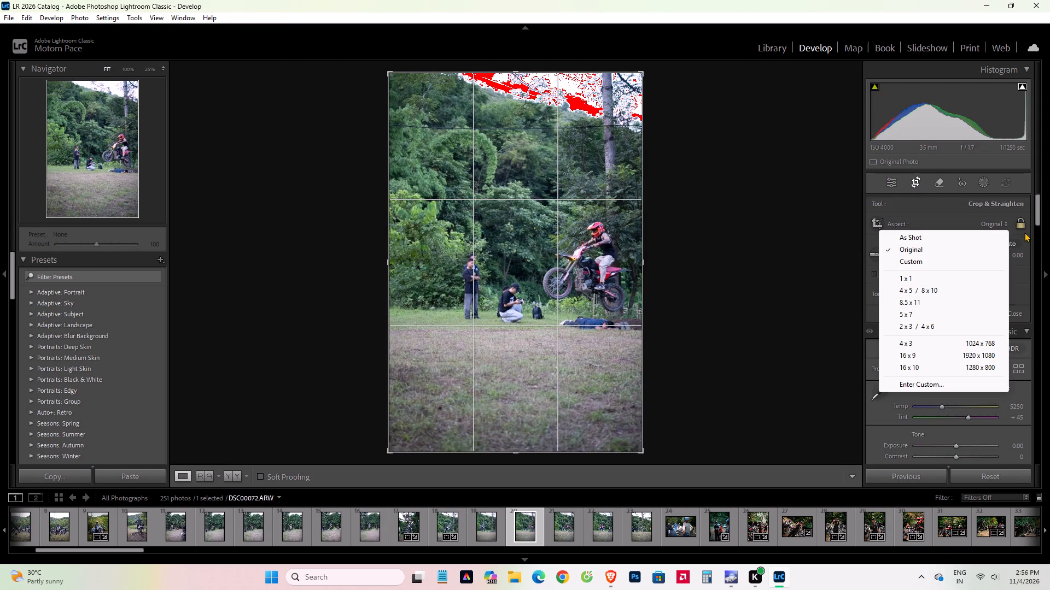
double_click(1021, 221)
left_click(995, 226)
left_click(934, 314)
left_click_drag(515, 227, 517, 313)
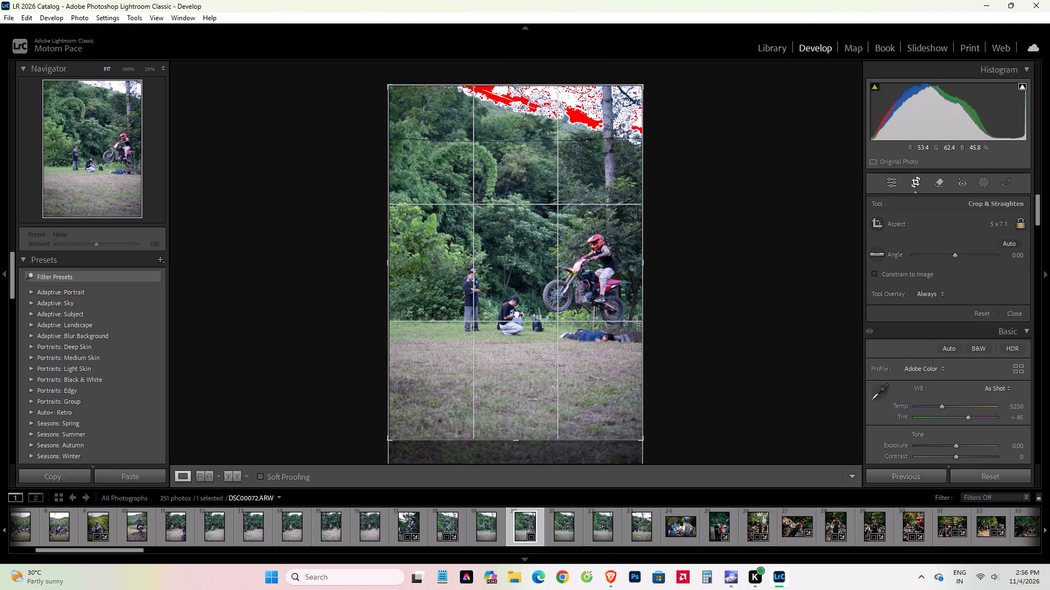
left_click_drag(517, 313, 517, 333)
left_click(891, 182)
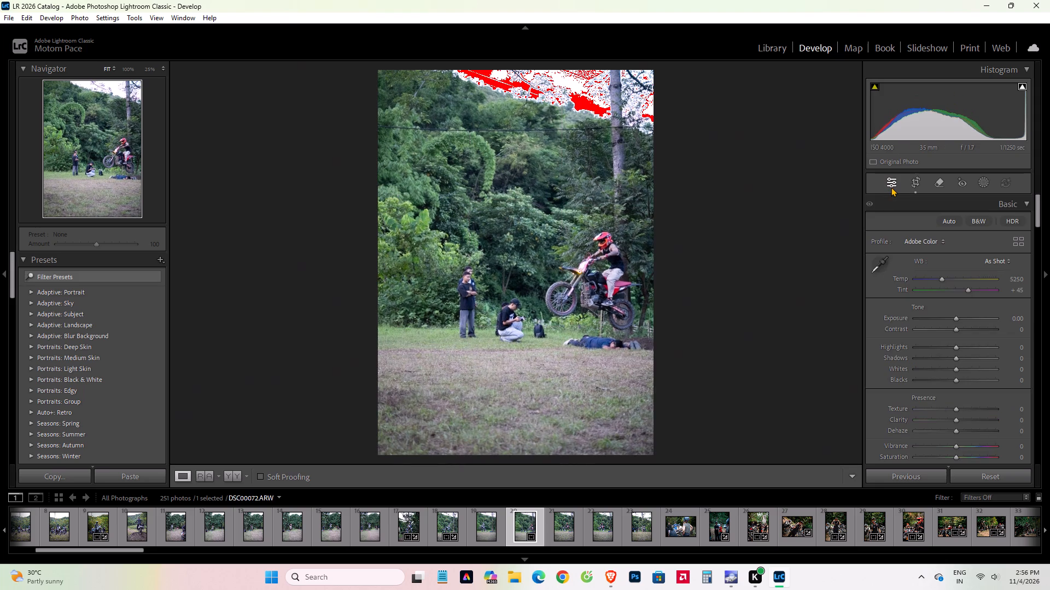
Paste the copied develop settings onto DSC00072.ARW and inspect the jumping rider up close.
key("ctrl+v")
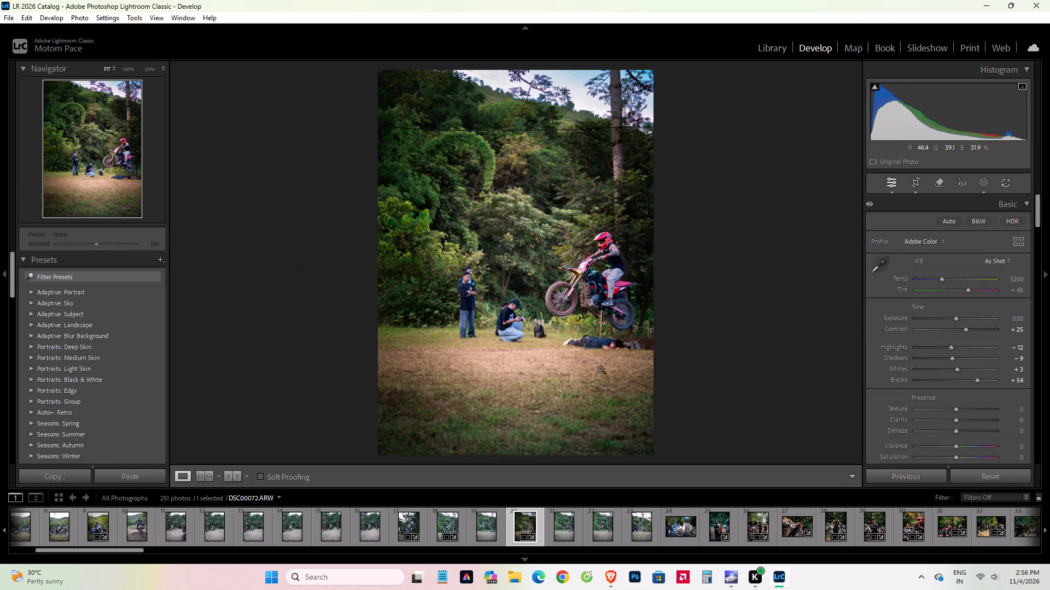
left_click(590, 285)
left_click(681, 303)
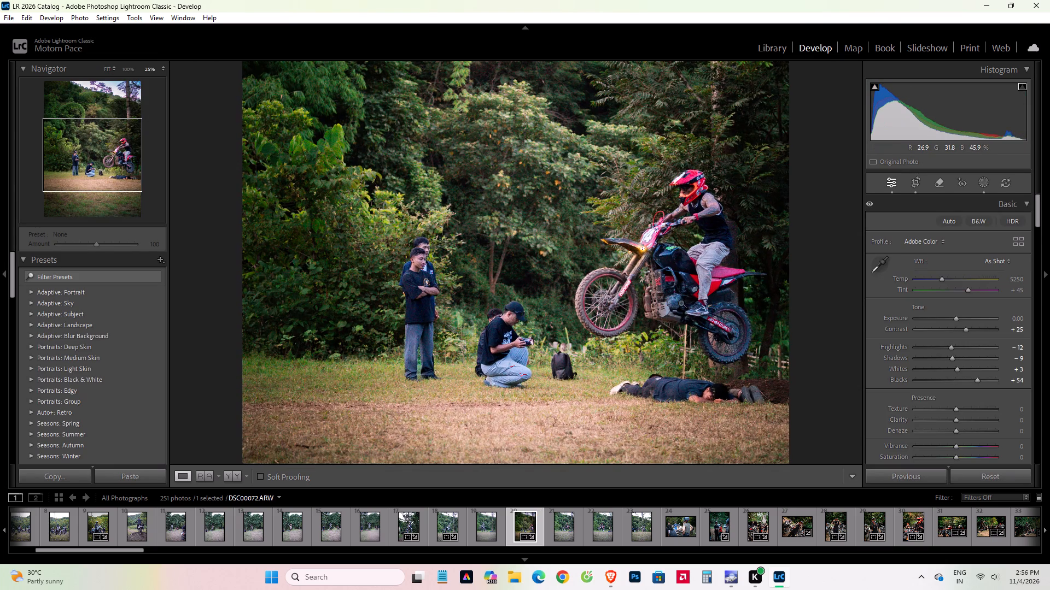
left_click(610, 279)
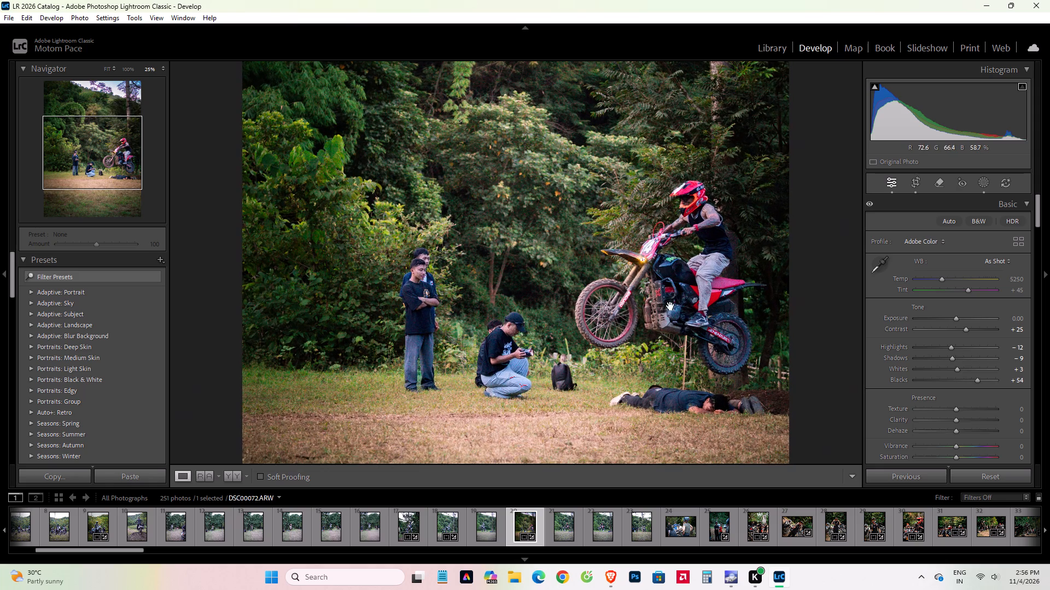
left_click_drag(701, 313, 623, 309)
left_click(623, 309)
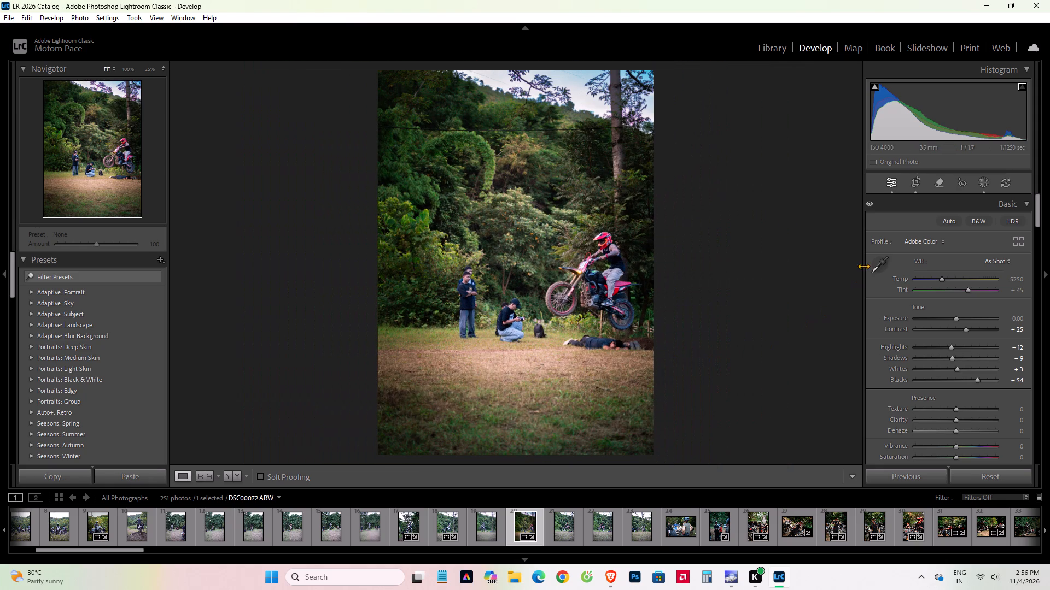
Recrop DSC00072.ARW to a 4 x 5 / 8 x 10 aspect, keeping the treetops and sky and trimming the foreground ground.
left_click(915, 188)
left_click(994, 224)
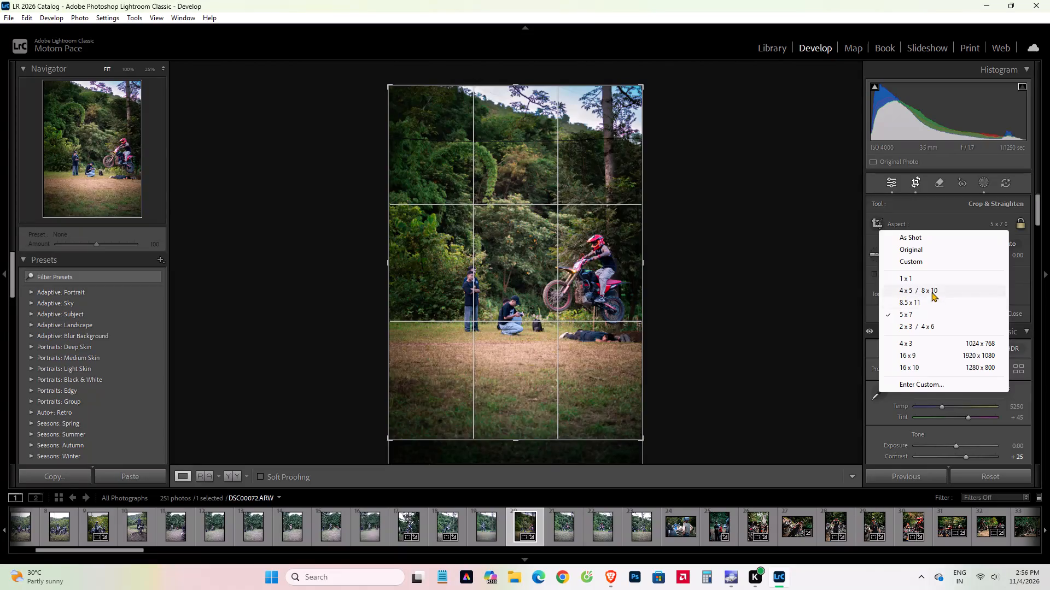
left_click(931, 289)
left_click_drag(581, 261, 588, 311)
left_click(892, 183)
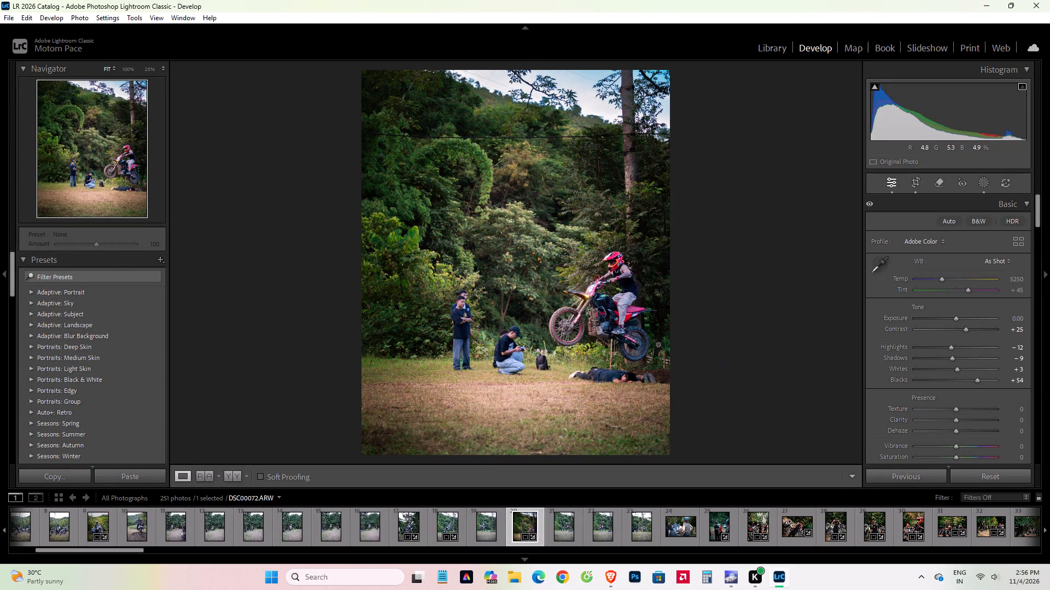
Compare the photo with Mask 1 hidden and shown, and set Mask 1's Exposure to -0.08.
left_click(986, 181)
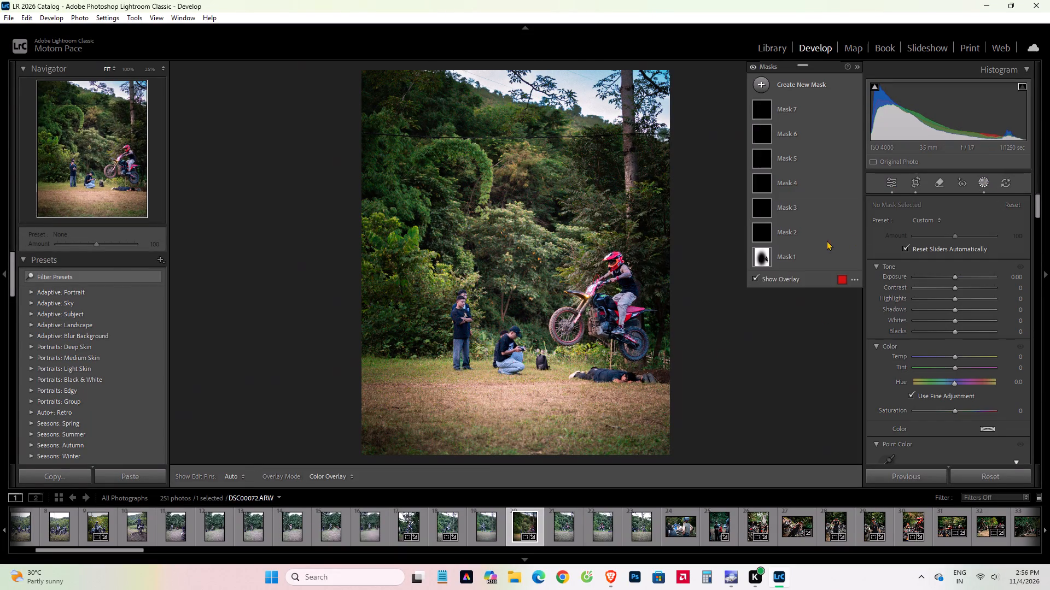
left_click(783, 252)
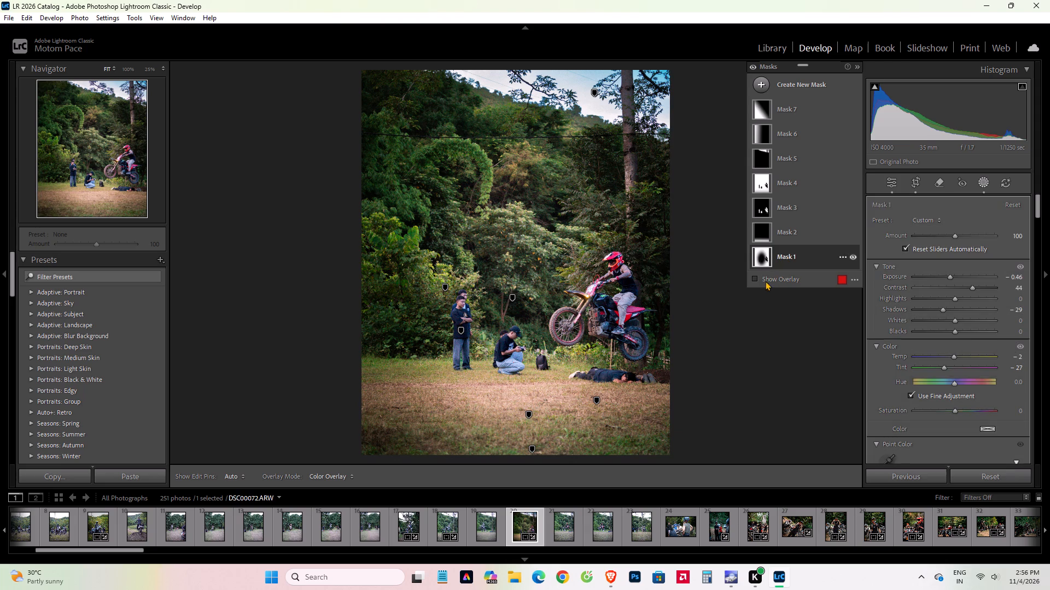
left_click(753, 278)
left_click(753, 278)
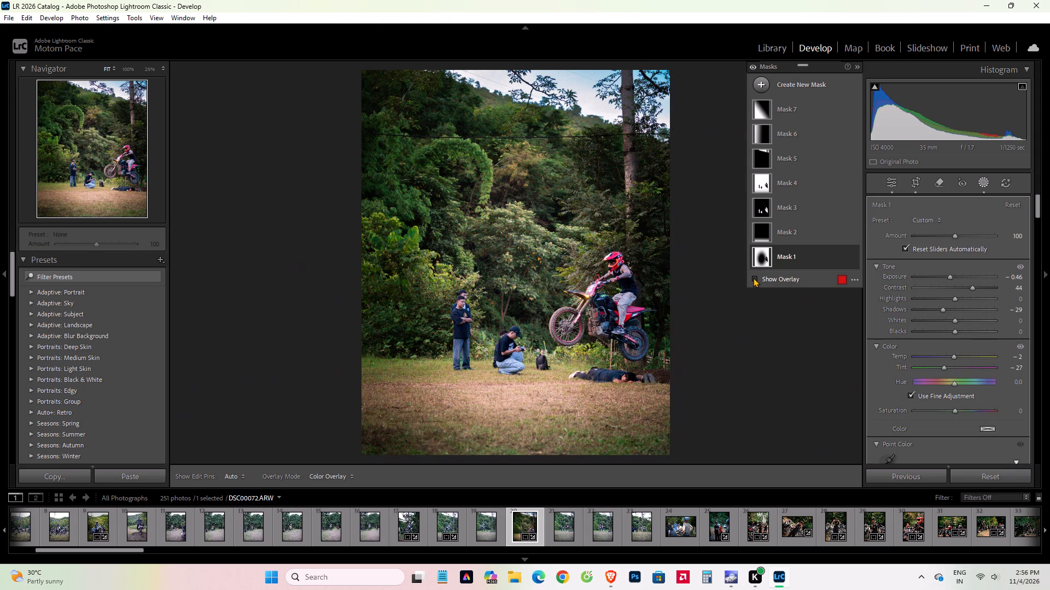
left_click(753, 278)
left_click(753, 278)
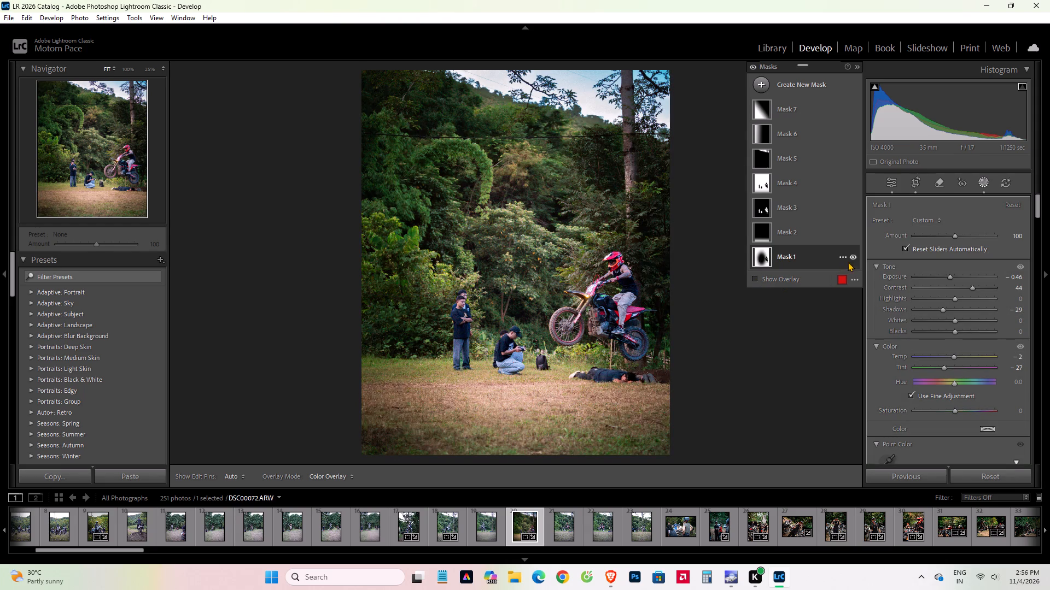
left_click(850, 257)
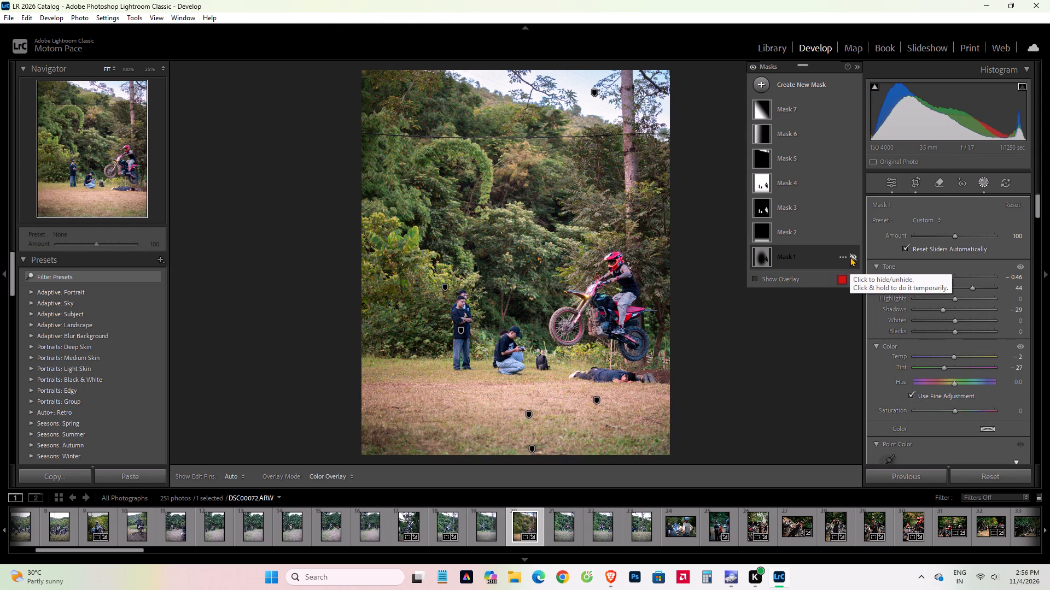
left_click(850, 257)
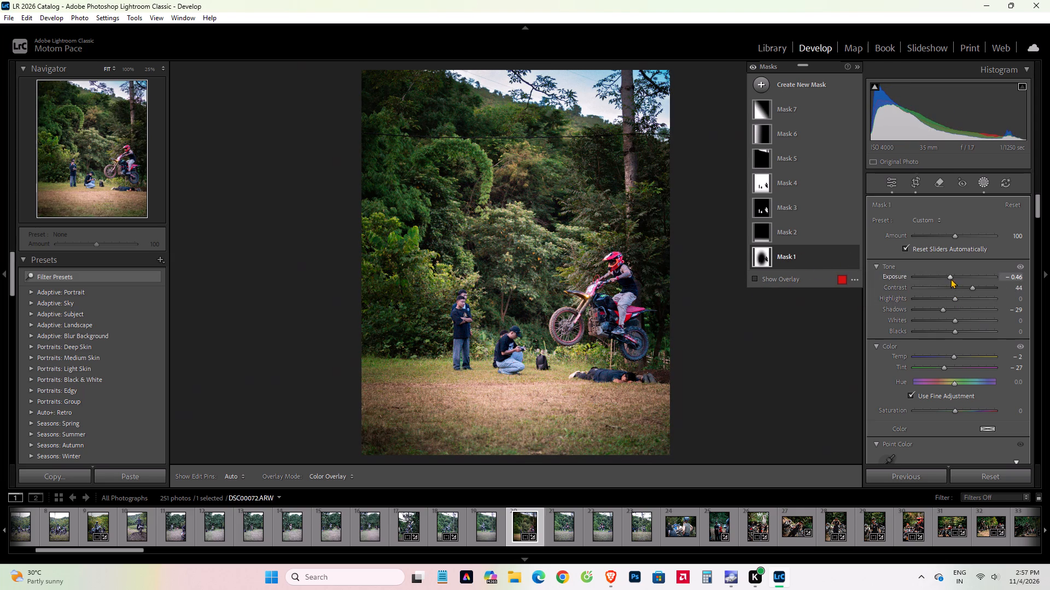
left_click_drag(950, 276, 954, 281)
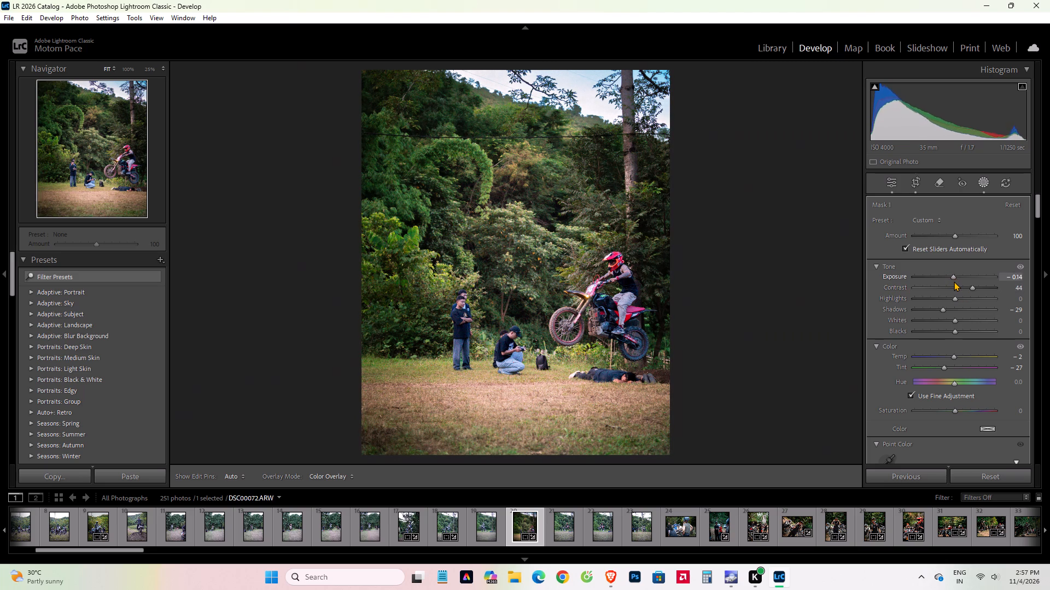
left_click_drag(954, 281, 954, 282)
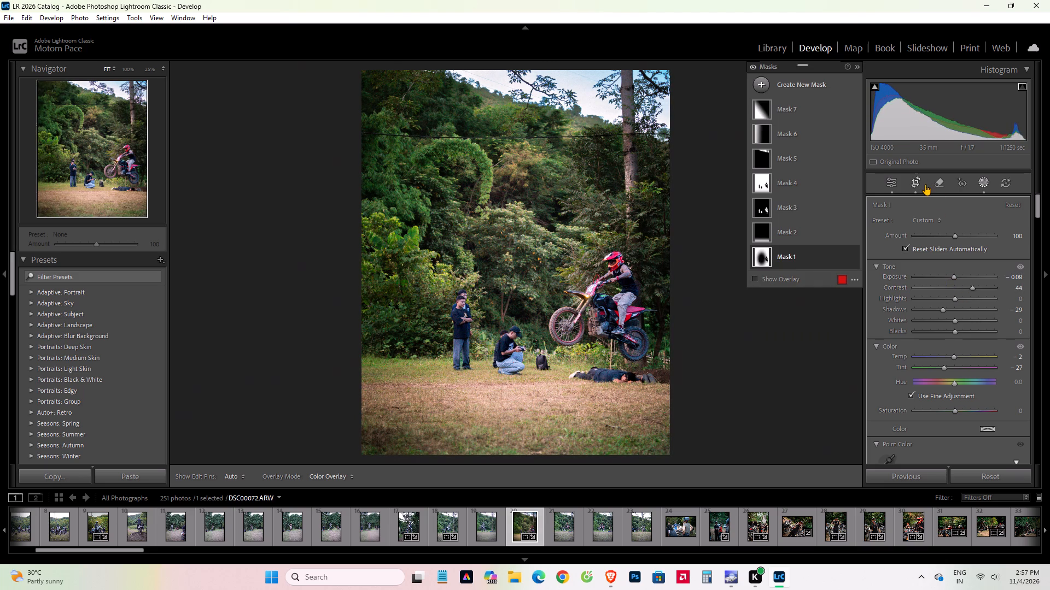
Lower the Highlights of Mask 4 to -9.
left_click(812, 79)
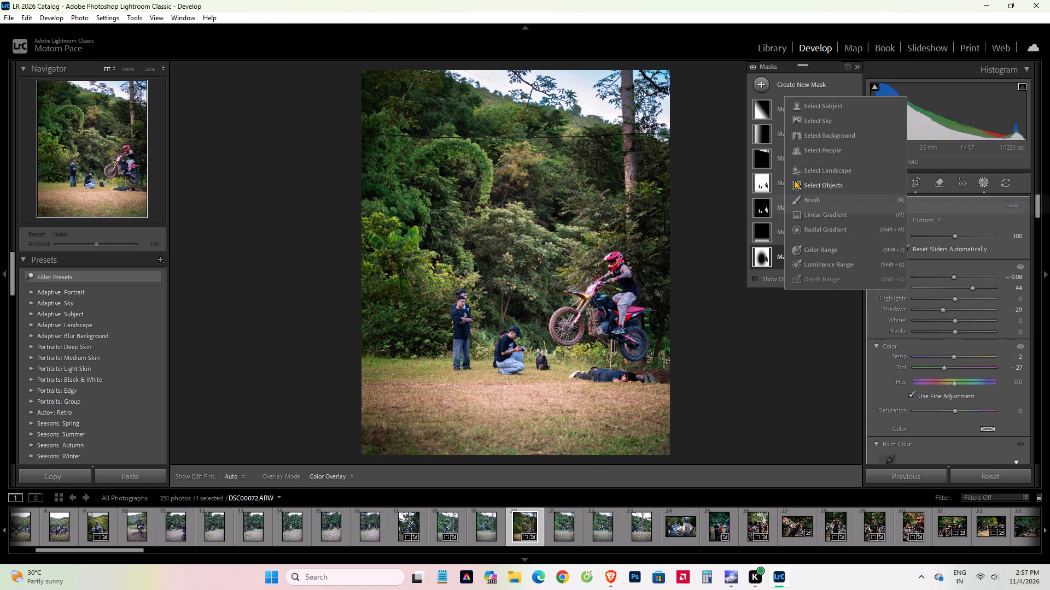
left_click(772, 185)
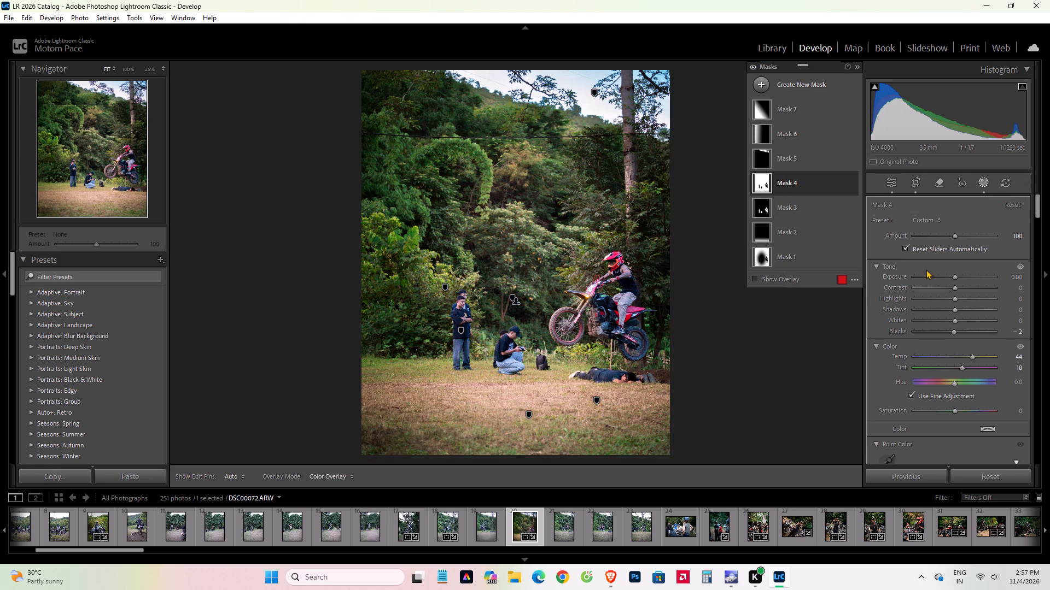
left_click(954, 296)
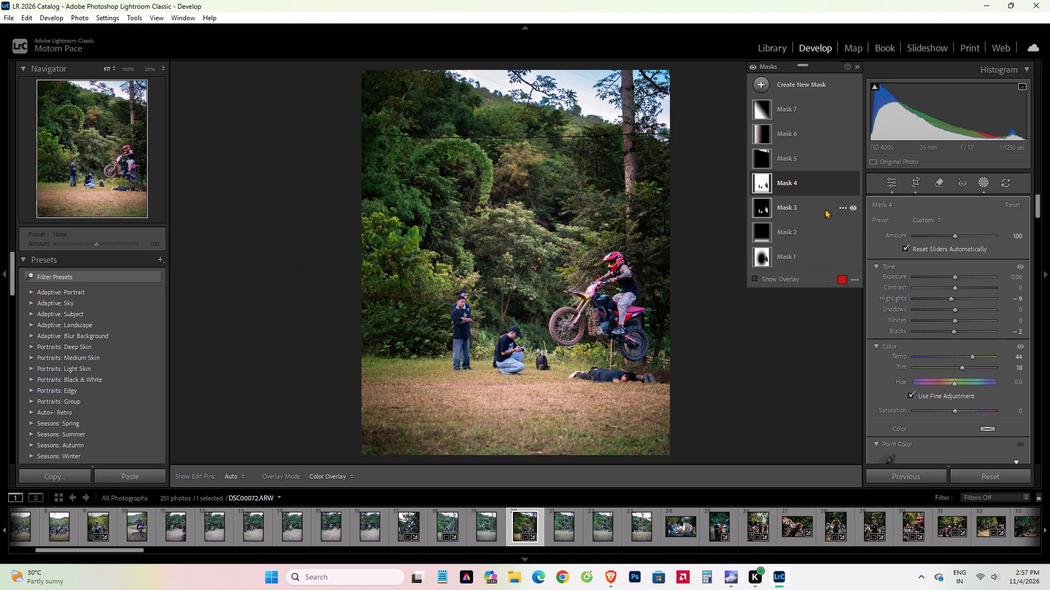
Examine what Subject 1 and Radial Gradient 1 each contribute to Mask 1 by hiding and showing them.
left_click(795, 255)
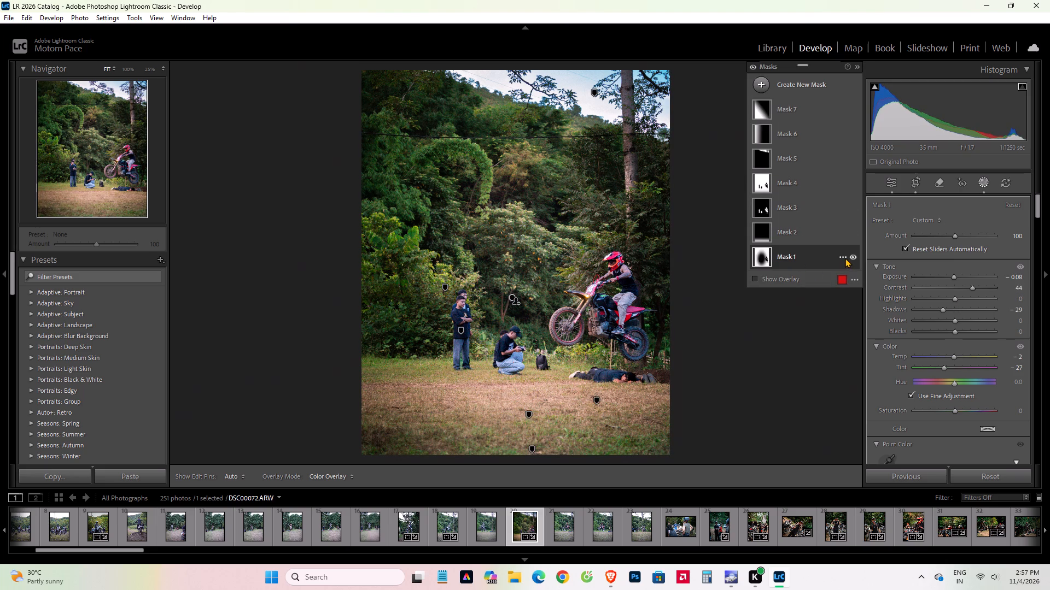
left_click(844, 257)
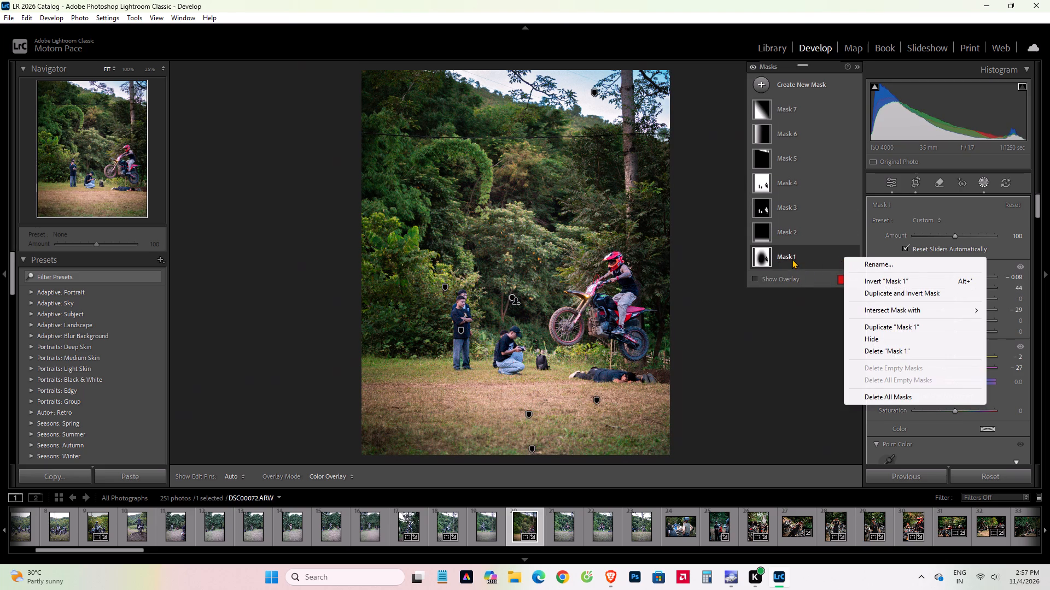
left_click(792, 258)
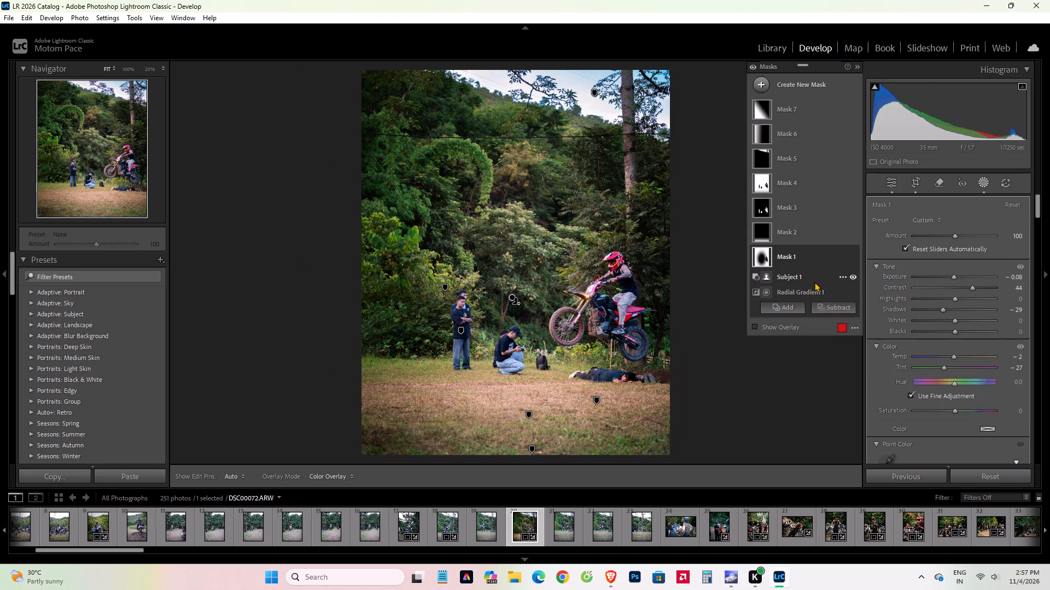
left_click(854, 273)
left_click(854, 274)
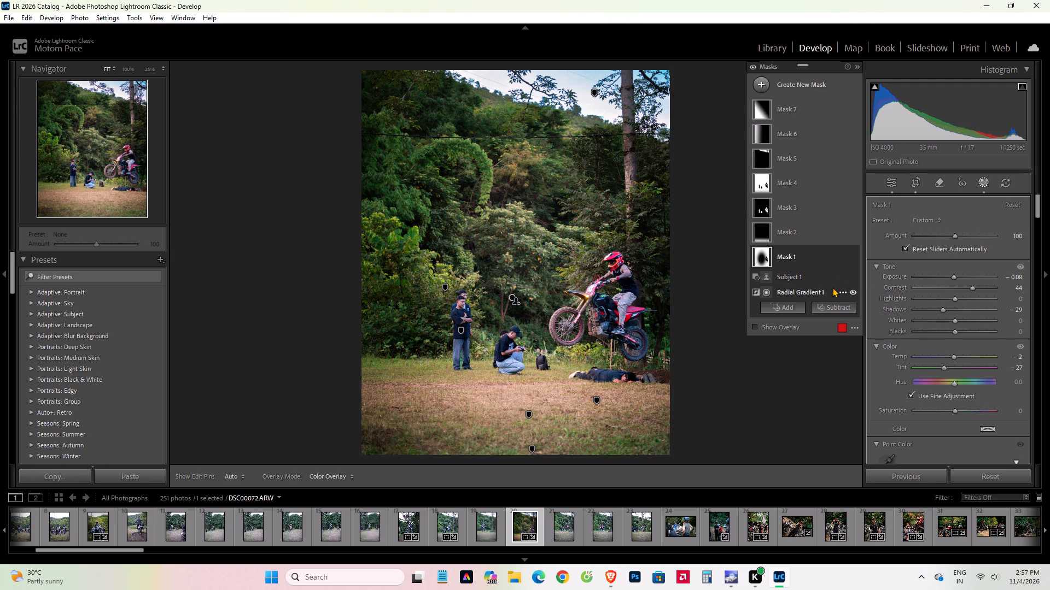
left_click(827, 287)
left_click(853, 288)
left_click(853, 288)
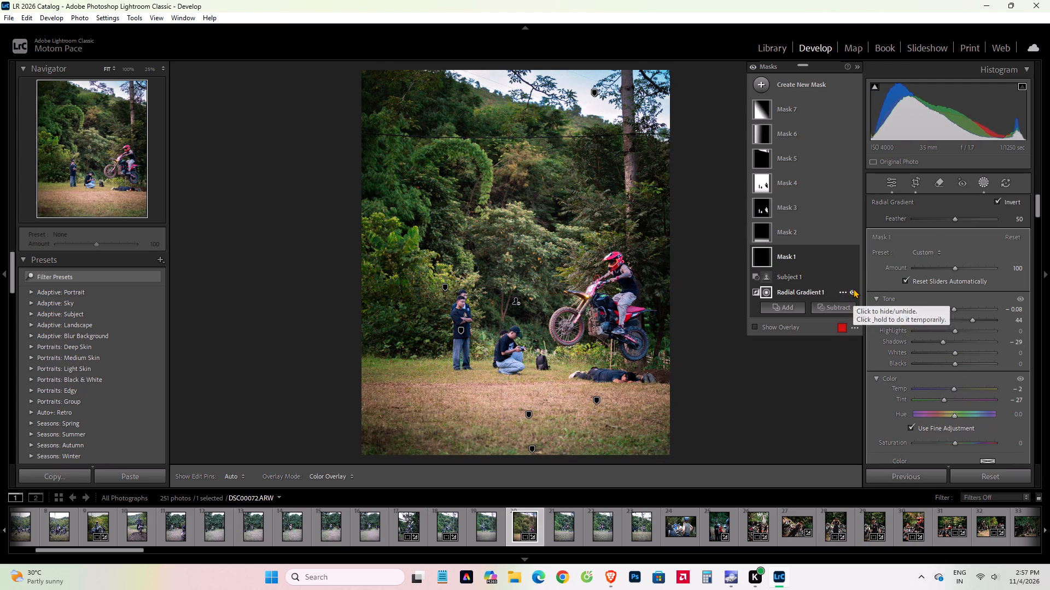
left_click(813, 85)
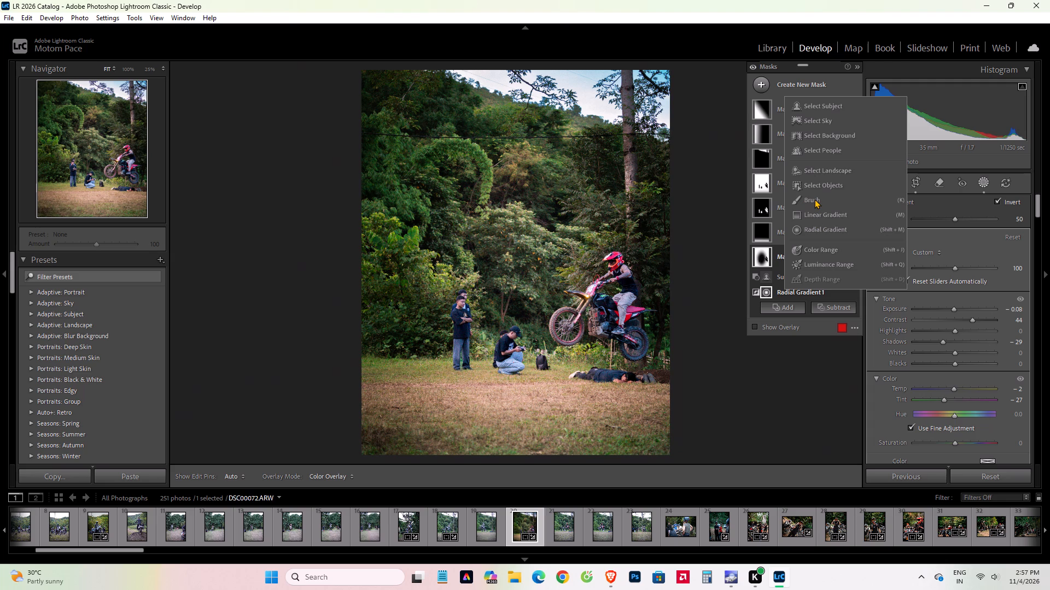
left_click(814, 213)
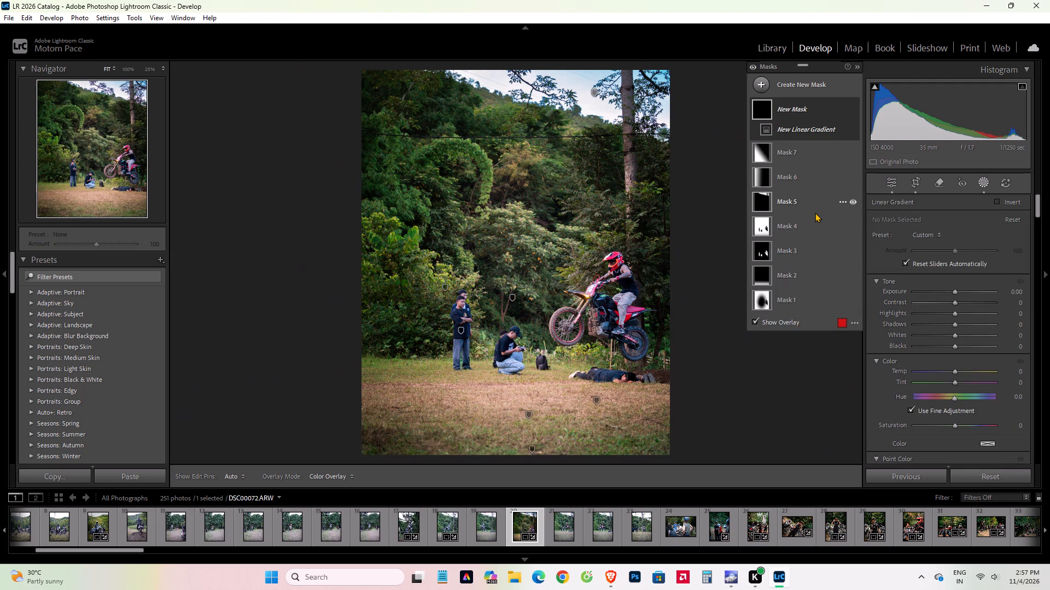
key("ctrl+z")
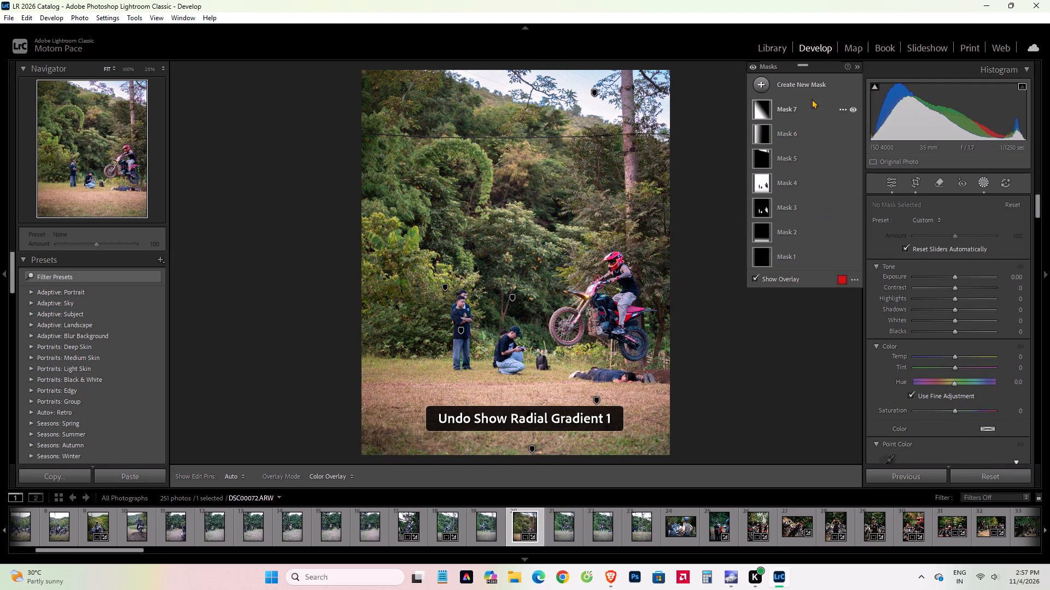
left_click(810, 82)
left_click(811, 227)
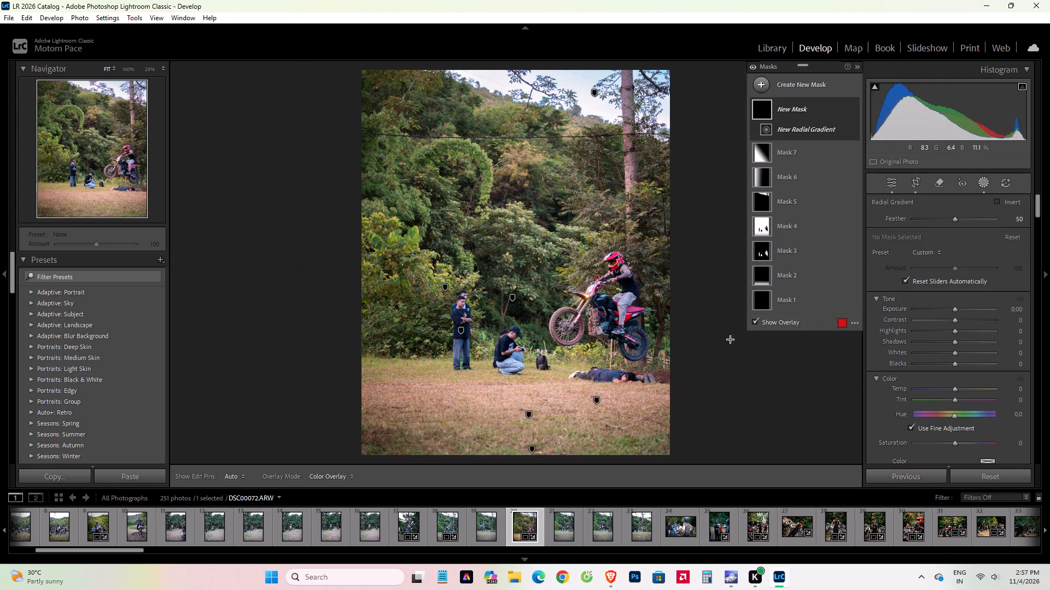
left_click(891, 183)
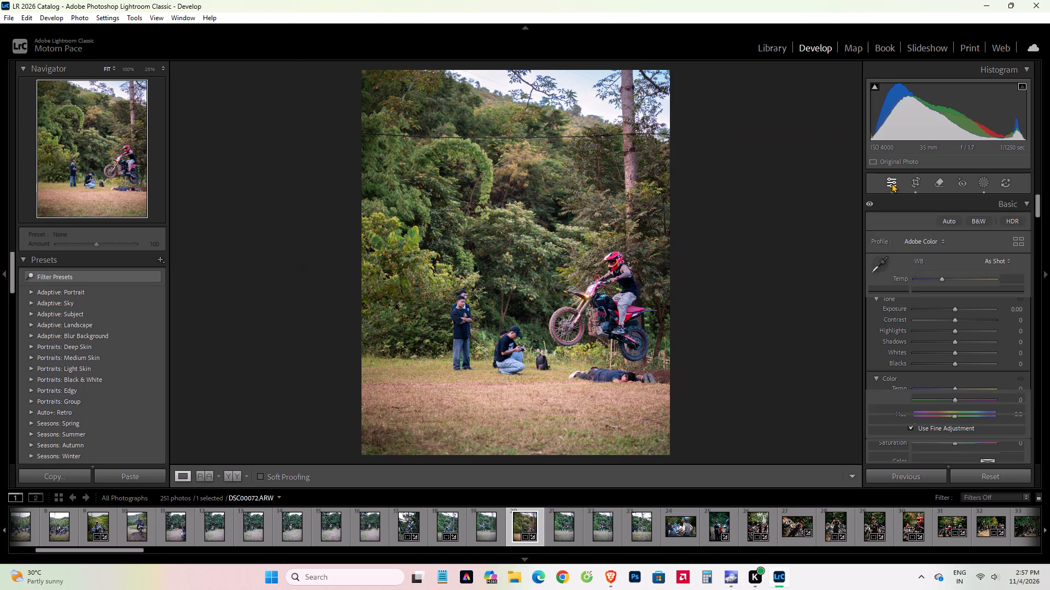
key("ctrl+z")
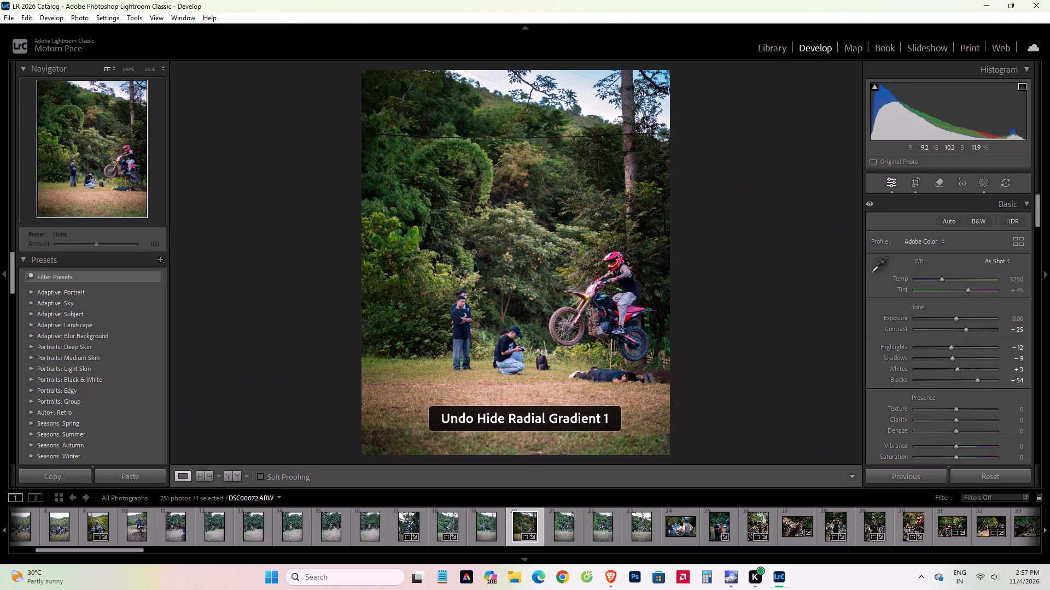
Add a new radial gradient mask as a large upright oval over the photo's centre, from the trees down to the ground.
scroll(568, 314, "down", 1)
left_click(979, 182)
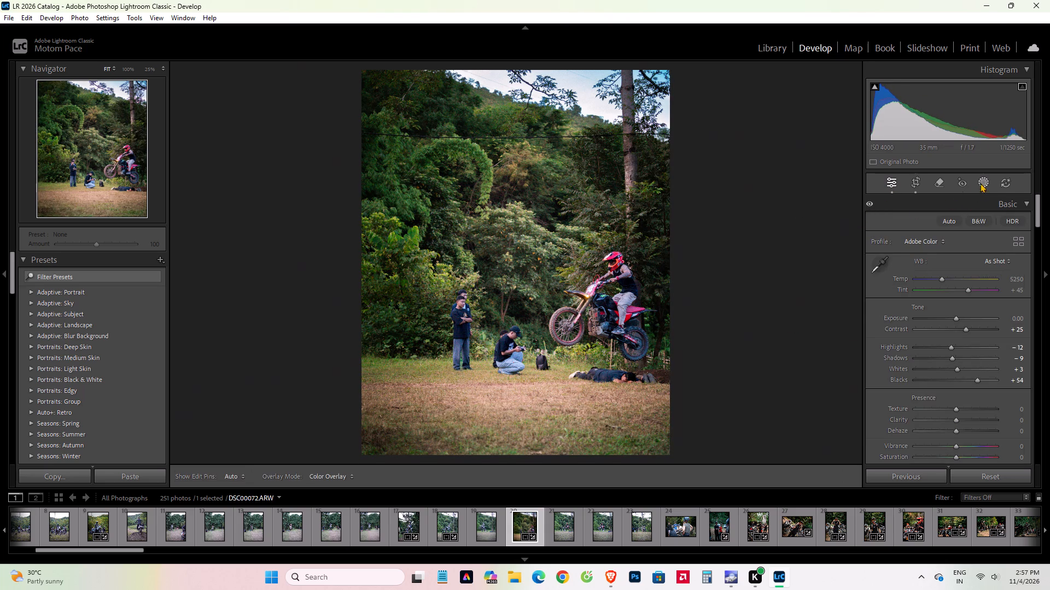
left_click(799, 84)
left_click(814, 228)
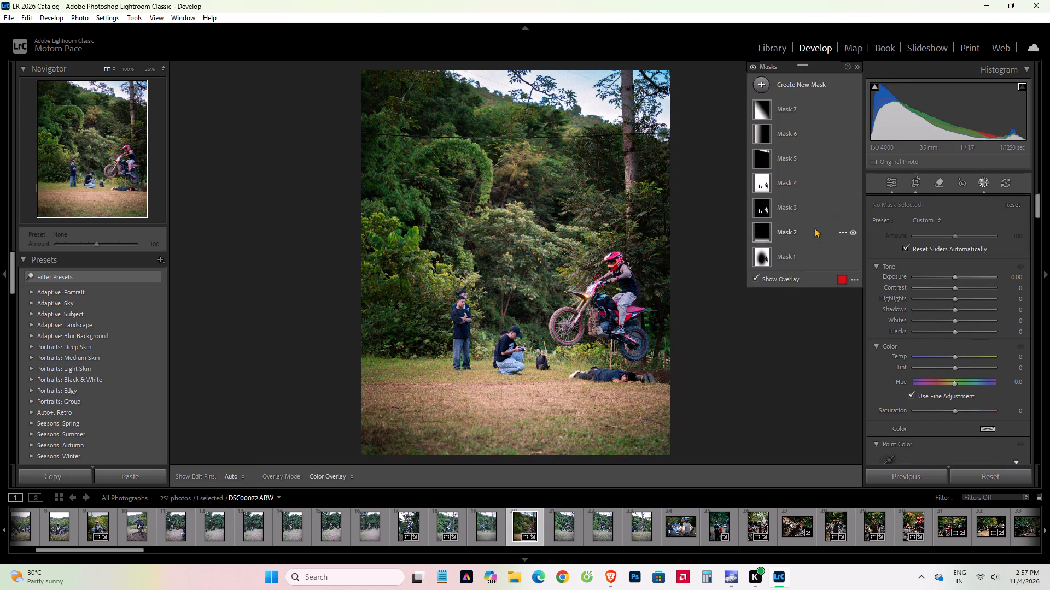
left_click_drag(484, 234, 551, 353)
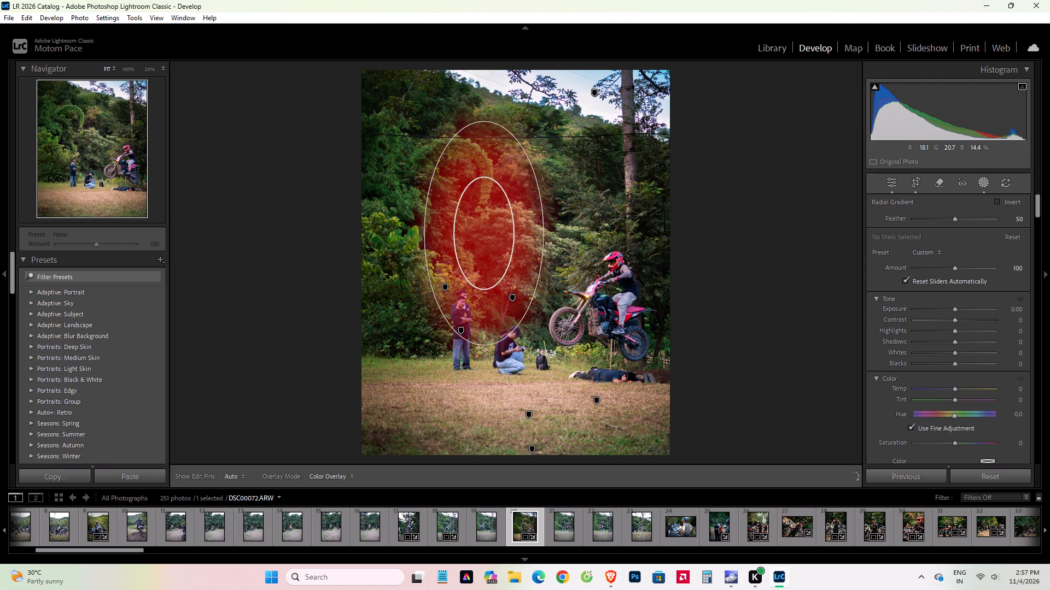
left_click_drag(551, 353, 582, 377)
left_click_drag(482, 235, 516, 281)
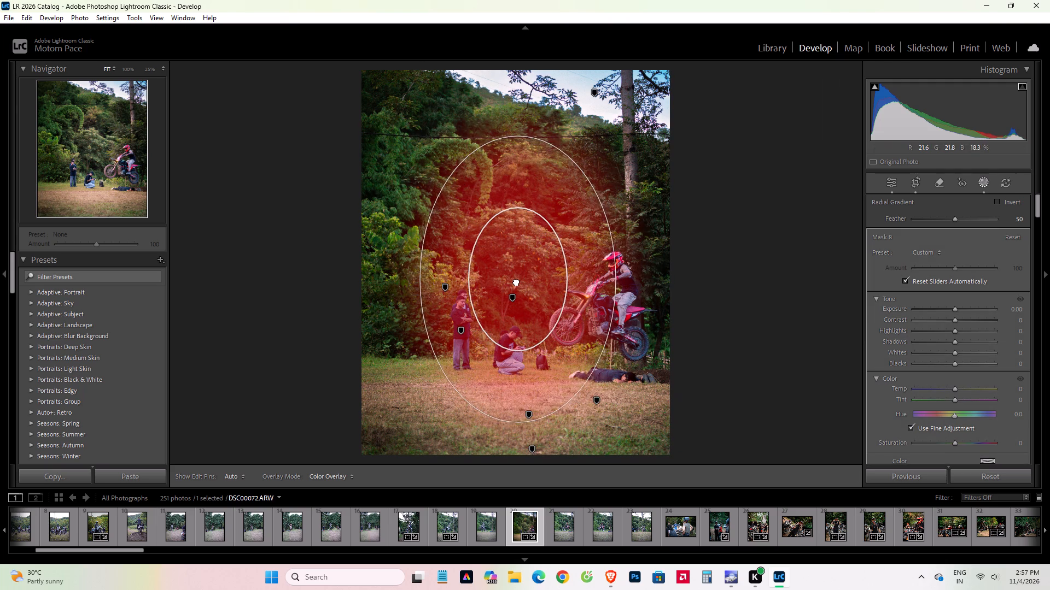
left_click_drag(516, 281, 514, 281)
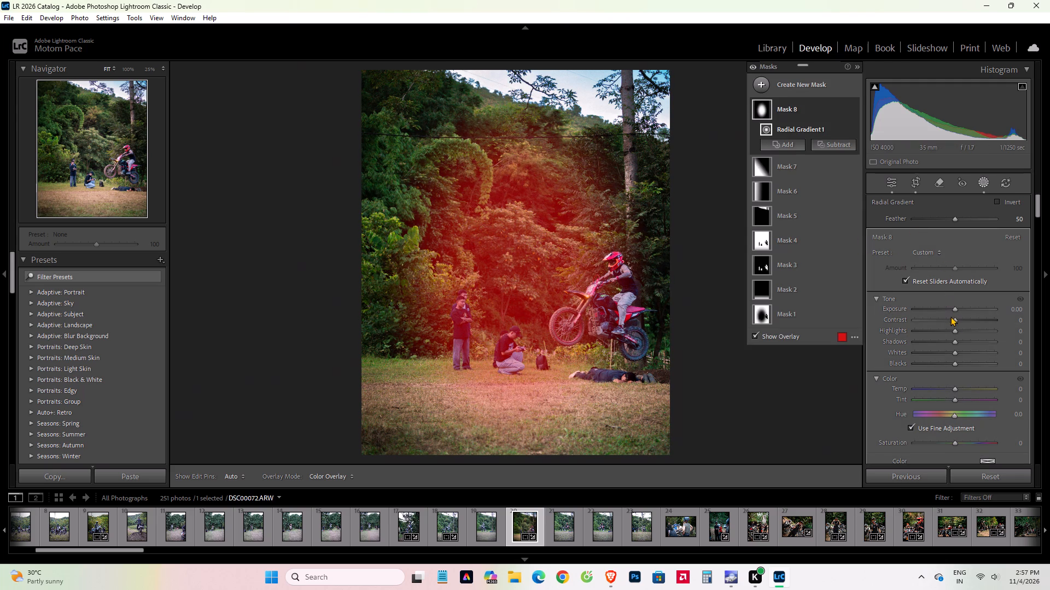
Lower the Highlights of the new radial gradient mask to -56 and leave masking.
left_click_drag(954, 328, 942, 333)
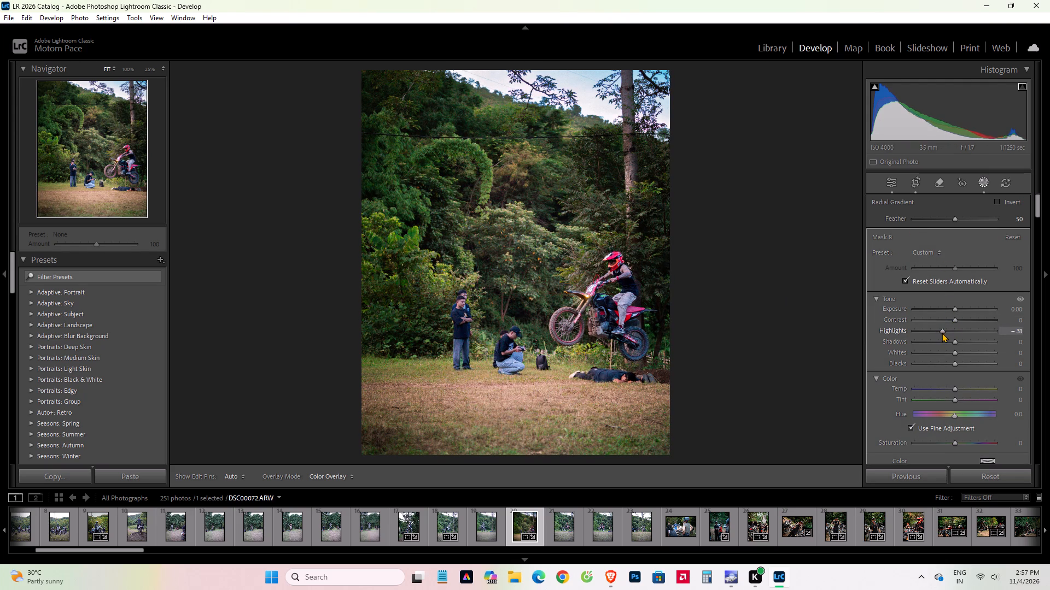
left_click_drag(942, 333, 931, 333)
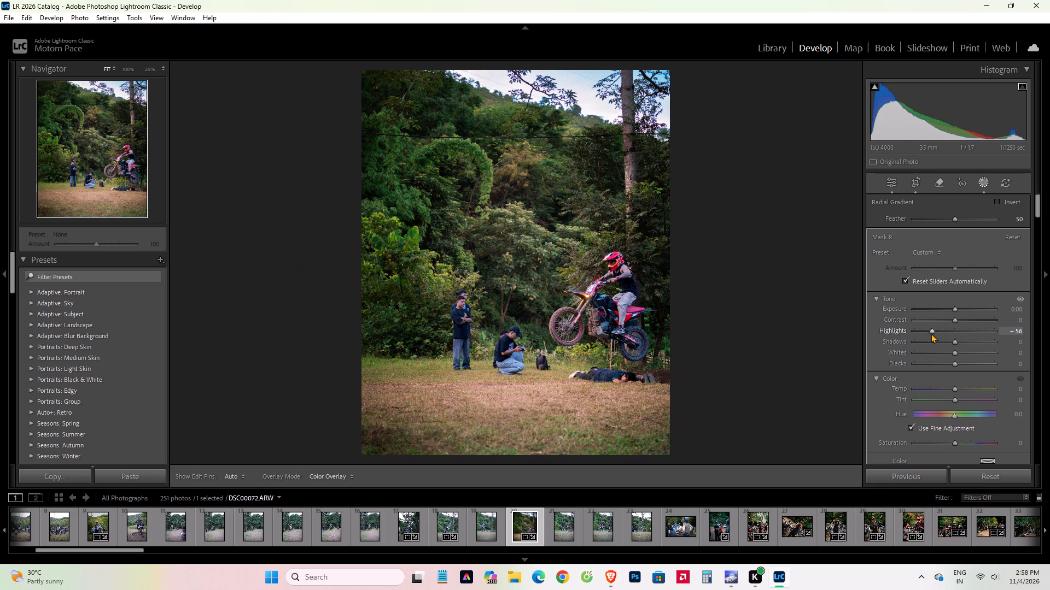
left_click(893, 186)
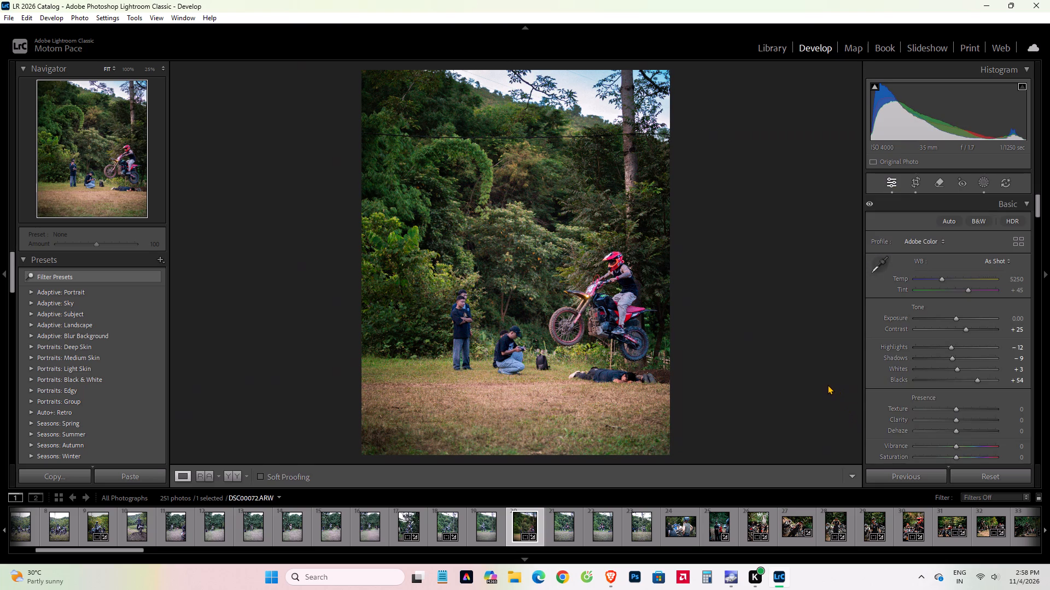
Move Mask 2's linear gradient up over the ground so that it reaches the grass edge and the lying person.
left_click(980, 186)
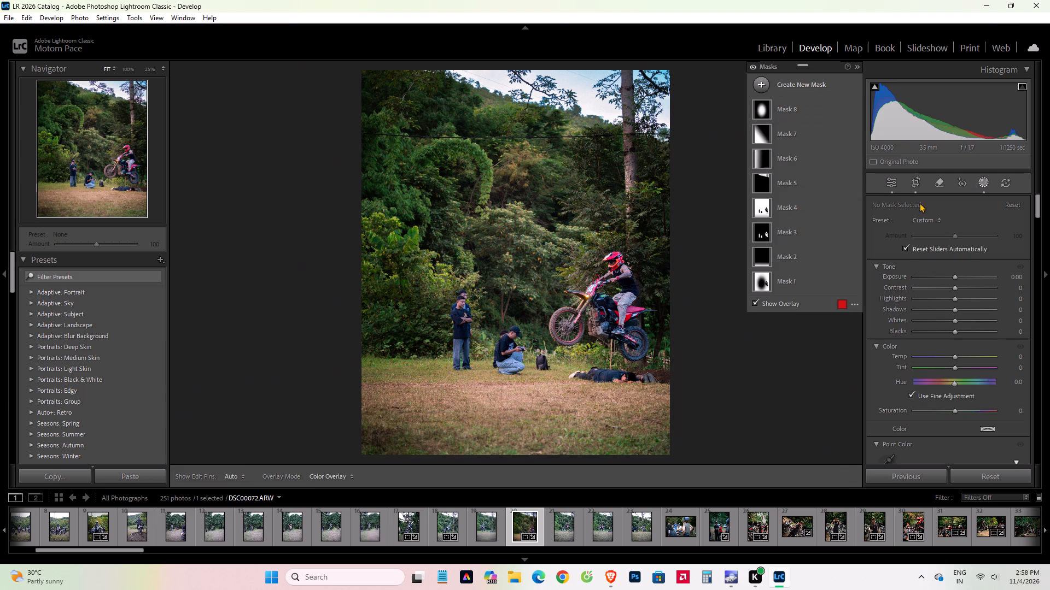
left_click(799, 254)
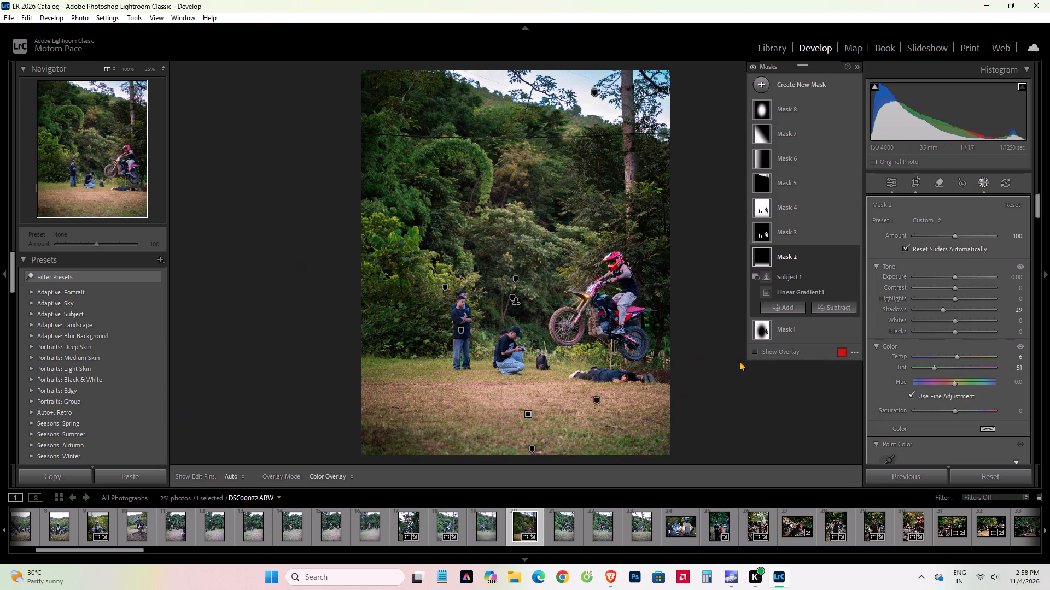
left_click(754, 352)
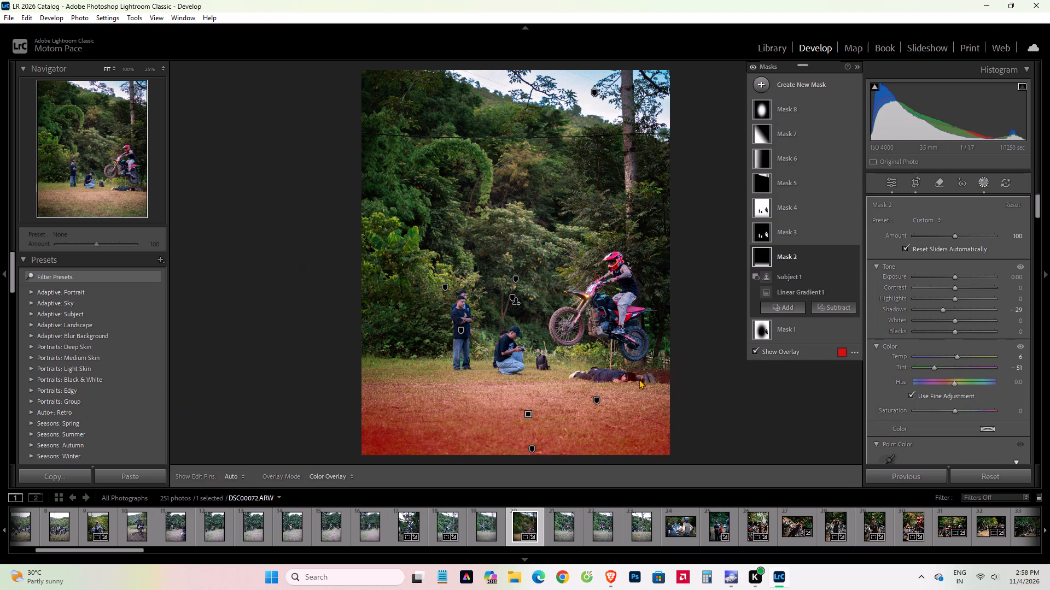
left_click_drag(528, 412, 530, 387)
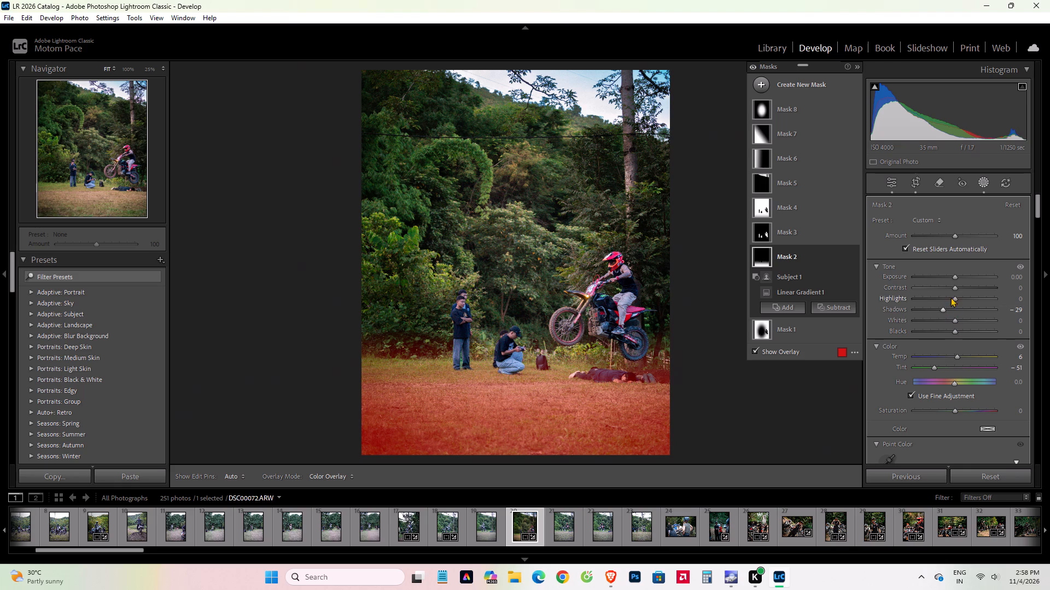
Set Mask 2's Contrast to 6 and Exposure to -0.46, and leave masking.
left_click(956, 286)
left_click_drag(954, 276, 953, 276)
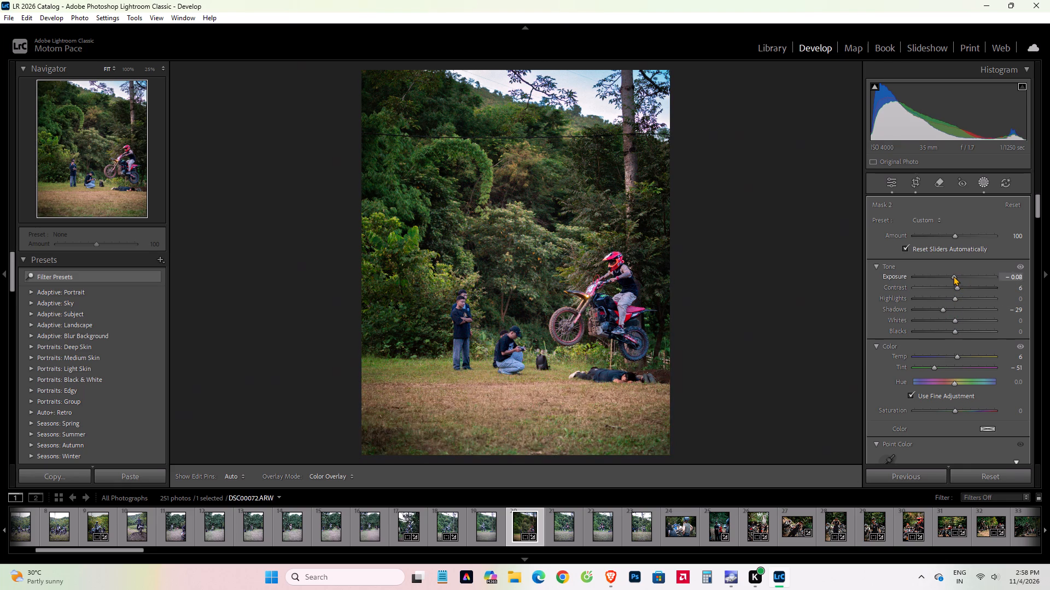
left_click_drag(953, 276, 949, 278)
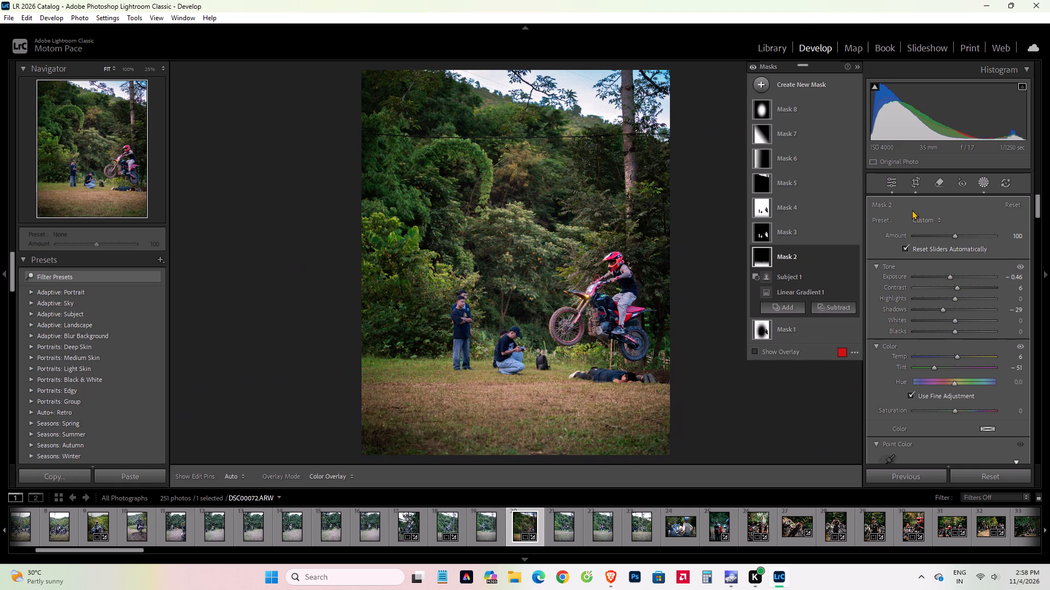
left_click(891, 183)
Compare the photo with its unedited version and examine which area Mask 4 covers.
key("y")
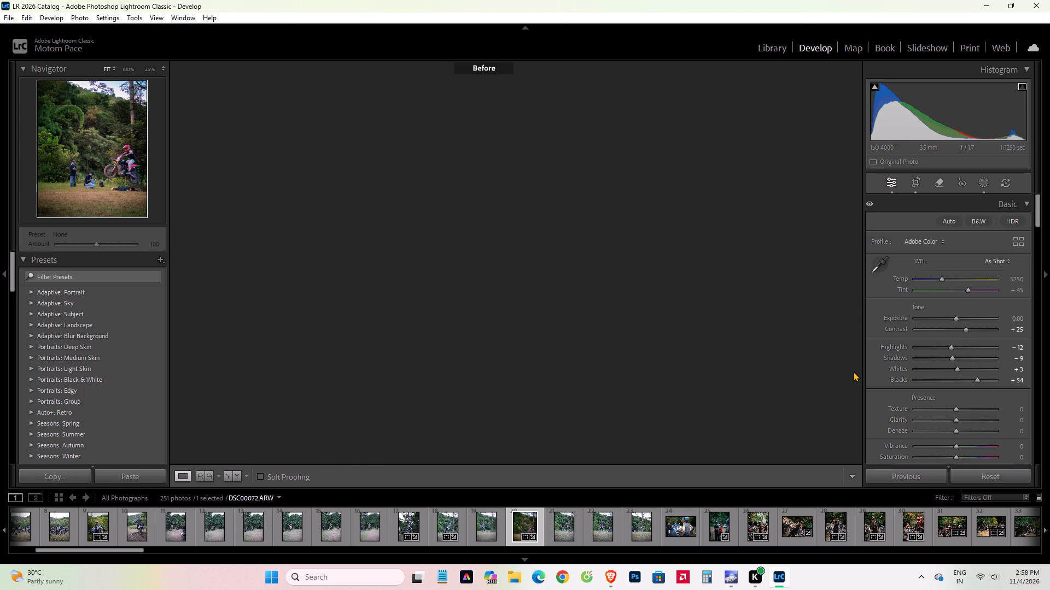
key("y")
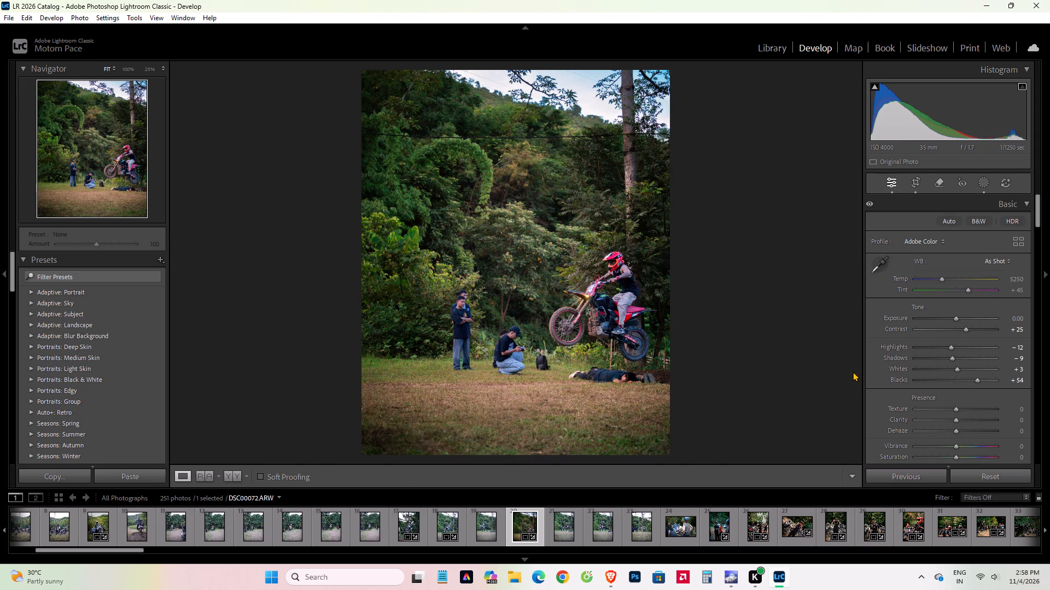
left_click(982, 180)
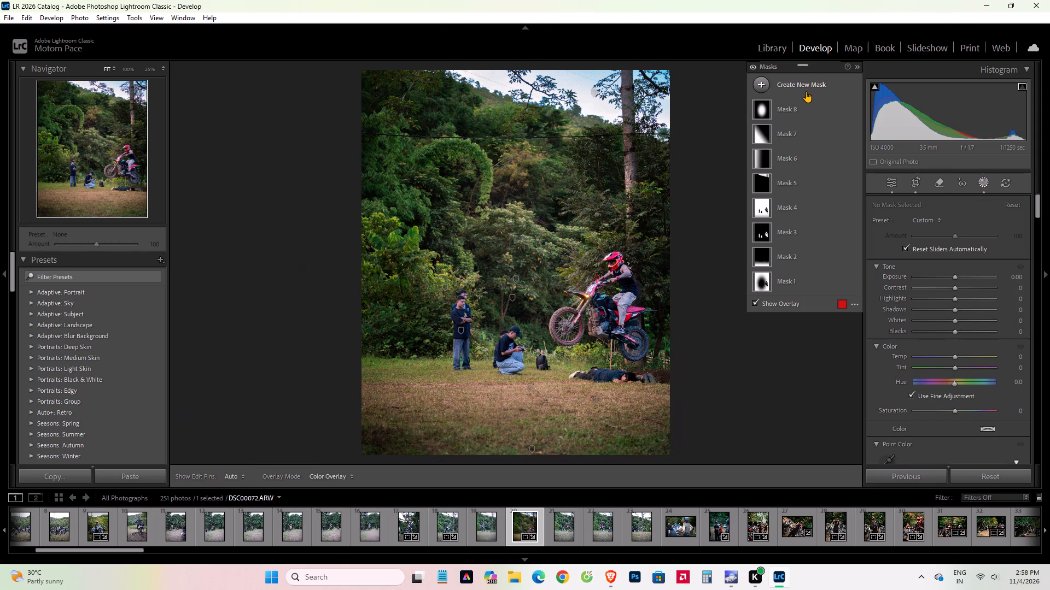
left_click(790, 204)
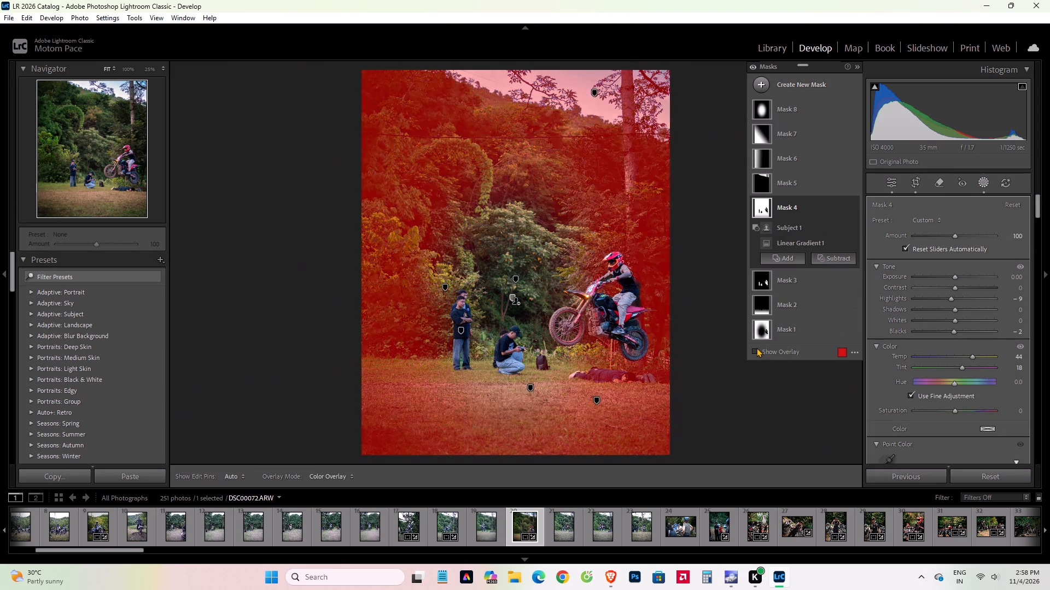
left_click(751, 350)
left_click(751, 350)
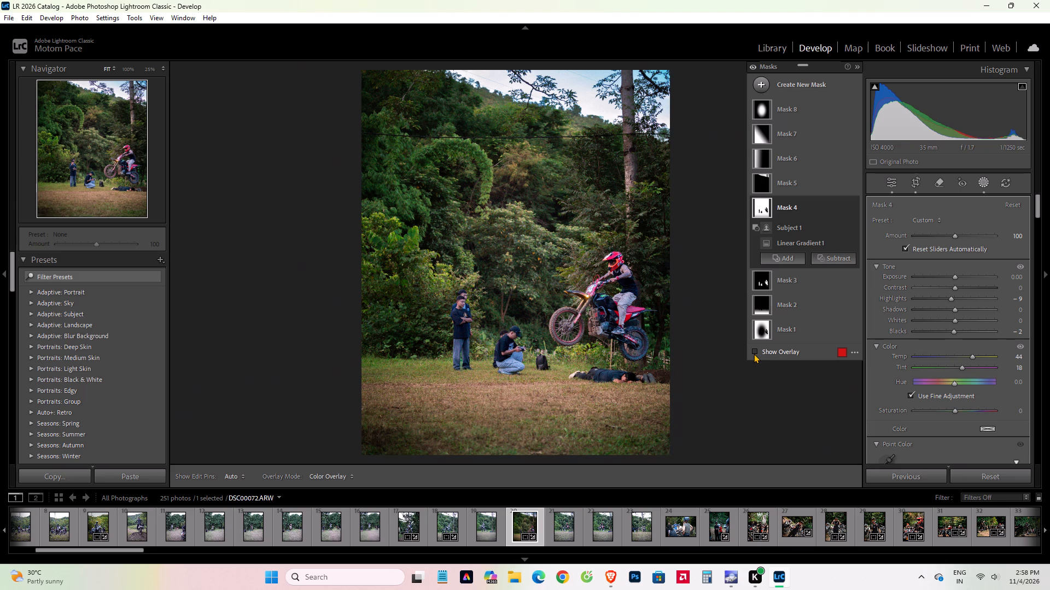
left_click(754, 353)
left_click(755, 352)
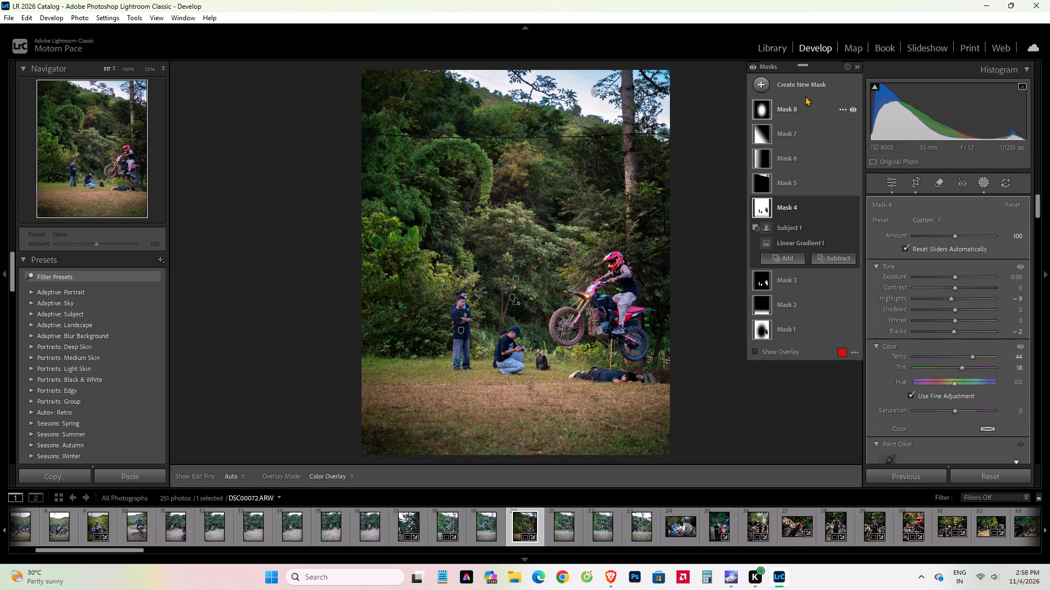
Create a new Select Subject mask for the people and the motorcycle.
left_click(806, 84)
left_click(826, 100)
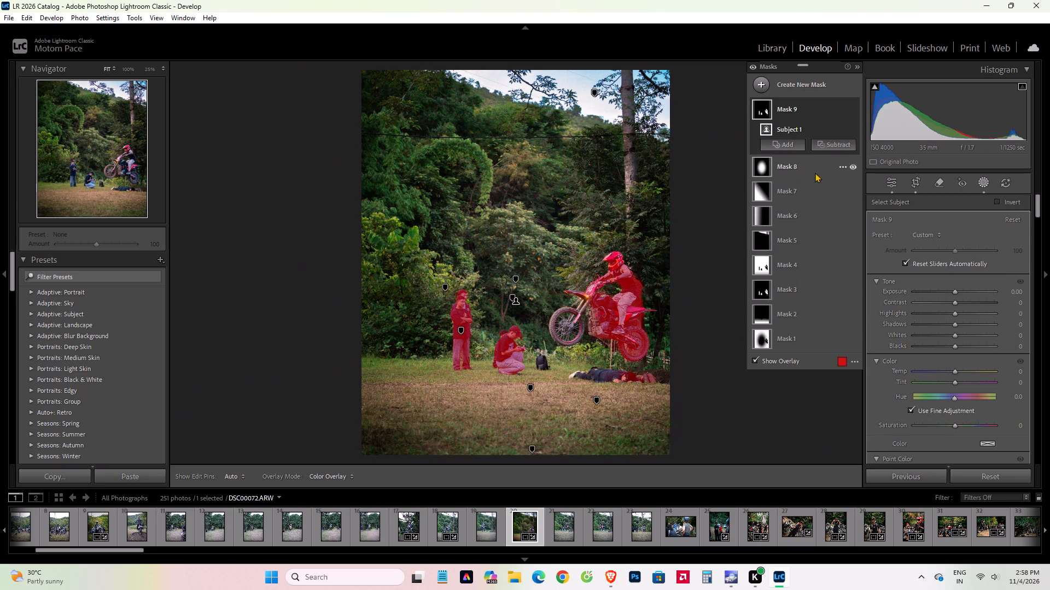
Subtract the standing, crouching and lying people from the new subject mask with a brush, keeping only the rider and motorcycle.
left_click(830, 146)
left_click(833, 263)
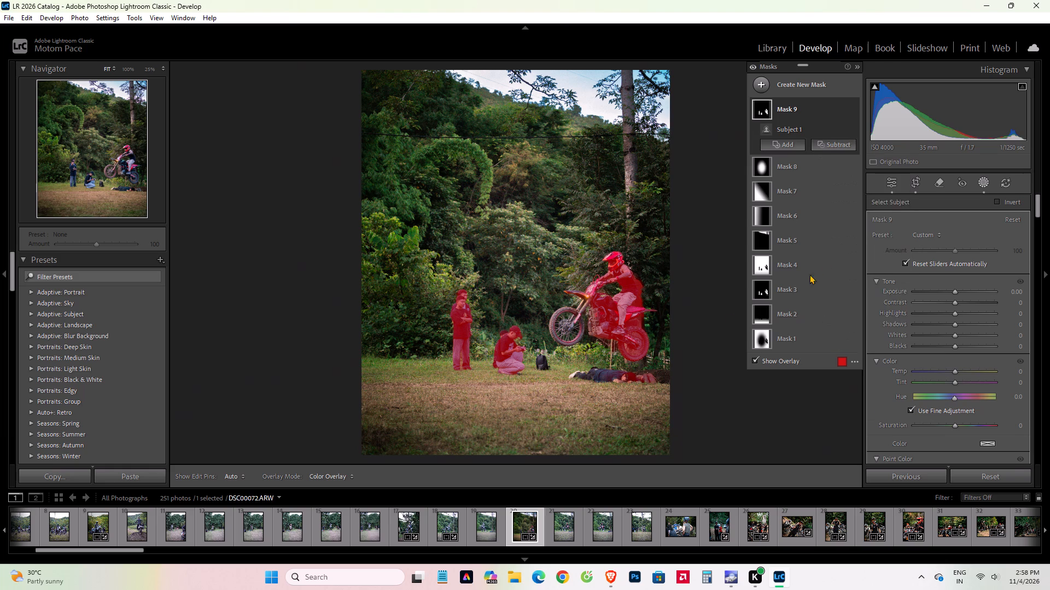
scroll(487, 348, "up", 4)
left_click_drag(464, 284, 456, 297)
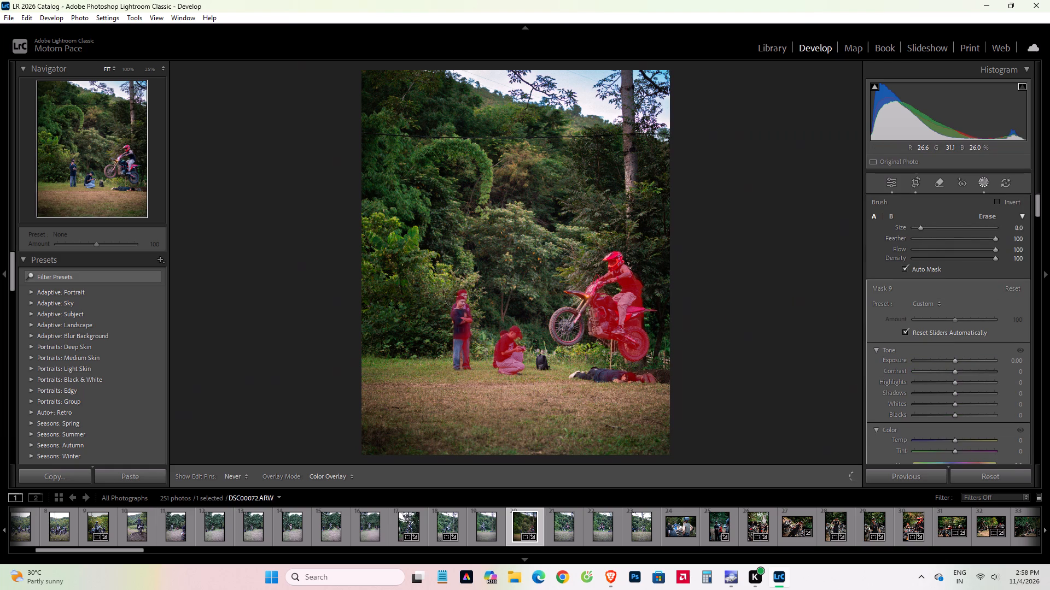
left_click_drag(456, 297, 459, 292)
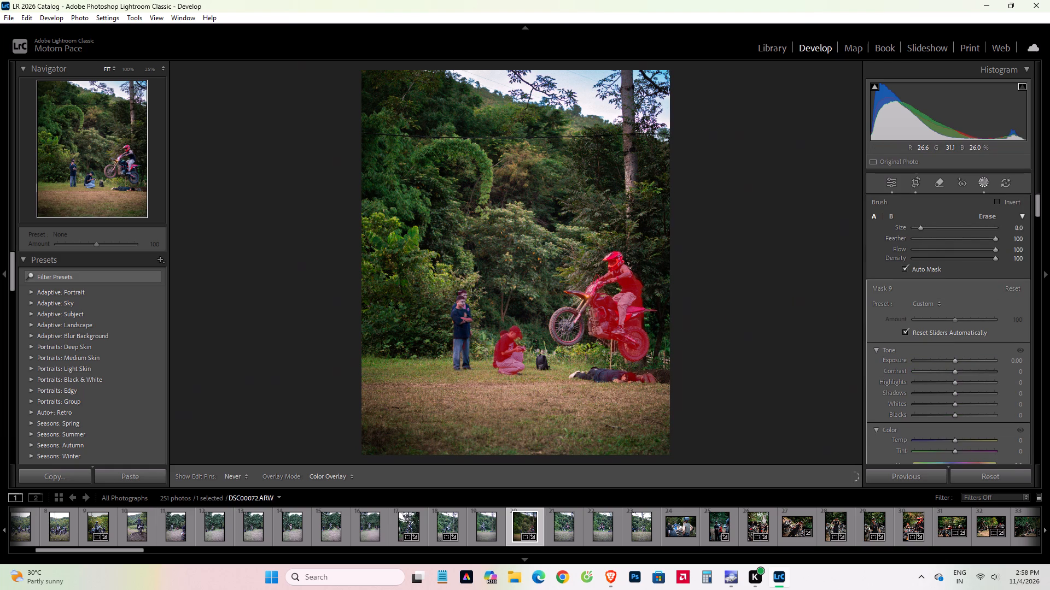
left_click_drag(459, 292, 510, 364)
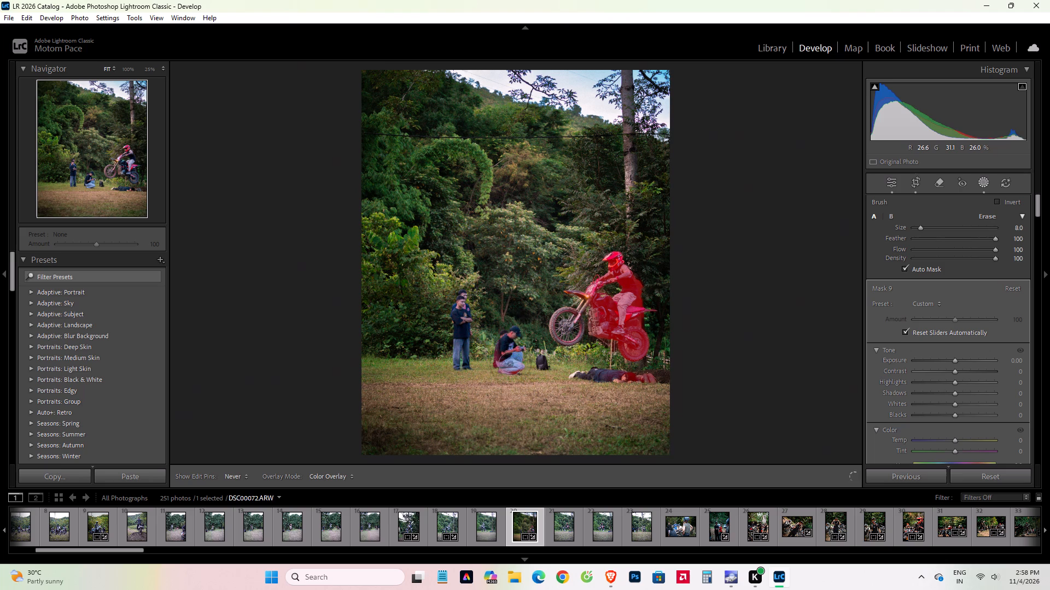
left_click_drag(510, 364, 517, 372)
left_click_drag(520, 333, 523, 353)
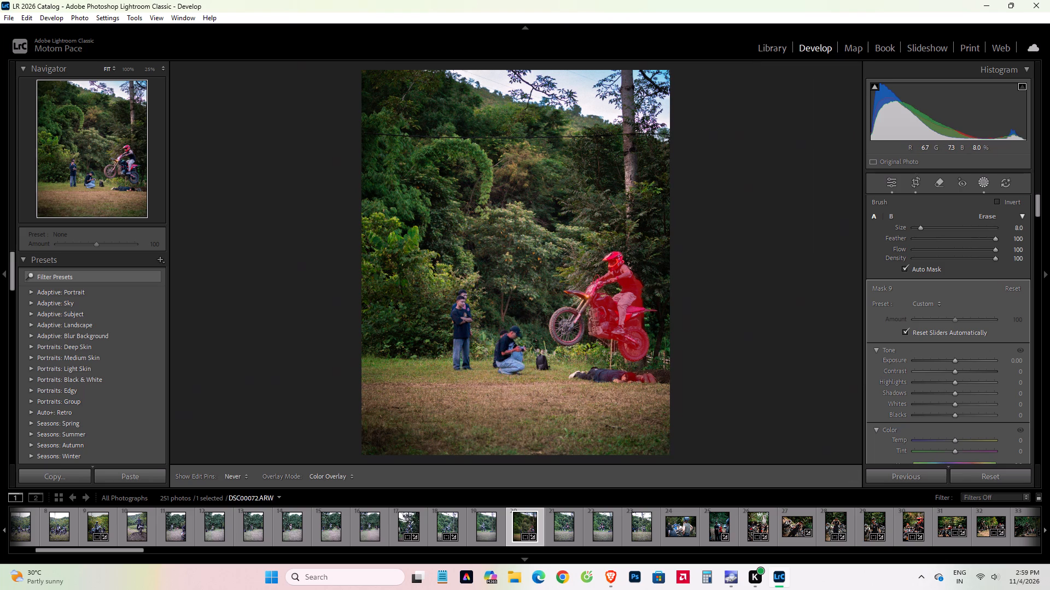
left_click_drag(523, 353, 647, 382)
scroll(647, 380, "down", 3)
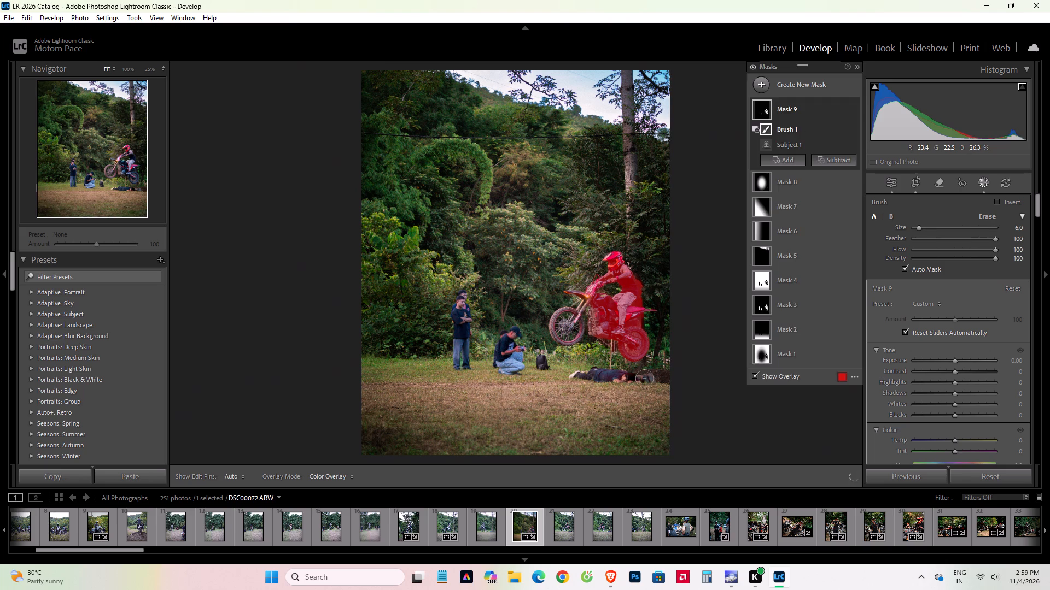
left_click_drag(632, 377, 510, 355)
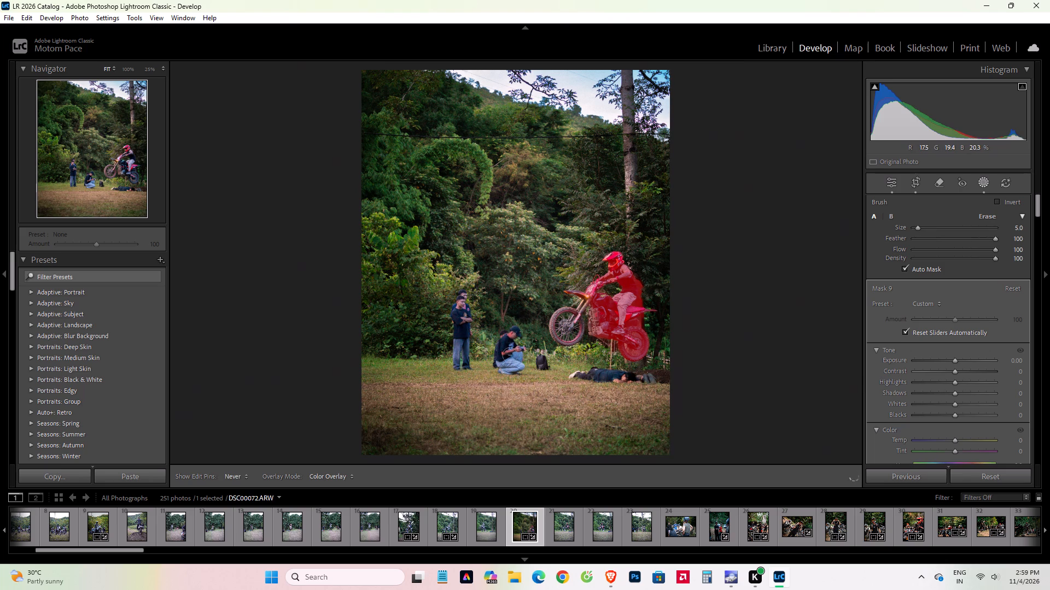
left_click_drag(510, 355, 510, 354)
left_click_drag(516, 338, 470, 313)
left_click_drag(470, 313, 471, 334)
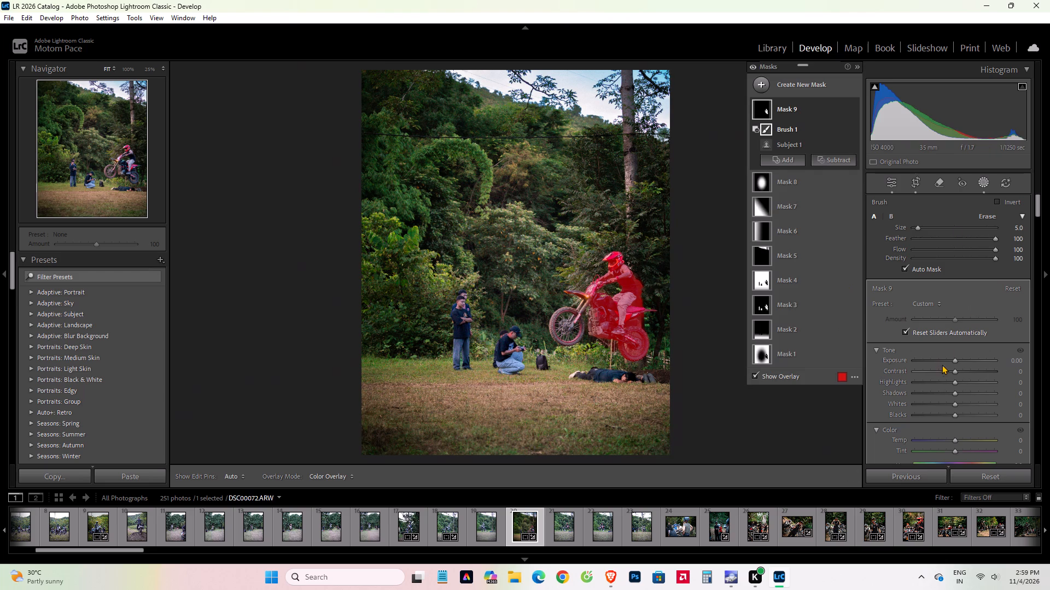
Set the rider mask's Contrast to 31, Blacks to -6 and Exposure to -0.19.
left_click_drag(955, 372, 958, 374)
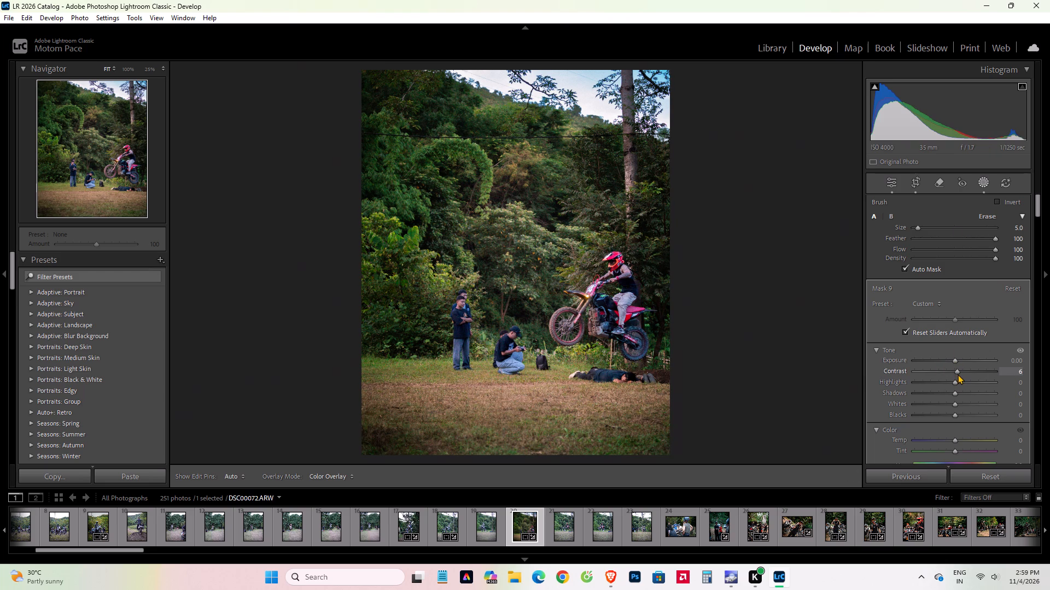
left_click_drag(958, 374, 967, 375)
left_click_drag(967, 375, 967, 376)
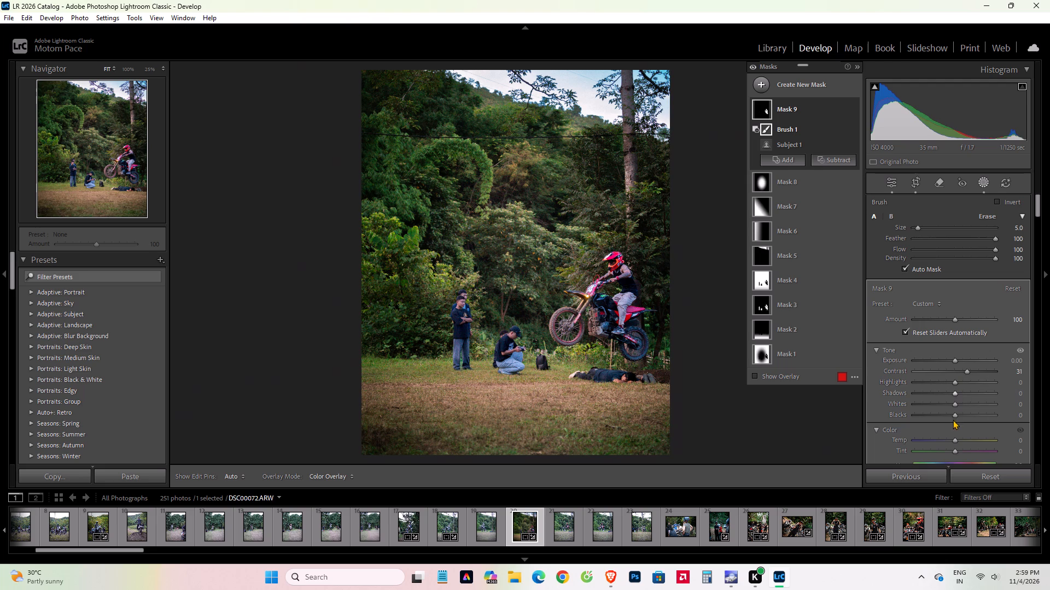
left_click_drag(955, 415, 956, 420)
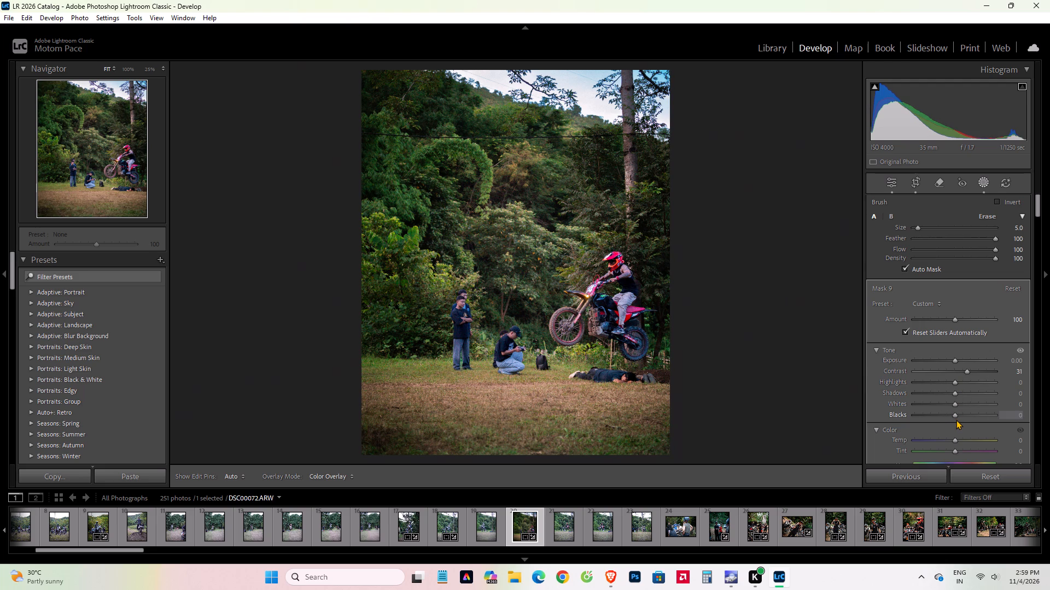
left_click_drag(956, 420, 953, 422)
left_click_drag(955, 359, 955, 364)
left_click_drag(955, 364, 953, 366)
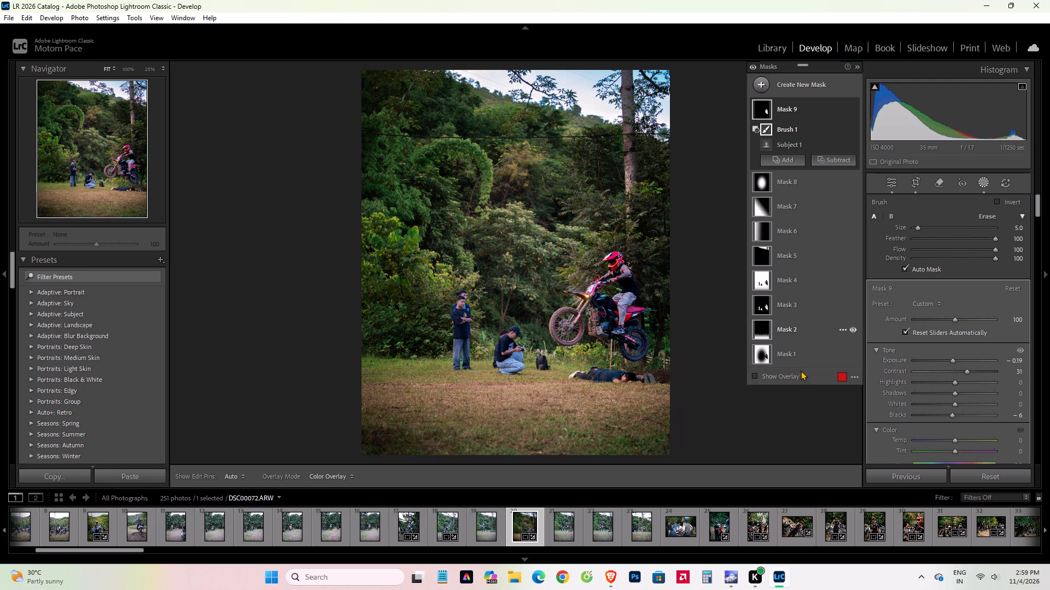
Show the mask overlay and add a brush to Mask 9, painting in the motorcycle's front wheel and the gaps around its frame.
left_click(751, 374)
left_click(752, 376)
left_click(753, 375)
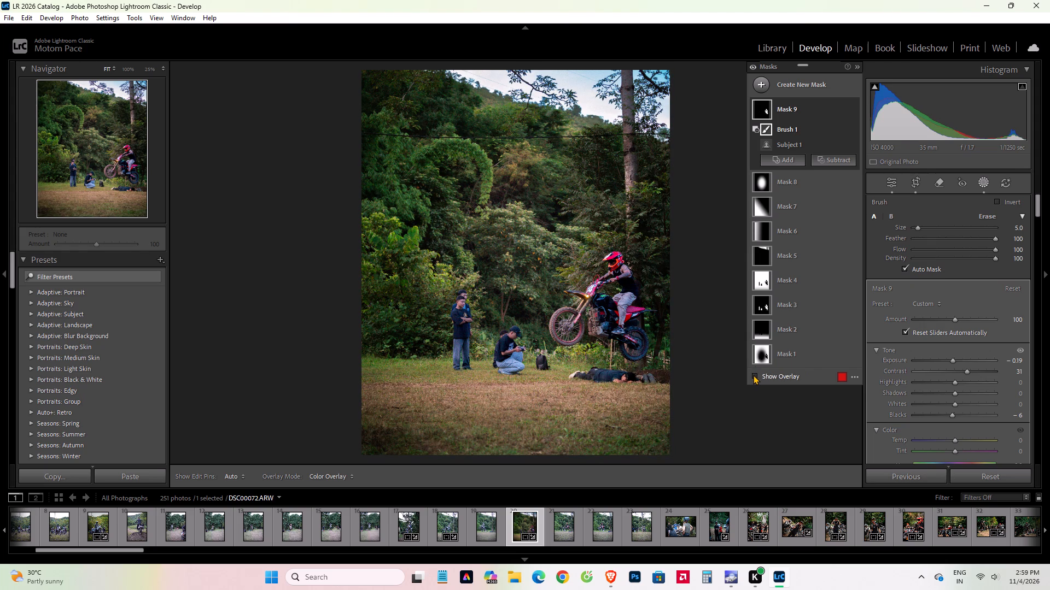
left_click(755, 374)
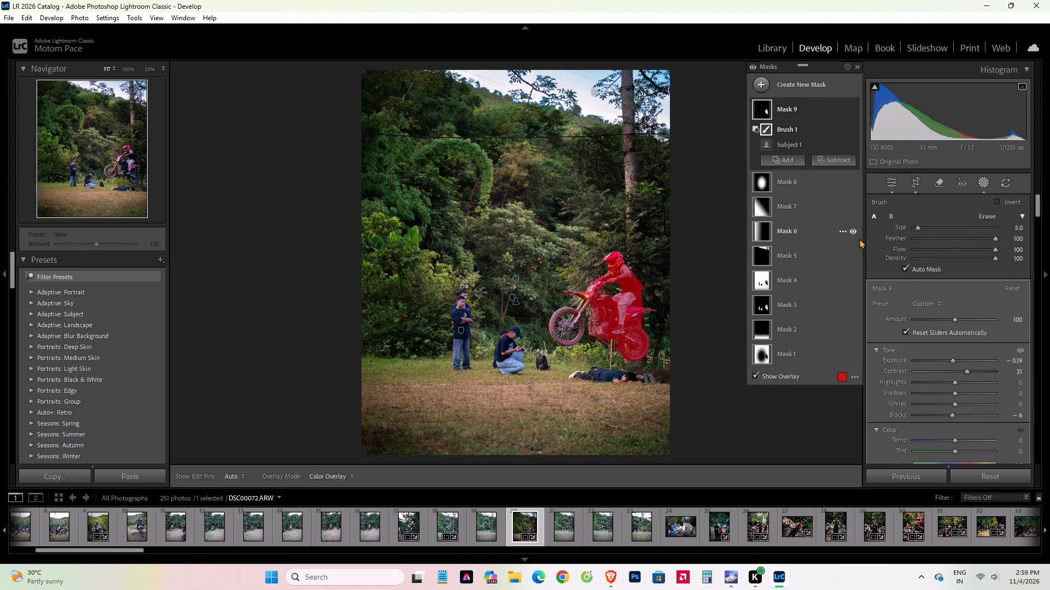
left_click(837, 161)
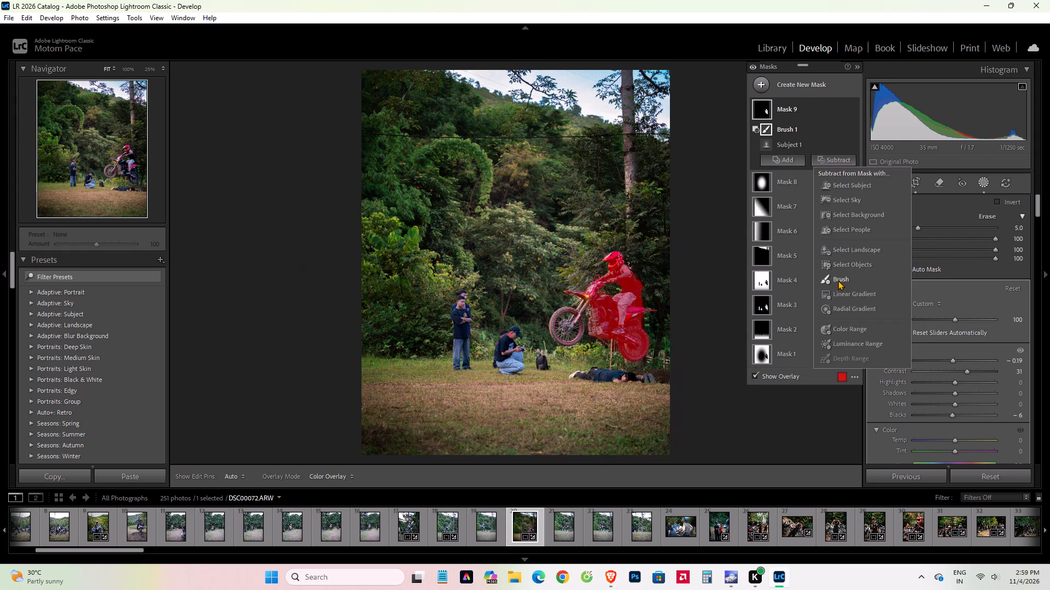
left_click(789, 161)
left_click(795, 280)
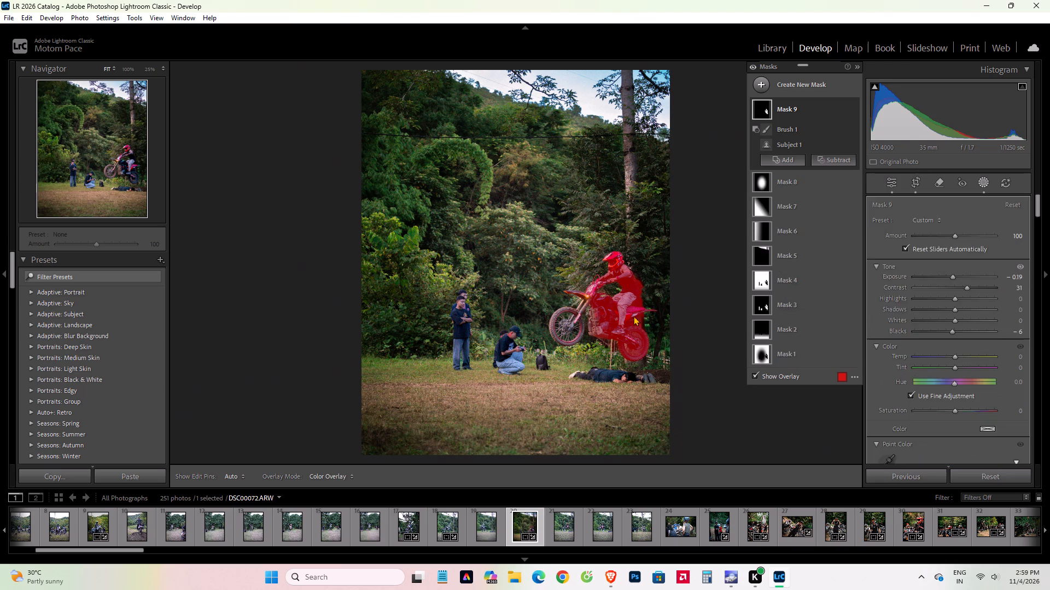
scroll(574, 315, "down", 2)
scroll(573, 316, "up", 3)
left_click_drag(571, 316, 563, 319)
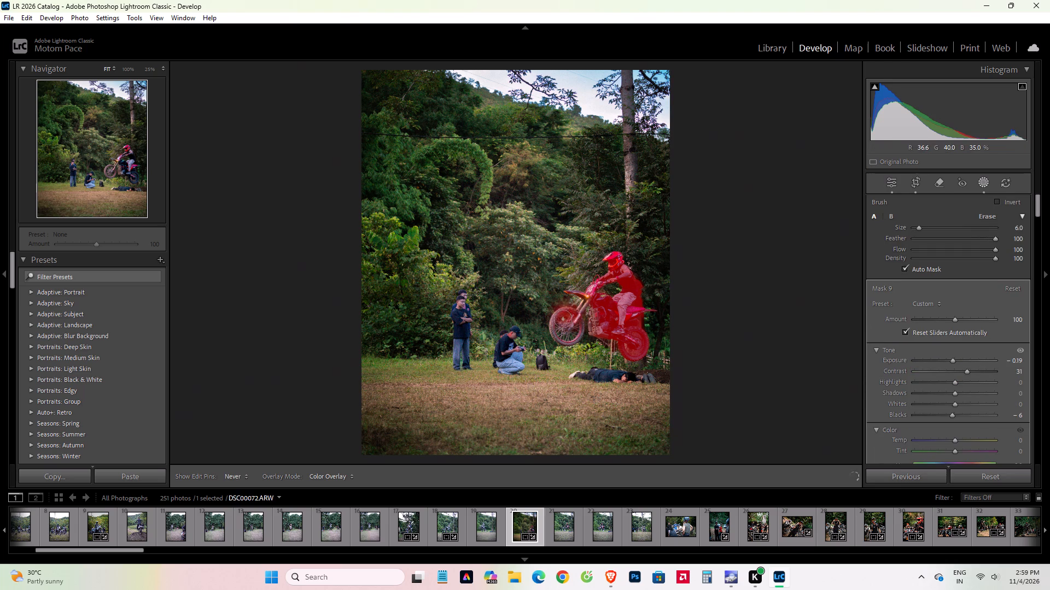
left_click_drag(563, 319, 574, 323)
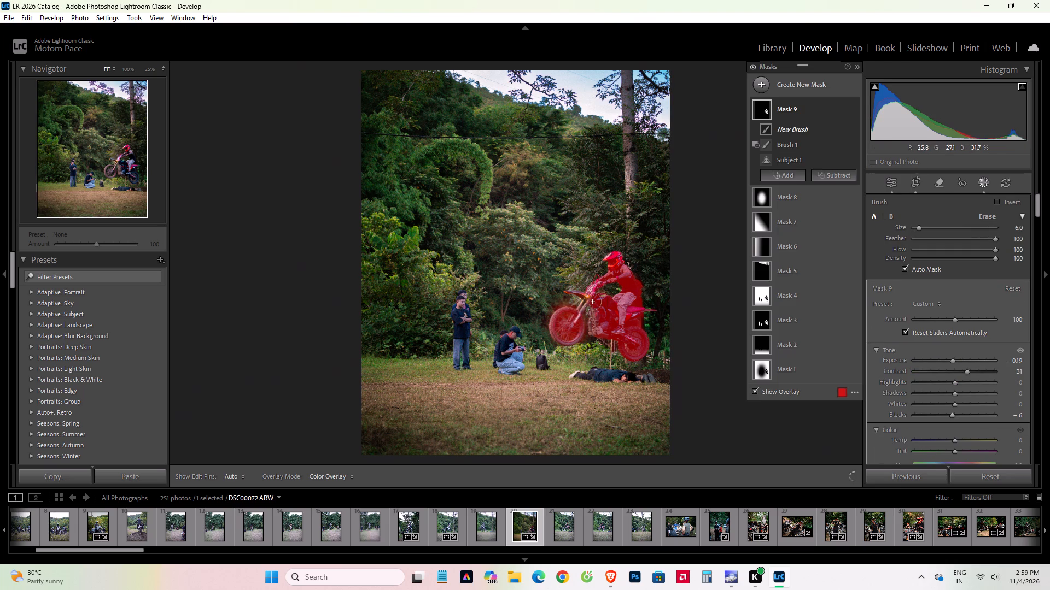
scroll(596, 298, "down", 4)
left_click_drag(585, 294, 572, 294)
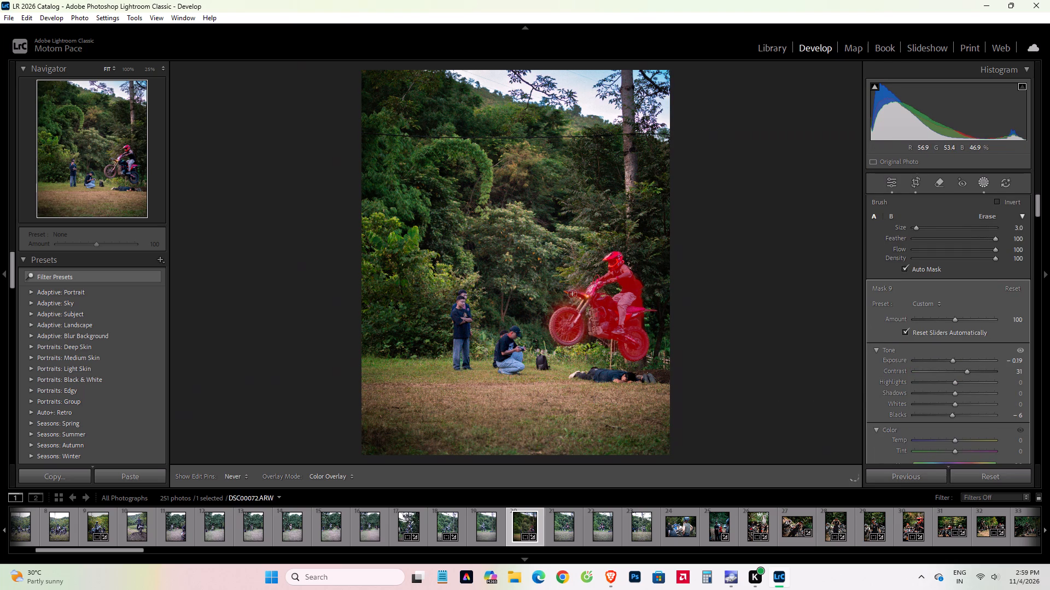
left_click_drag(572, 294, 580, 312)
left_click_drag(593, 308, 603, 333)
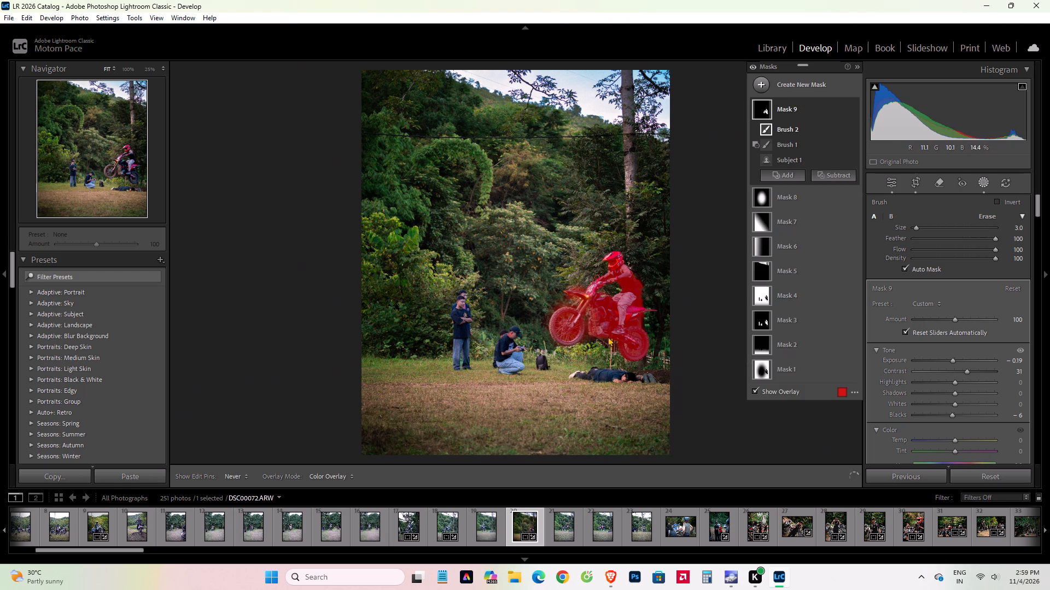
left_click(895, 185)
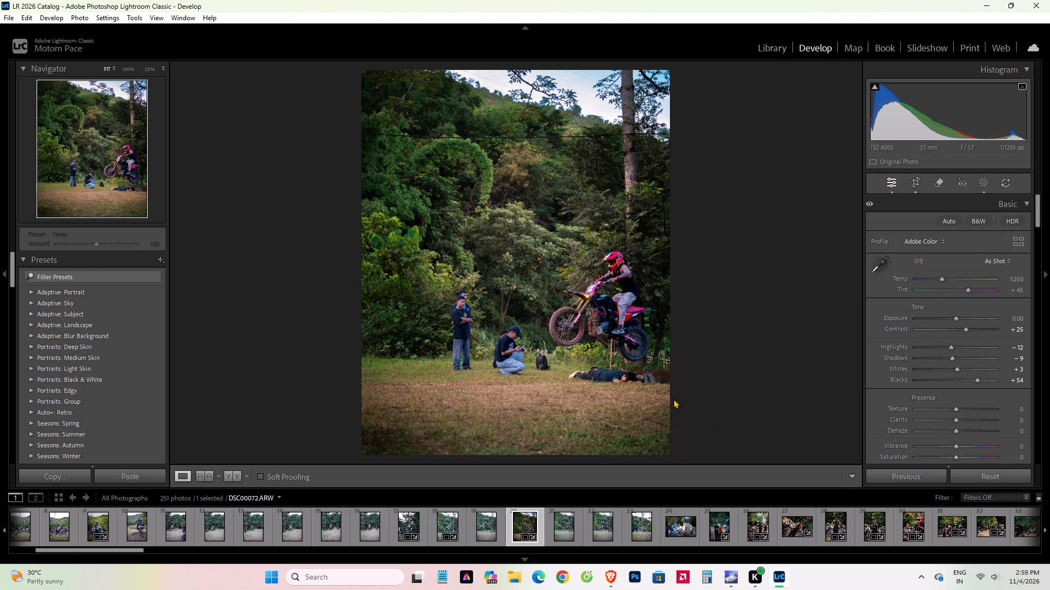
Check the rider in DSC00073.ARW, and copy the develop settings of DSC00072.ARW with Mask 8 and Mask 9 included.
left_click(569, 533)
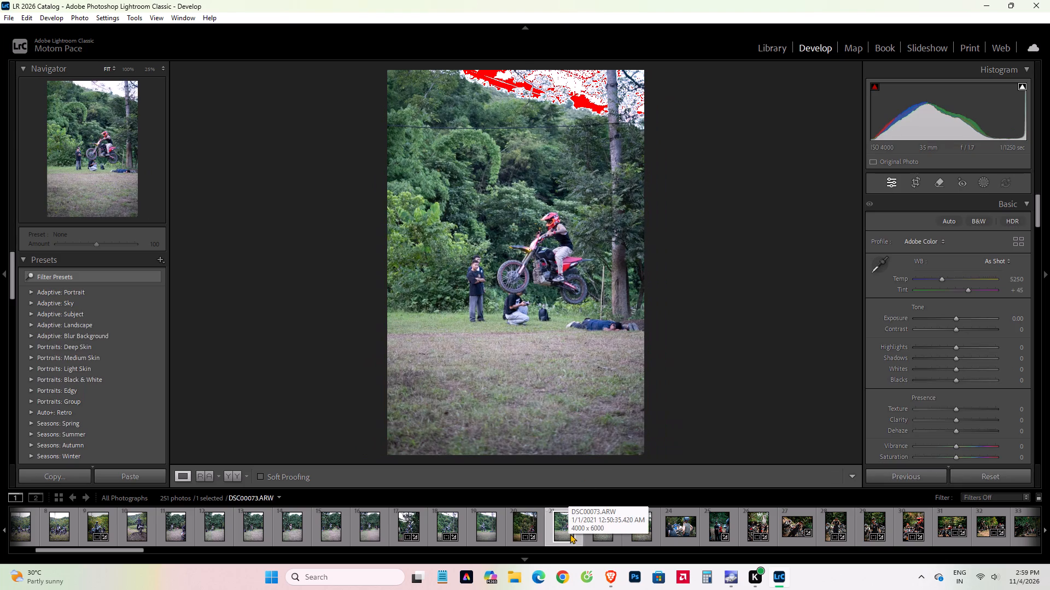
left_click(570, 253)
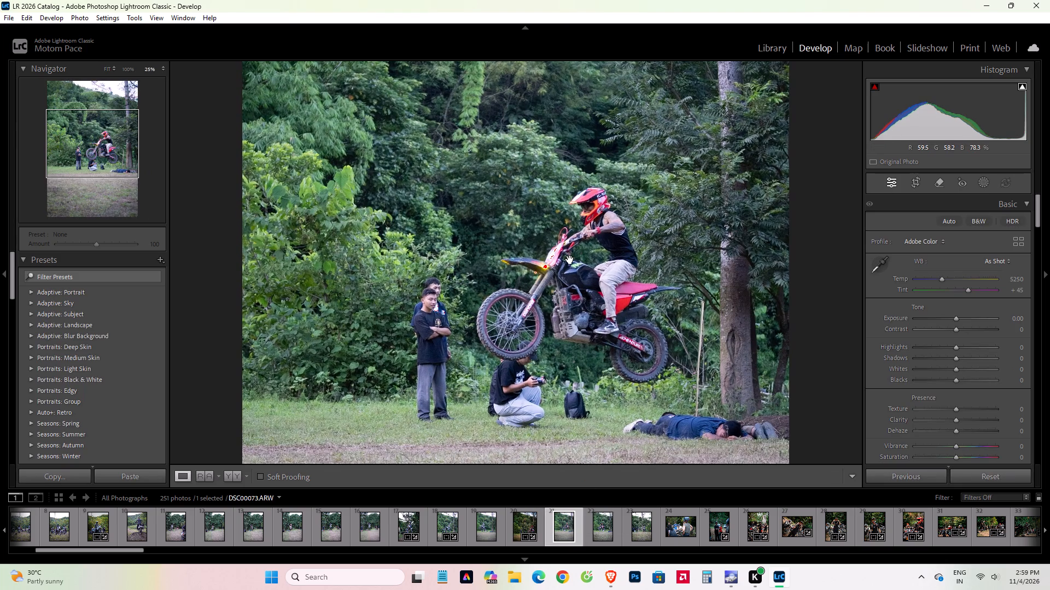
left_click(570, 259)
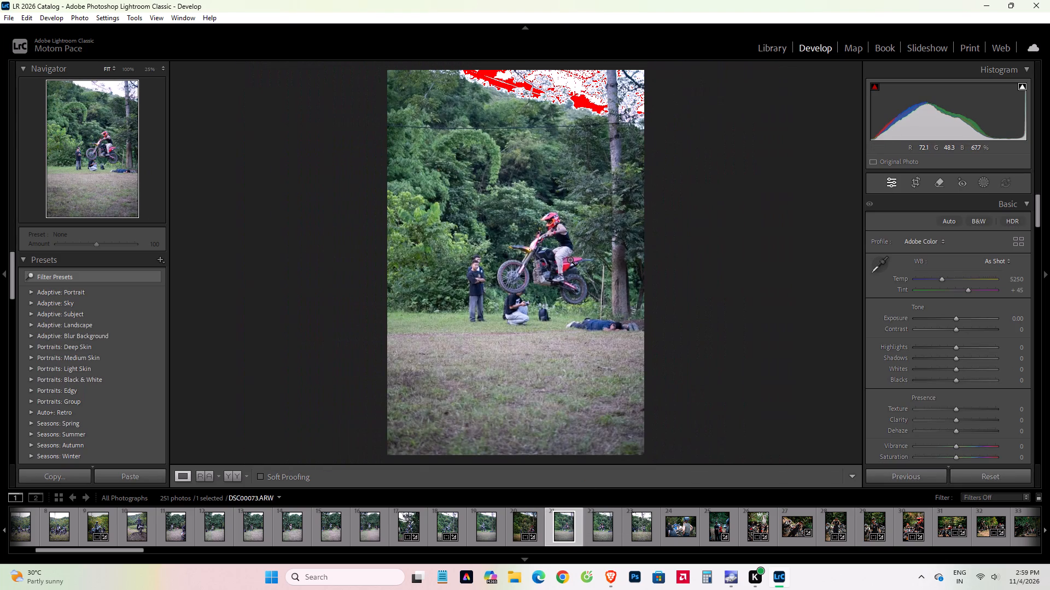
left_click(518, 525)
key("ctrl+c")
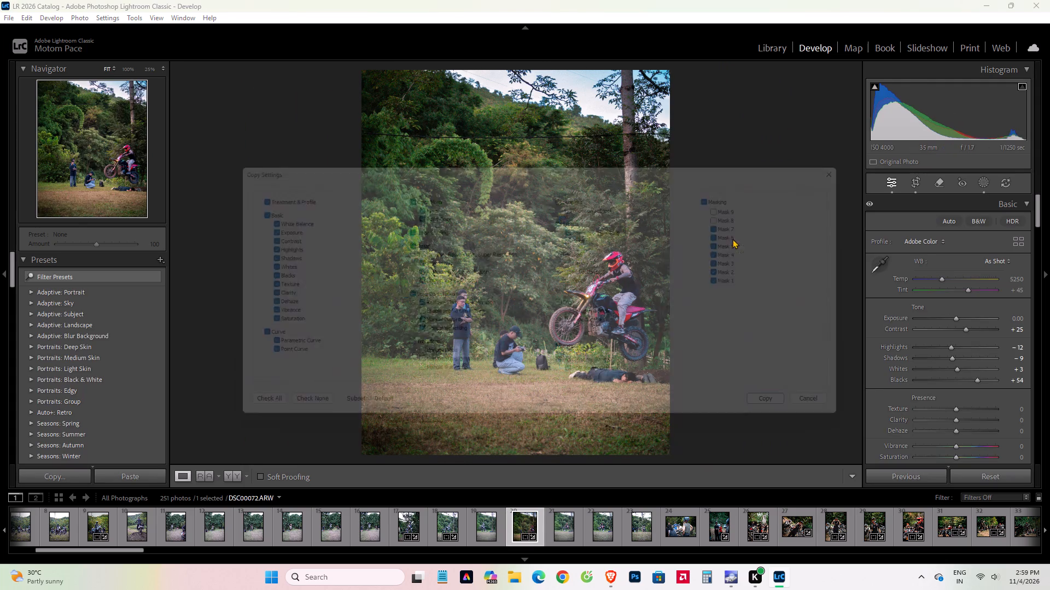
left_click(744, 202)
left_click(741, 208)
left_click(798, 417)
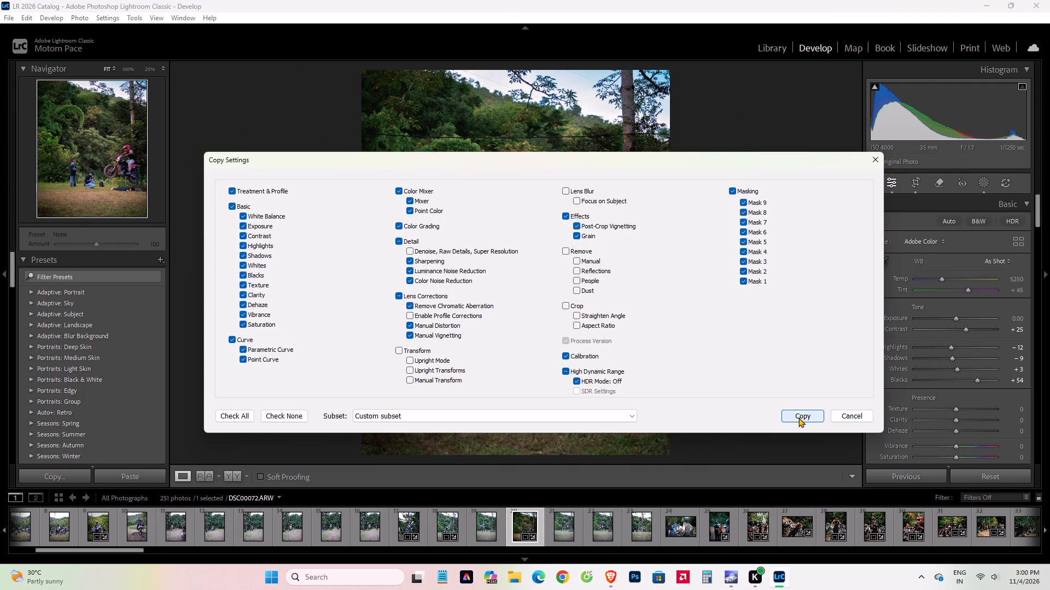
Paste the copied develop settings onto DSC00073.ARW.
key("Right")
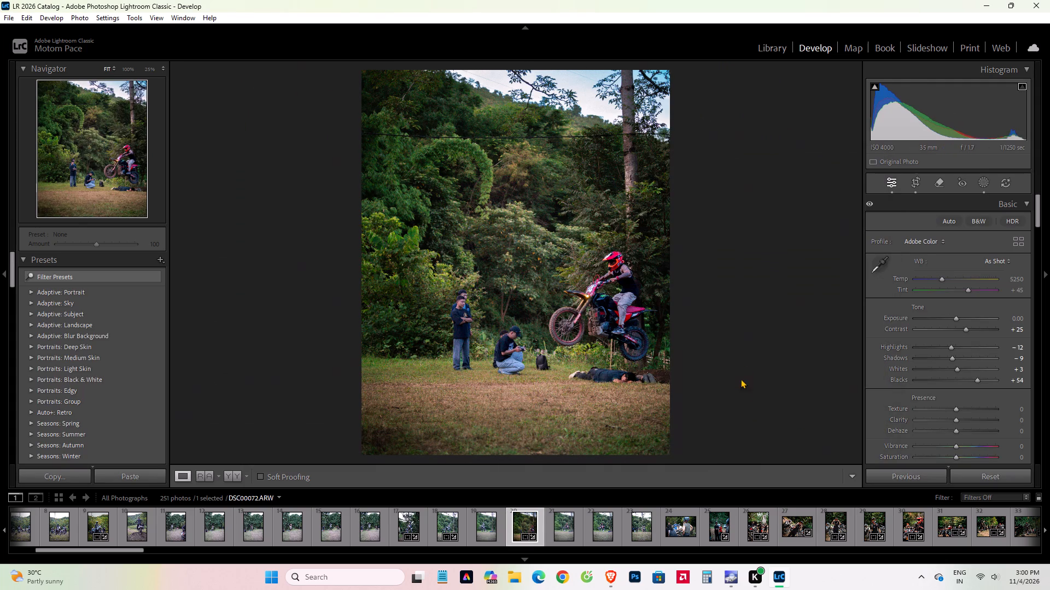
left_click(739, 369)
key("Right")
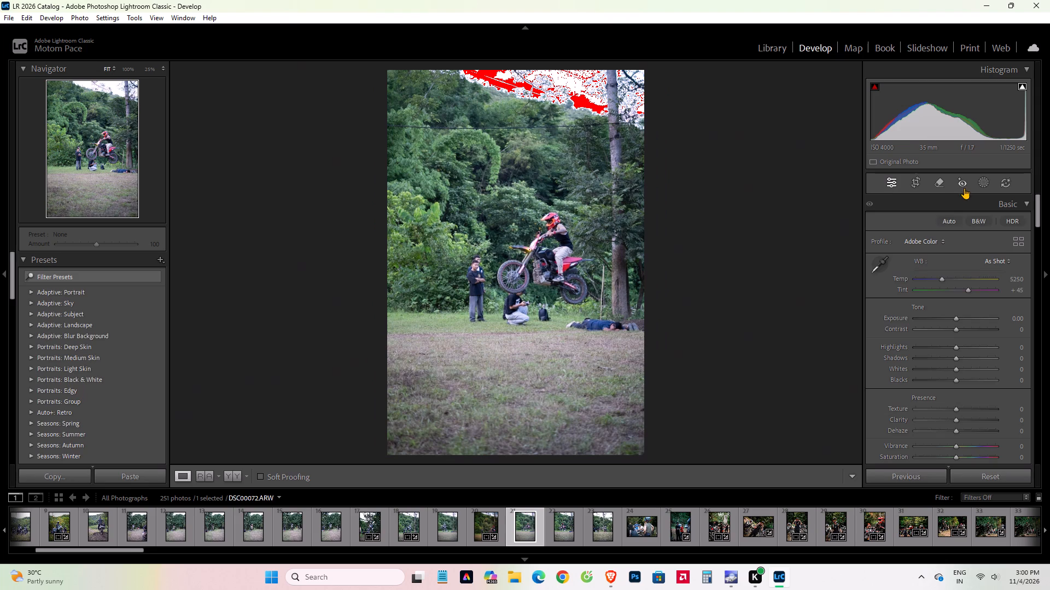
key("ctrl+v")
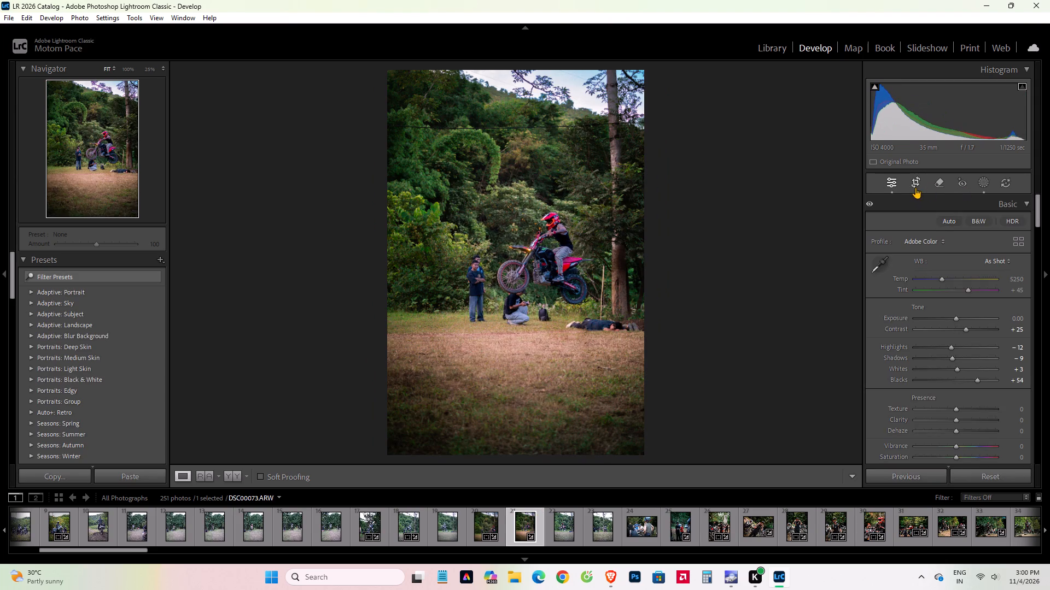
Crop DSC00073.ARW to 4 x 5 / 8 x 10, keeping the sky and trees and cutting off the lower grass.
left_click(910, 182)
left_click(1016, 225)
left_click(993, 225)
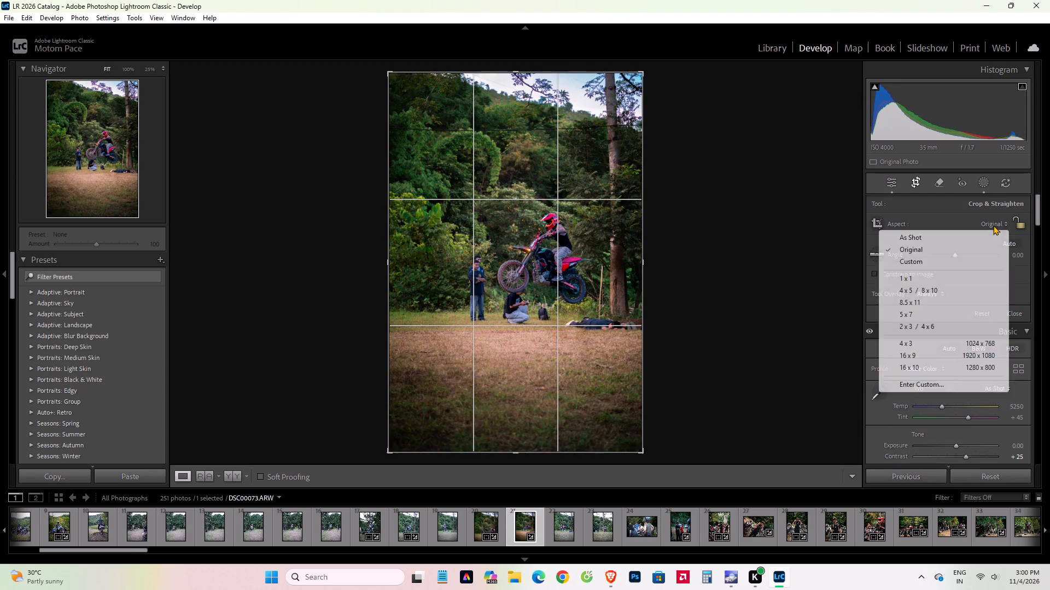
left_click(926, 290)
left_click_drag(595, 247, 598, 328)
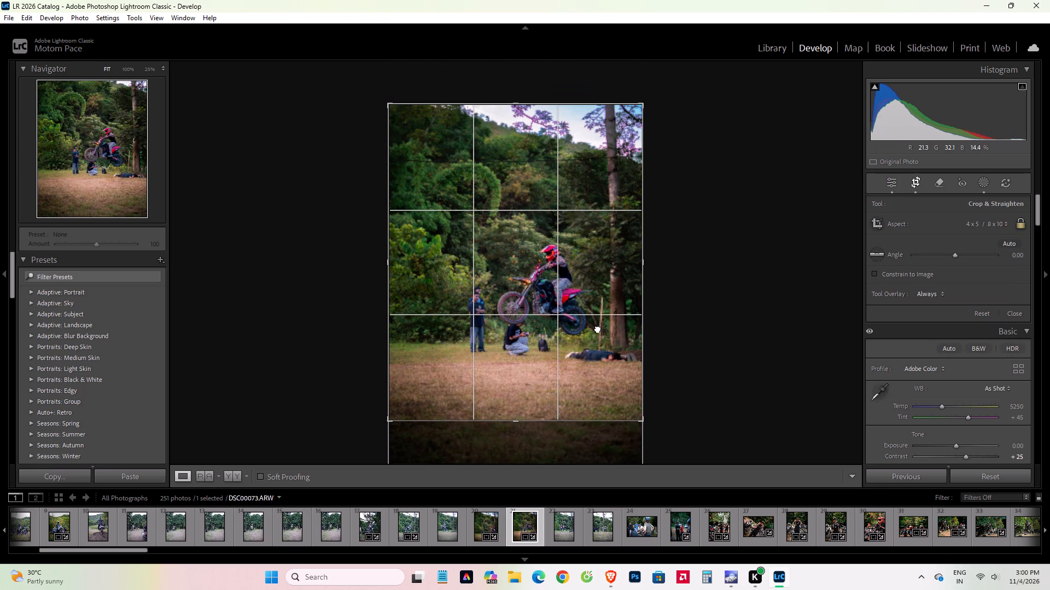
left_click_drag(598, 328, 598, 328)
left_click(886, 186)
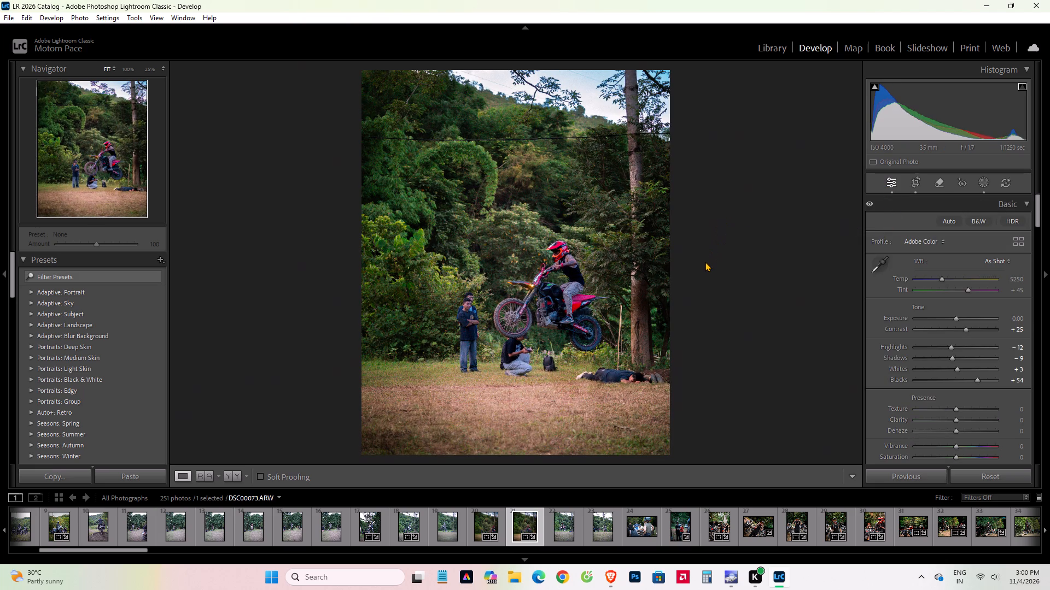
Crop DSC00074.ARW to 4 x 5 / 8 x 10 without the lower grass, unlock the aspect ratio and auto-straighten the photo.
key("Right")
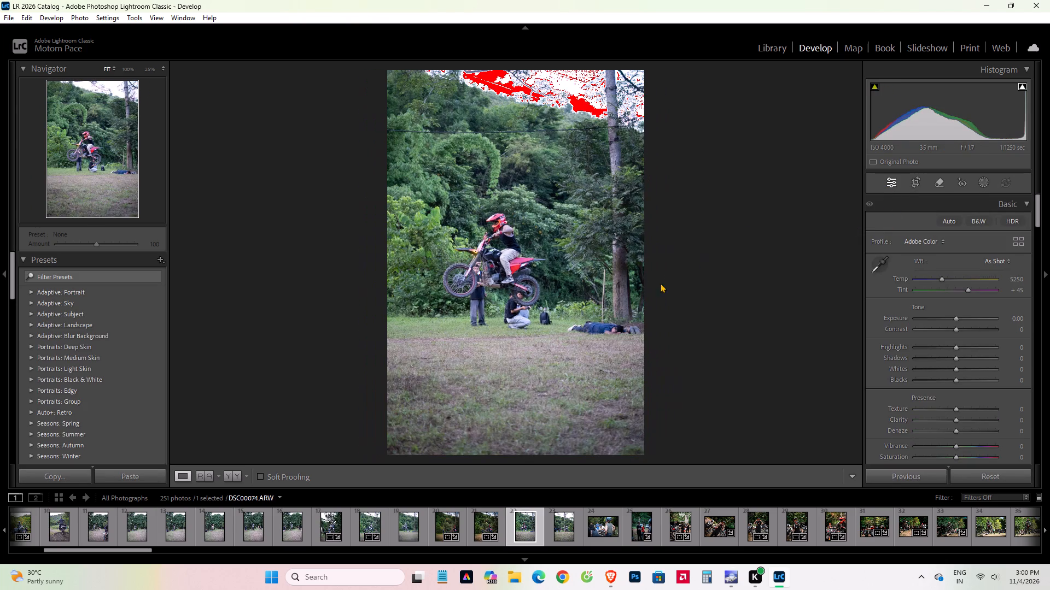
left_click(486, 283)
left_click(486, 283)
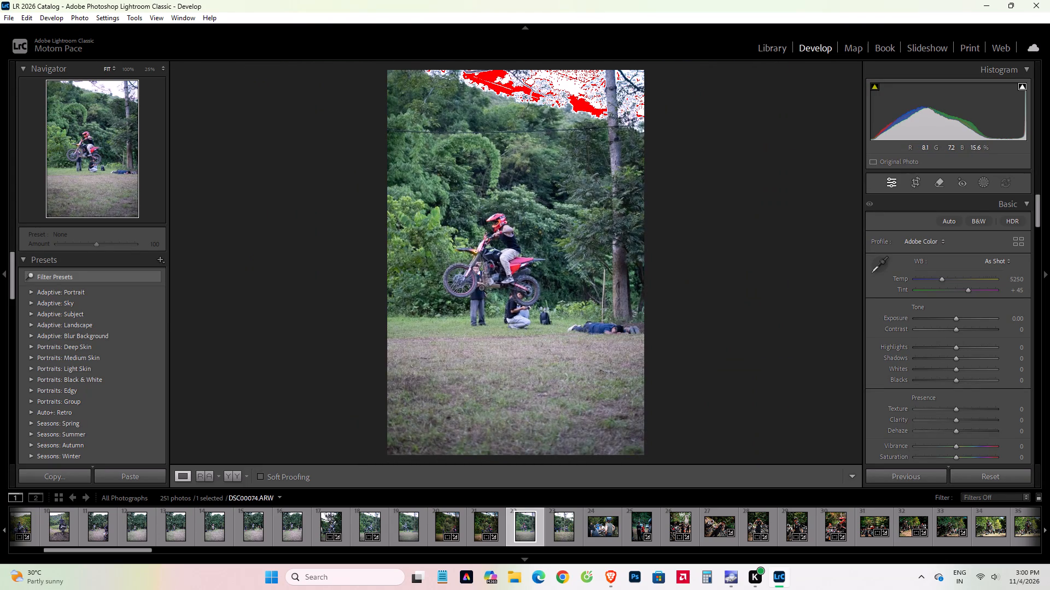
key("Left")
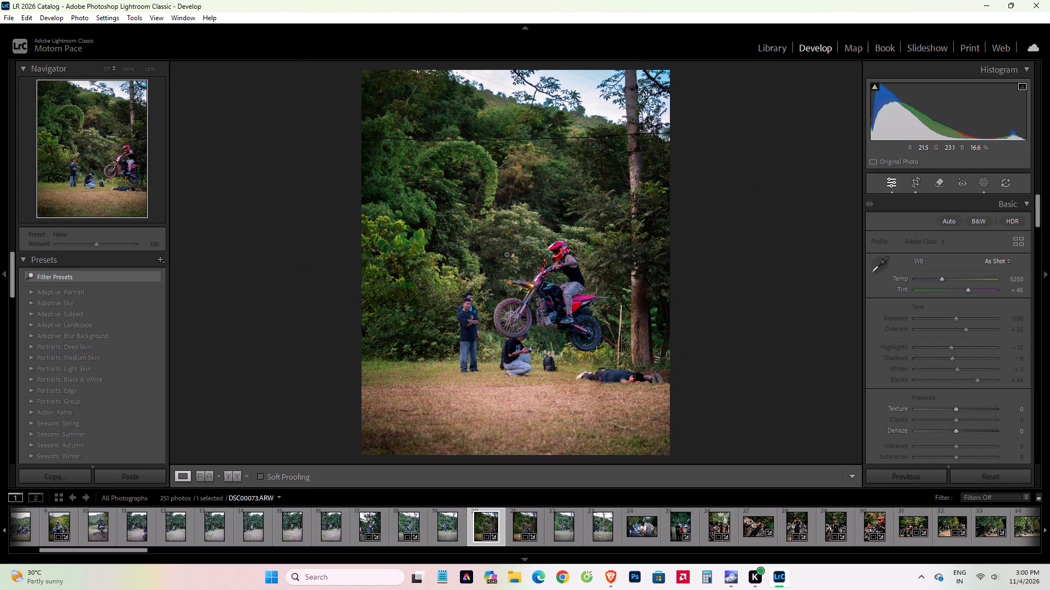
key("Right")
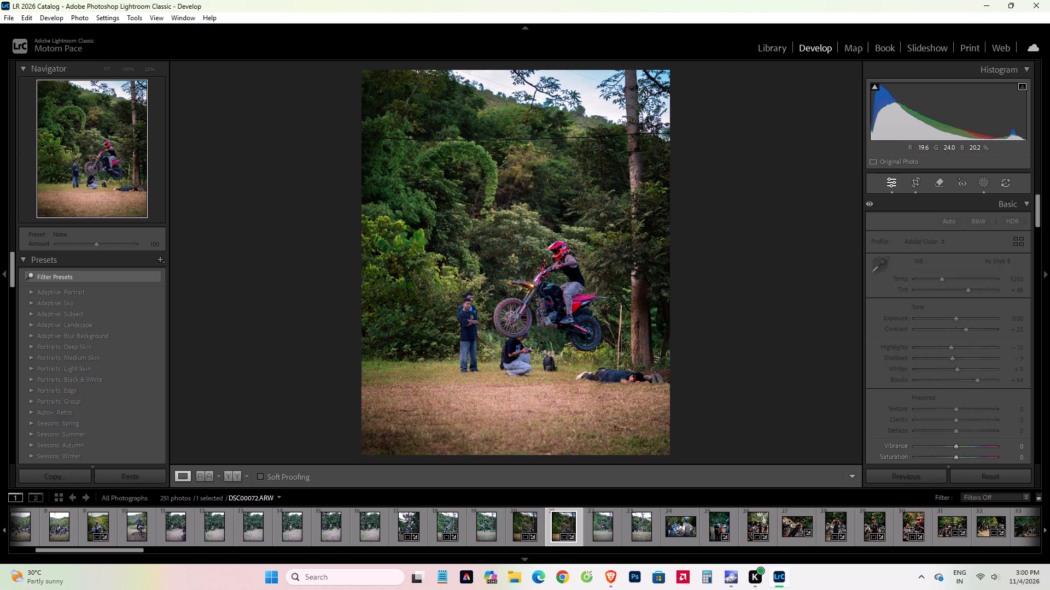
key("Right")
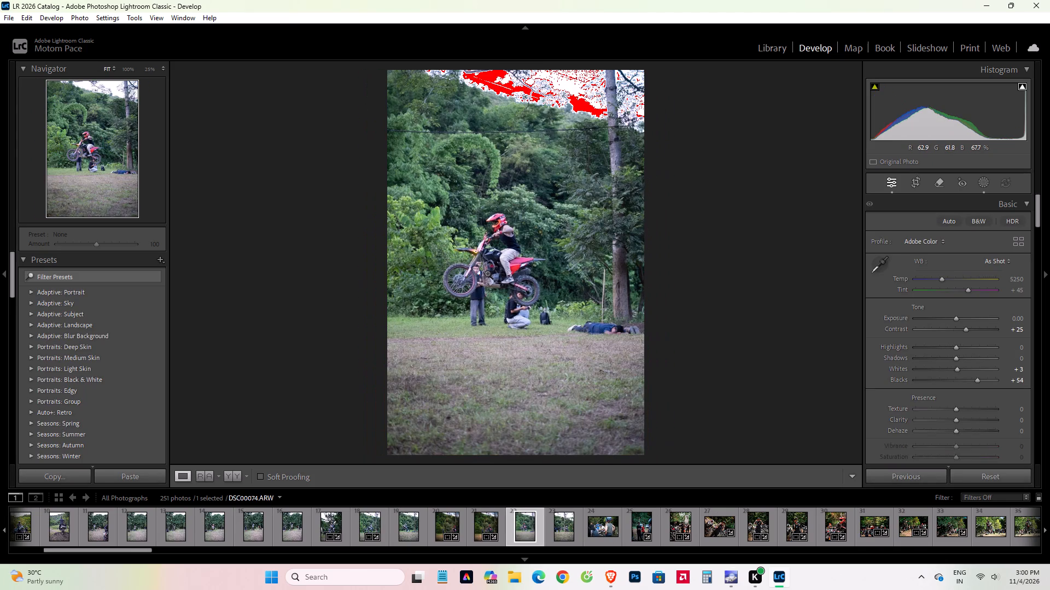
left_click(919, 182)
left_click(993, 227)
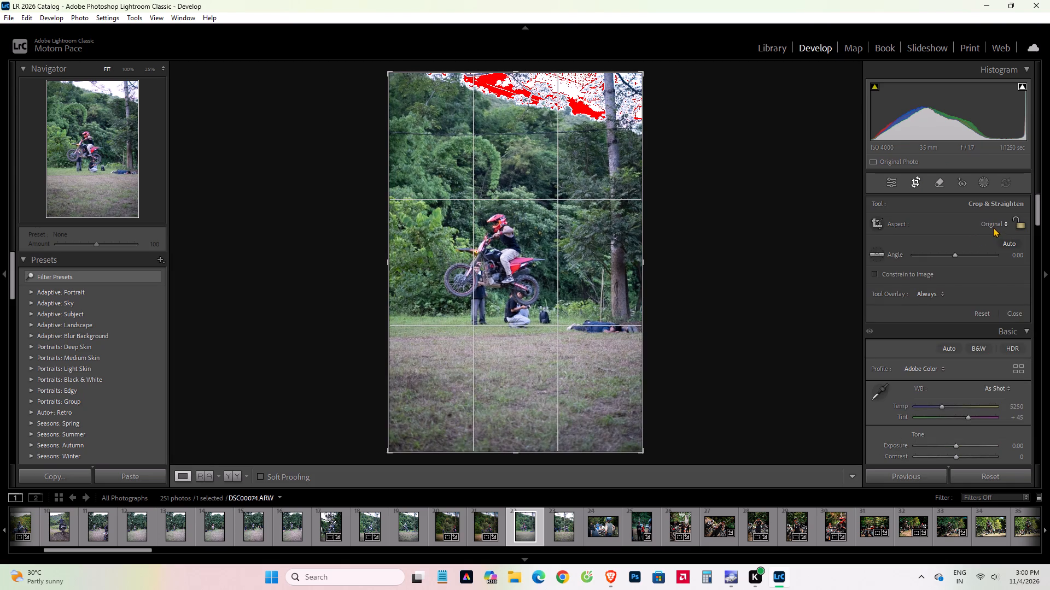
left_click(930, 291)
left_click_drag(573, 267, 562, 347)
left_click(1014, 226)
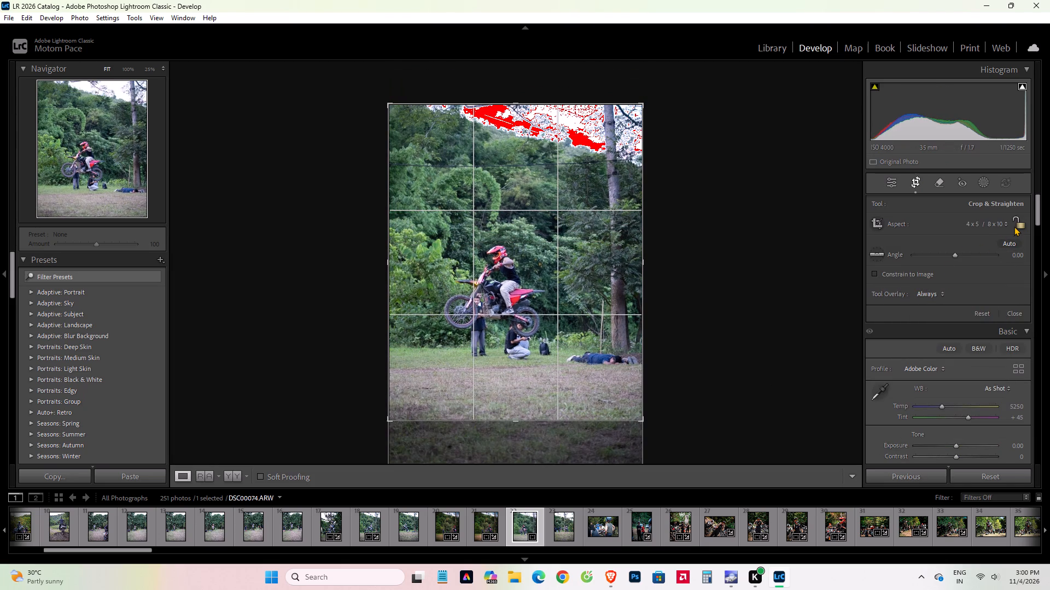
left_click(1004, 247)
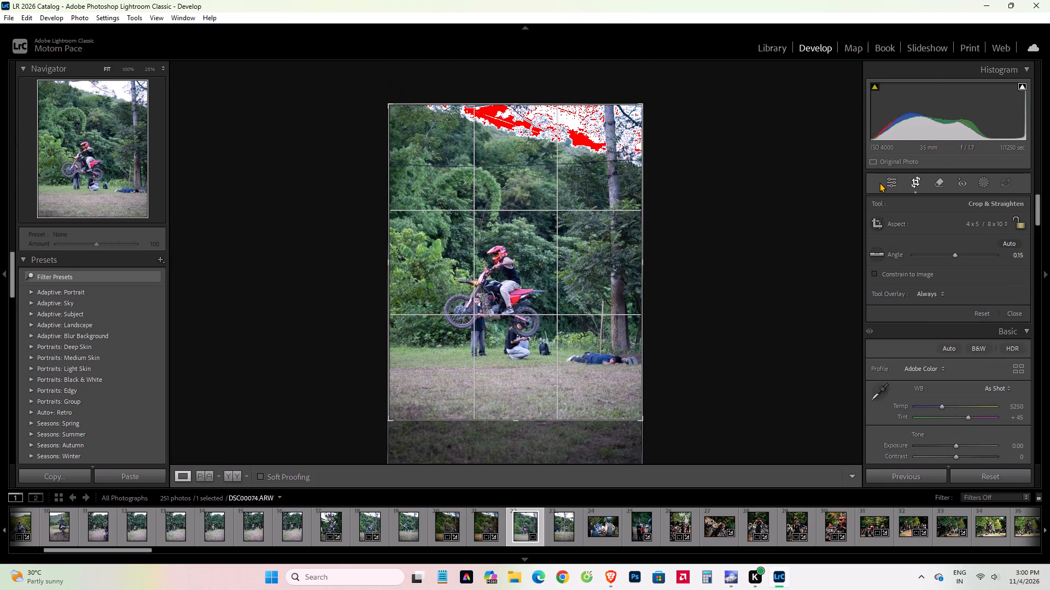
left_click(891, 186)
Paste the copied develop settings onto DSC00074.ARW.
key("ctrl+v")
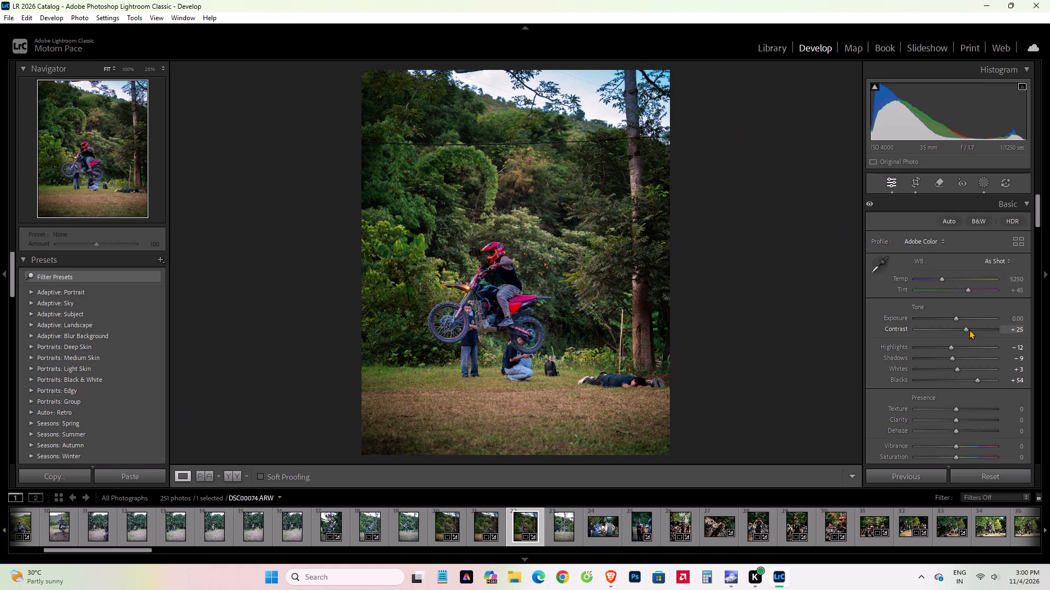
Set the Exposure of DSC00074.ARW to +0.31.
left_click_drag(957, 319, 966, 323)
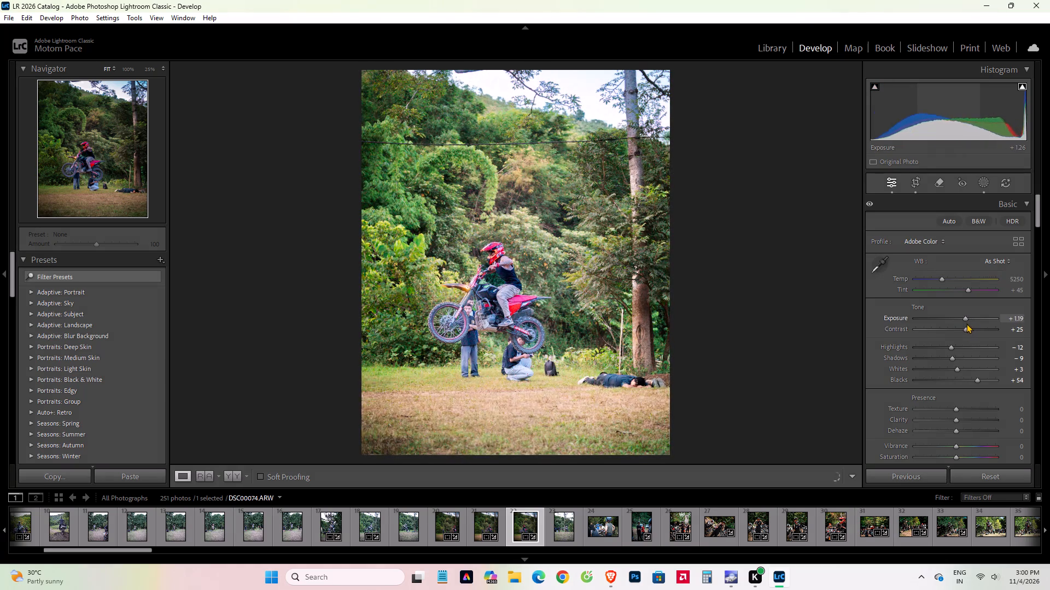
left_click_drag(966, 323, 958, 326)
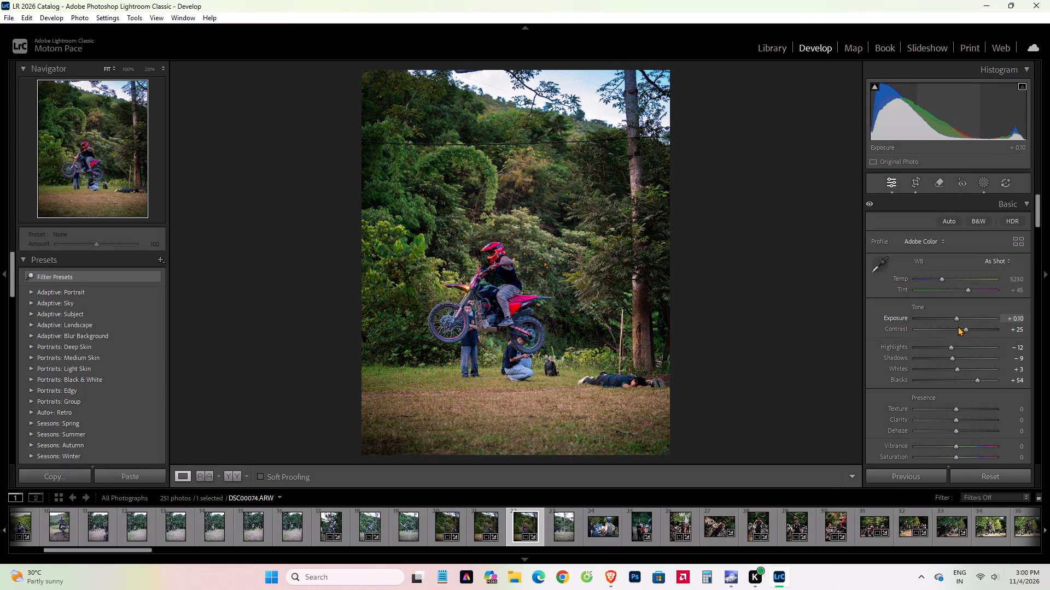
left_click_drag(958, 326, 961, 327)
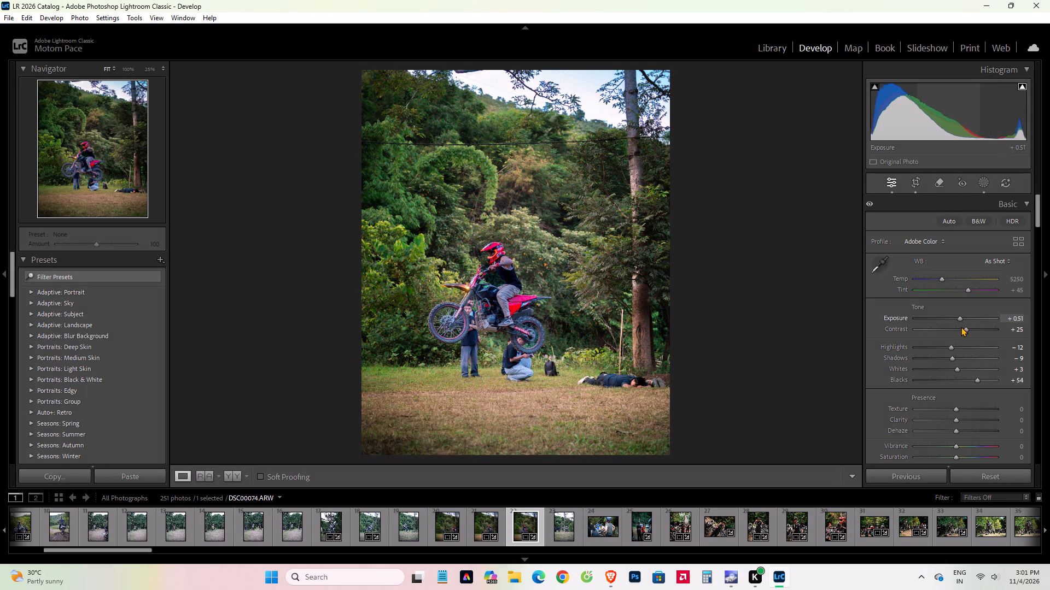
left_click_drag(961, 327, 959, 328)
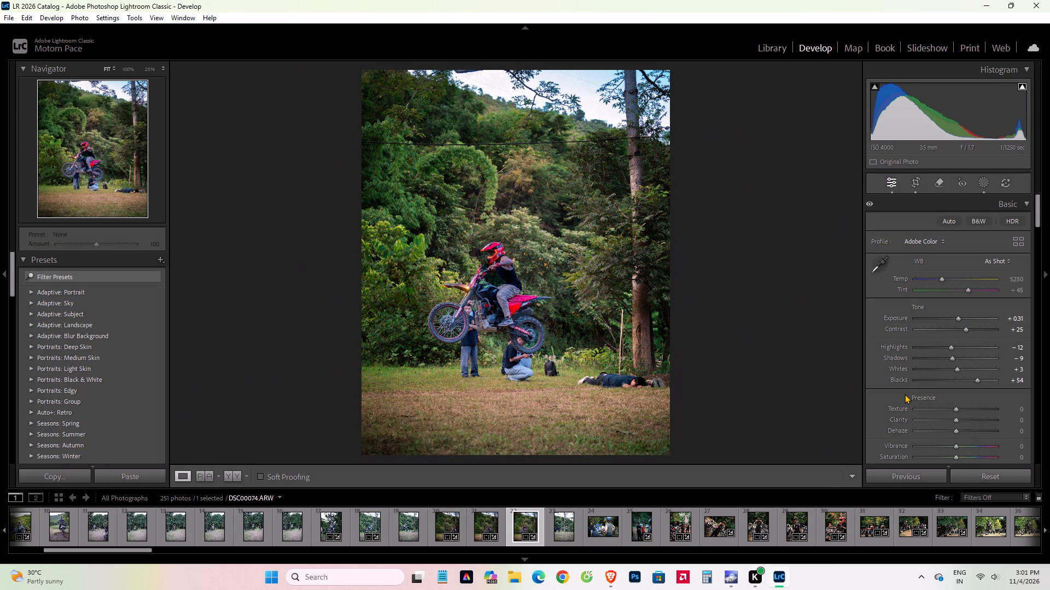
Browse the other photos up to DSC01883.ARW, the woman in yellow on the road, and compare its before and after versions.
key("Right")
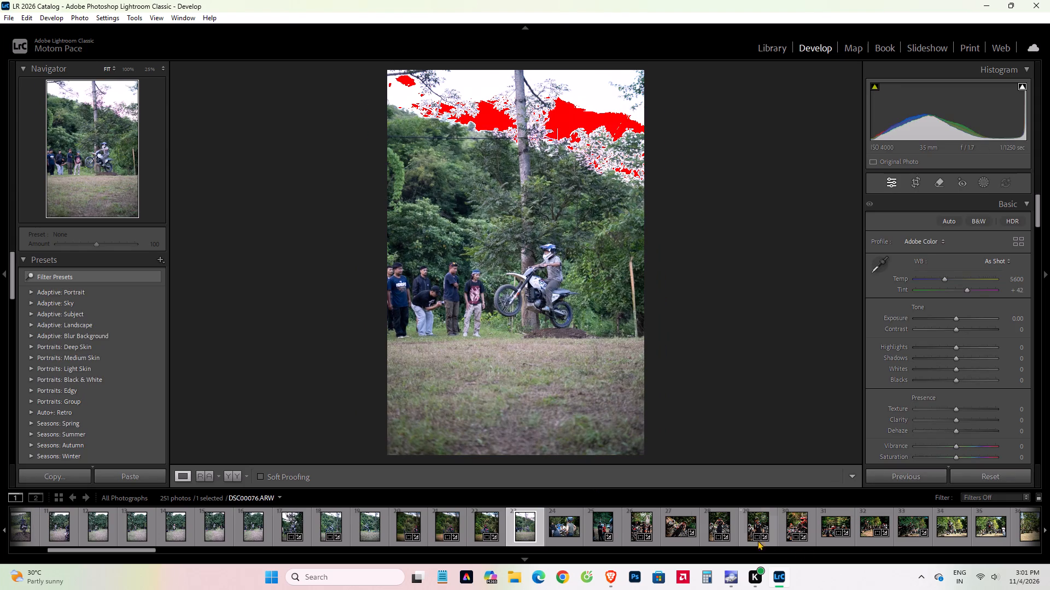
scroll(749, 537, "down", 2)
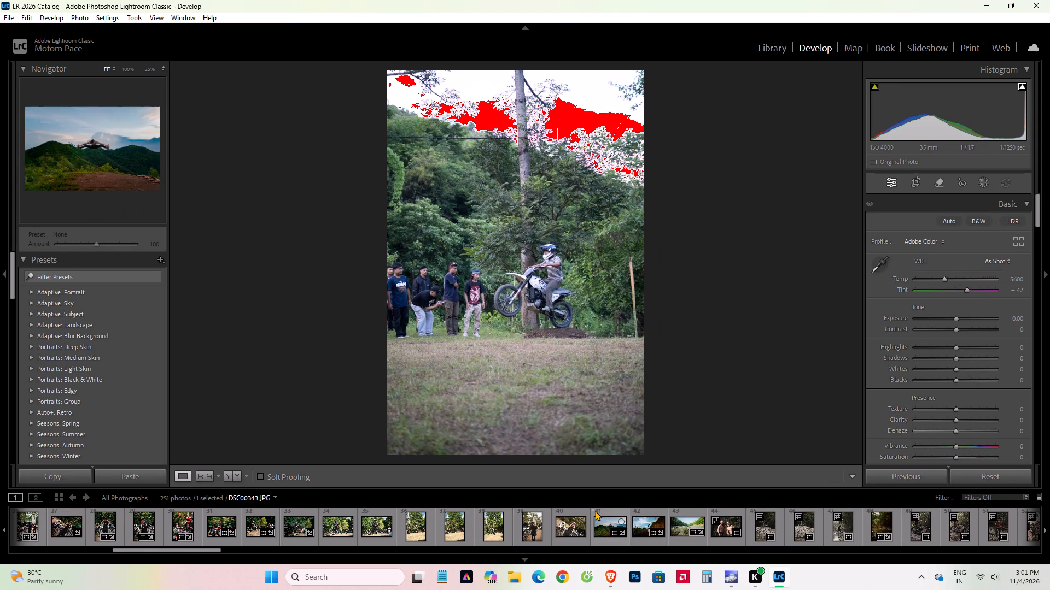
left_click(497, 536)
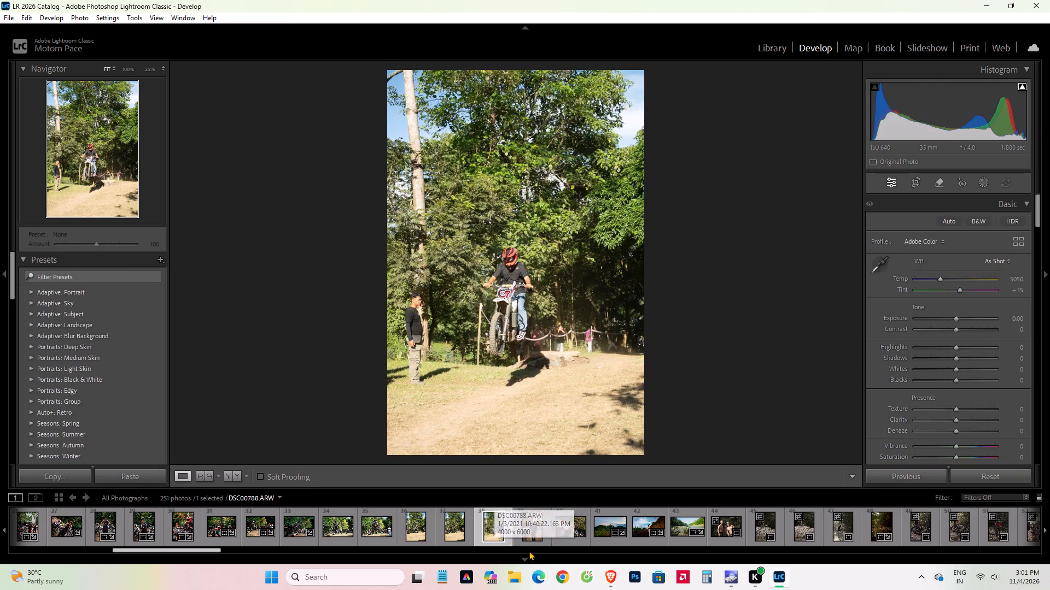
left_click(645, 531)
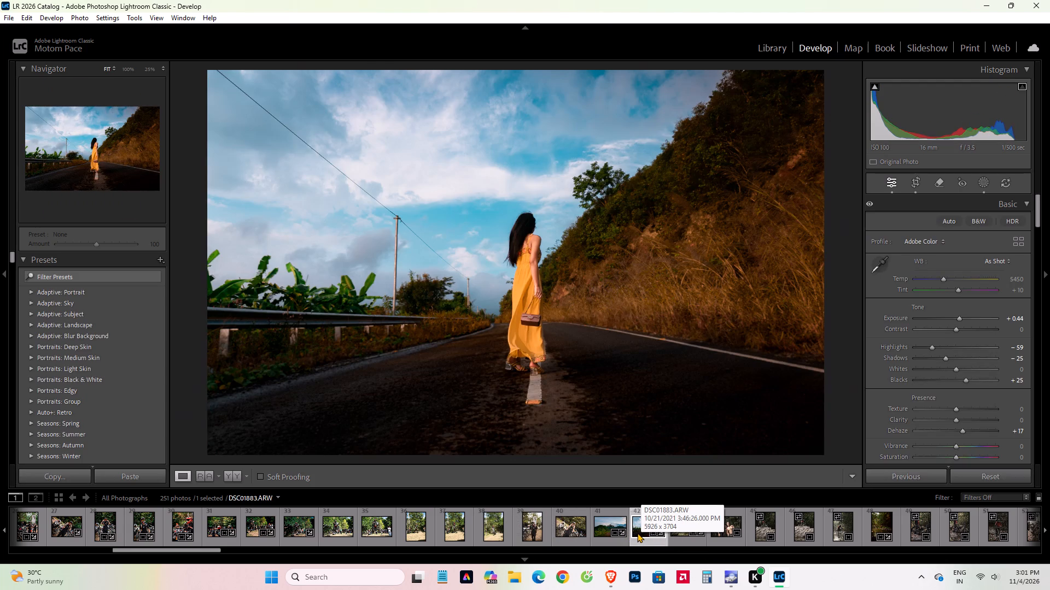
scroll(611, 411, "down", 1)
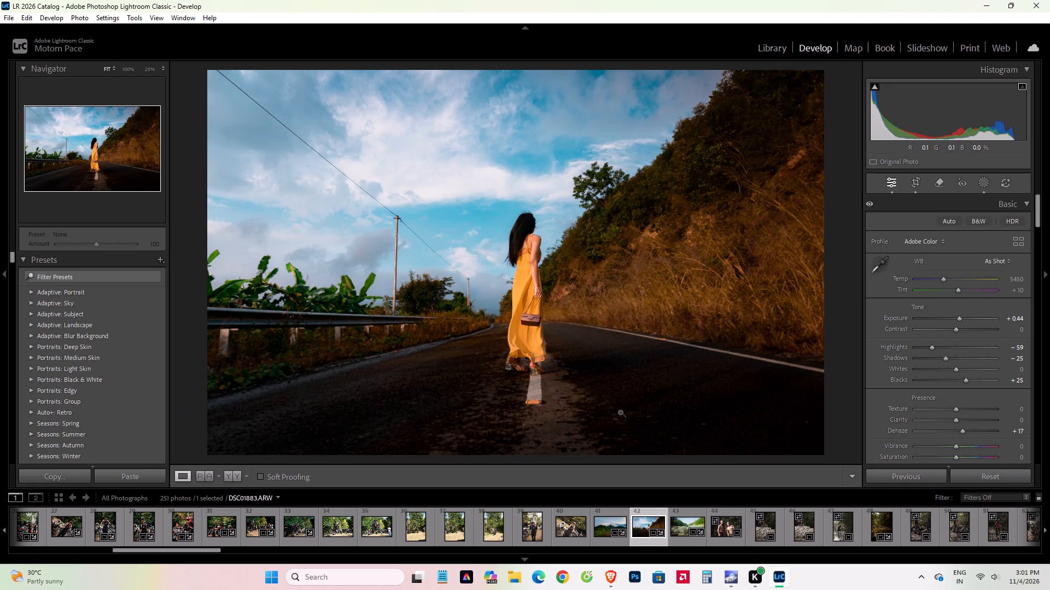
key("y")
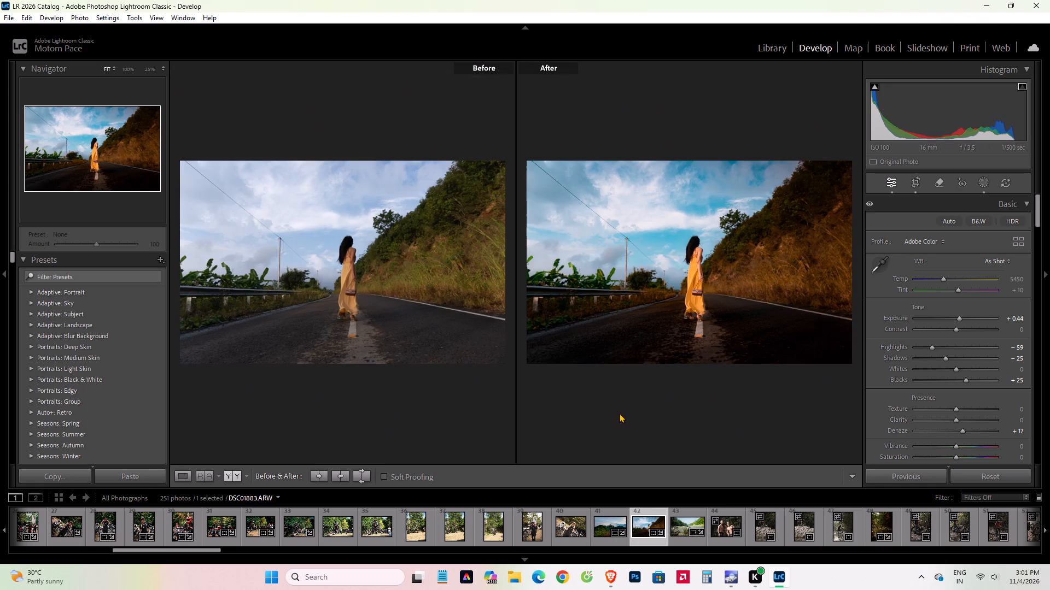
key("y")
scroll(746, 521, "down", 2)
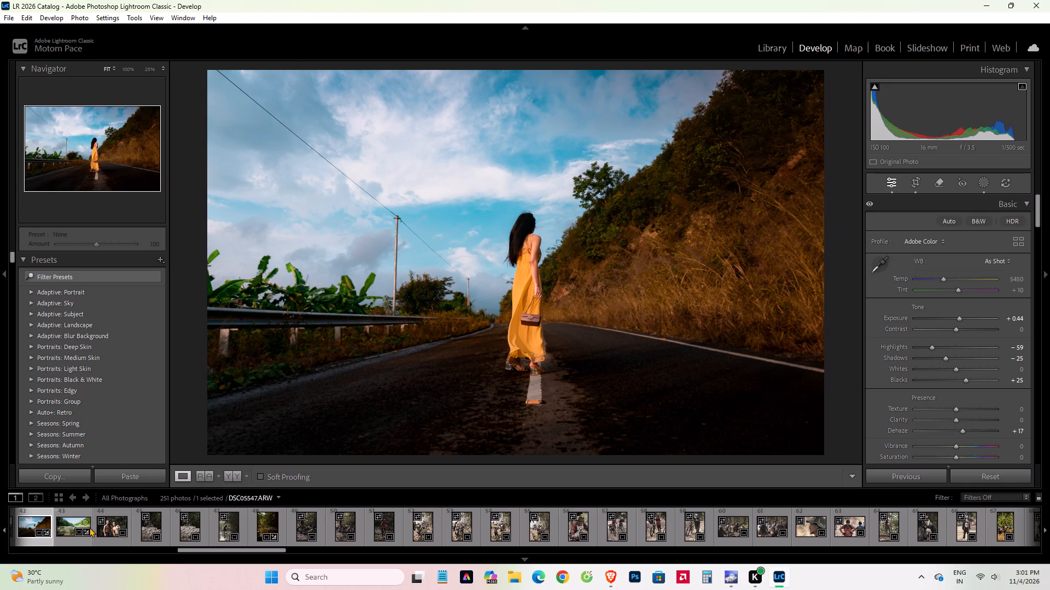
Paste the copied develop settings onto the river photo DSC04536.ARW, merging the copied masks with its existing ones.
left_click(69, 527)
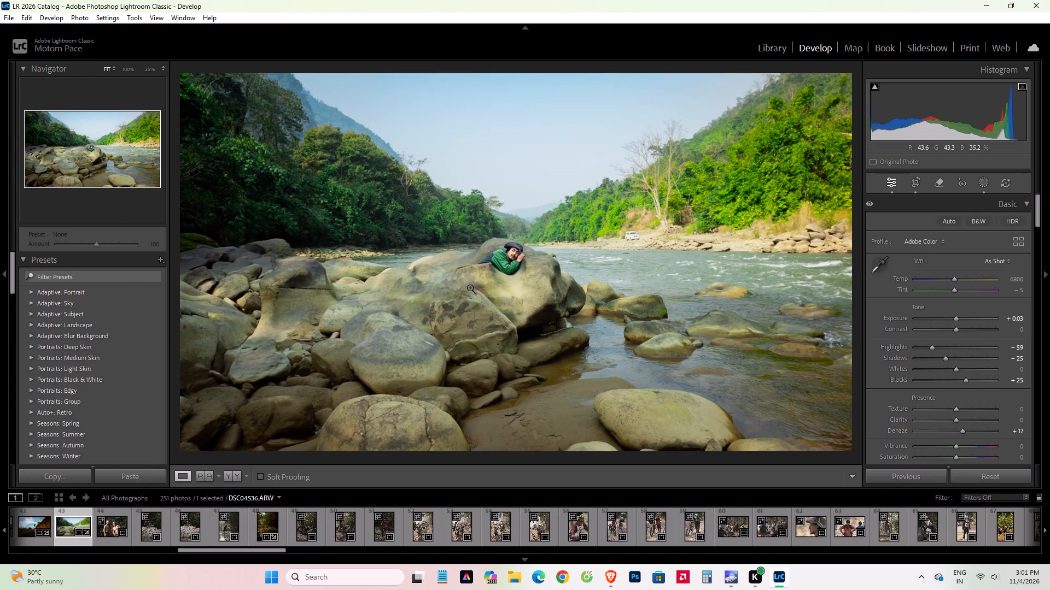
key("ctrl+v")
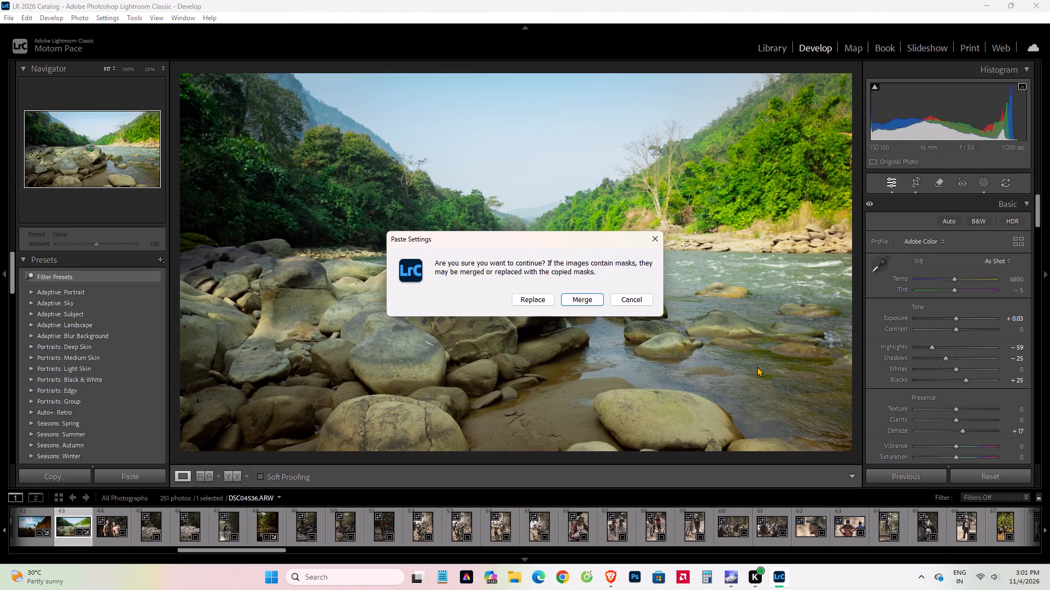
key("Return")
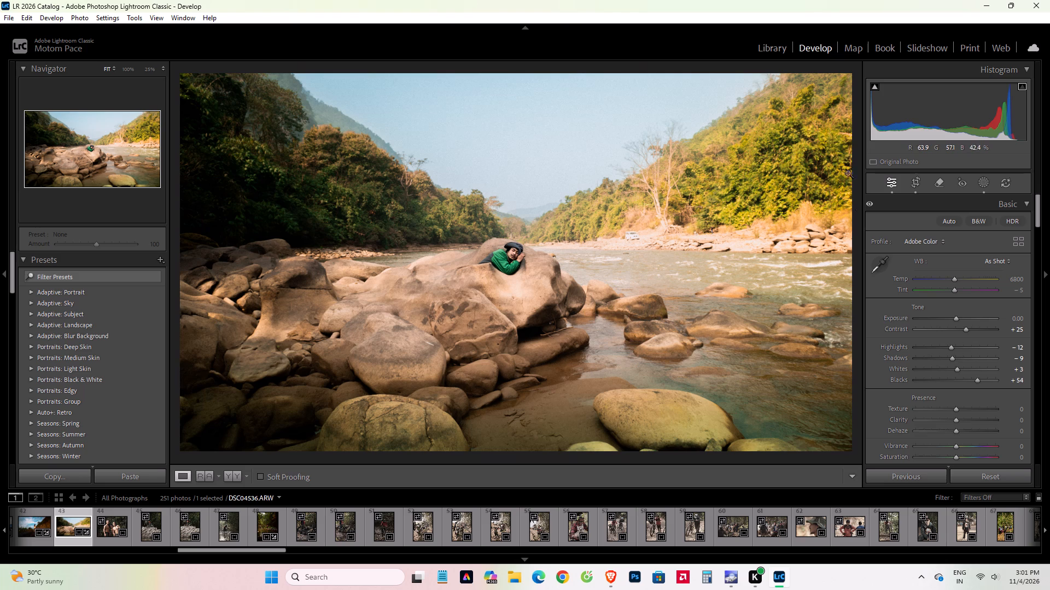
Check the effect of Mask 9 on DSC04536.ARW by hiding it and showing it again.
left_click(981, 183)
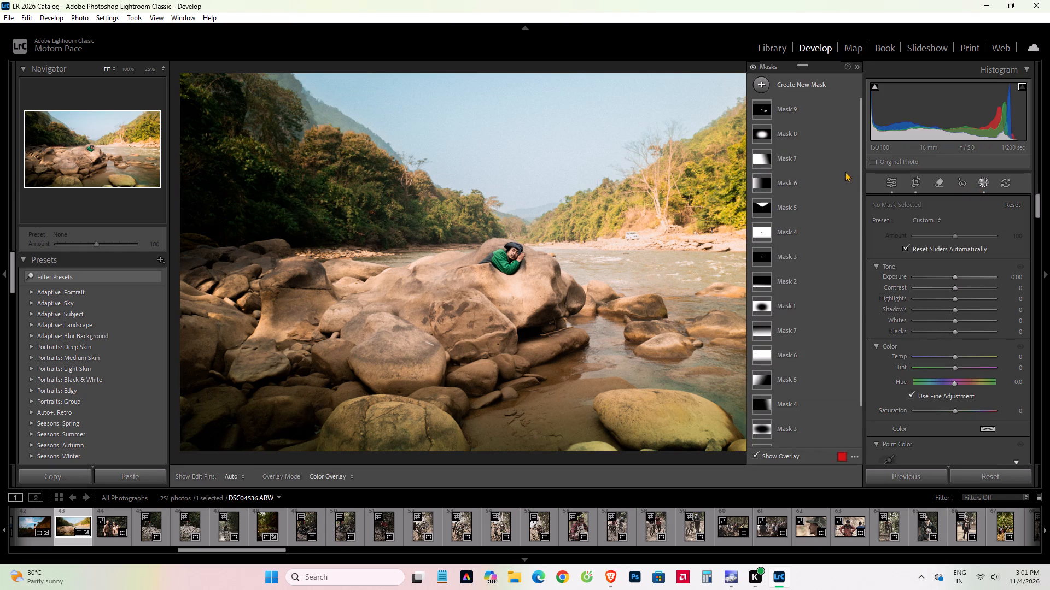
left_click(854, 107)
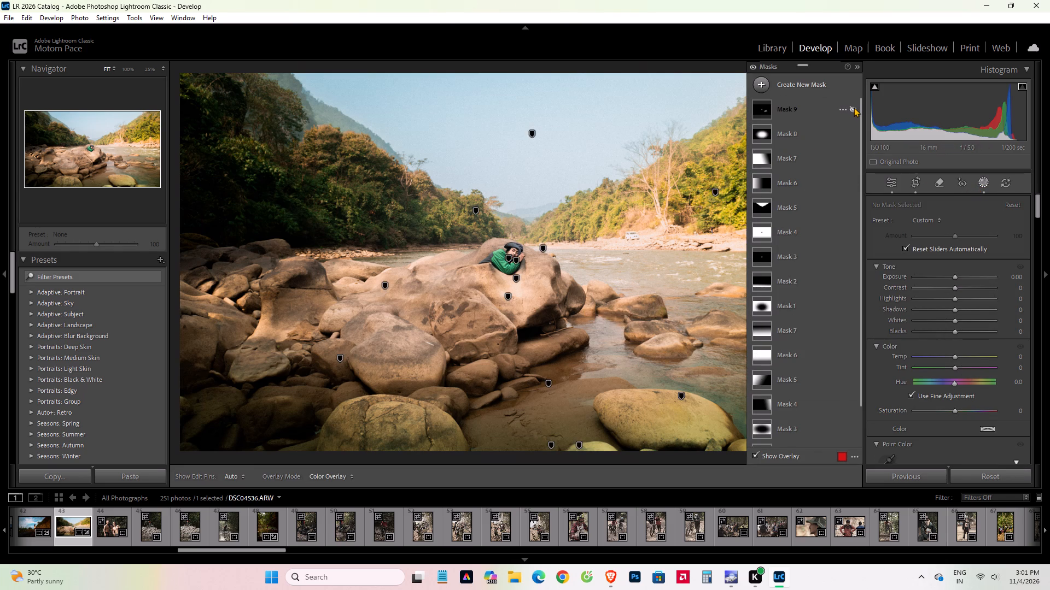
left_click(854, 107)
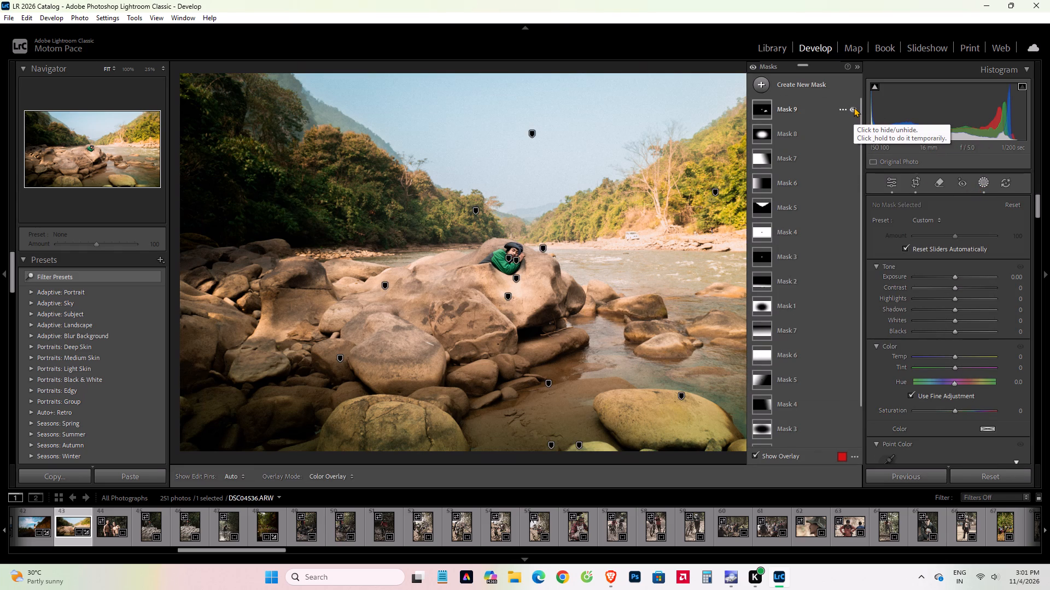
Set the overall Highlights of DSC04536.ARW to -74 and its Exposure to -0.31.
left_click(893, 181)
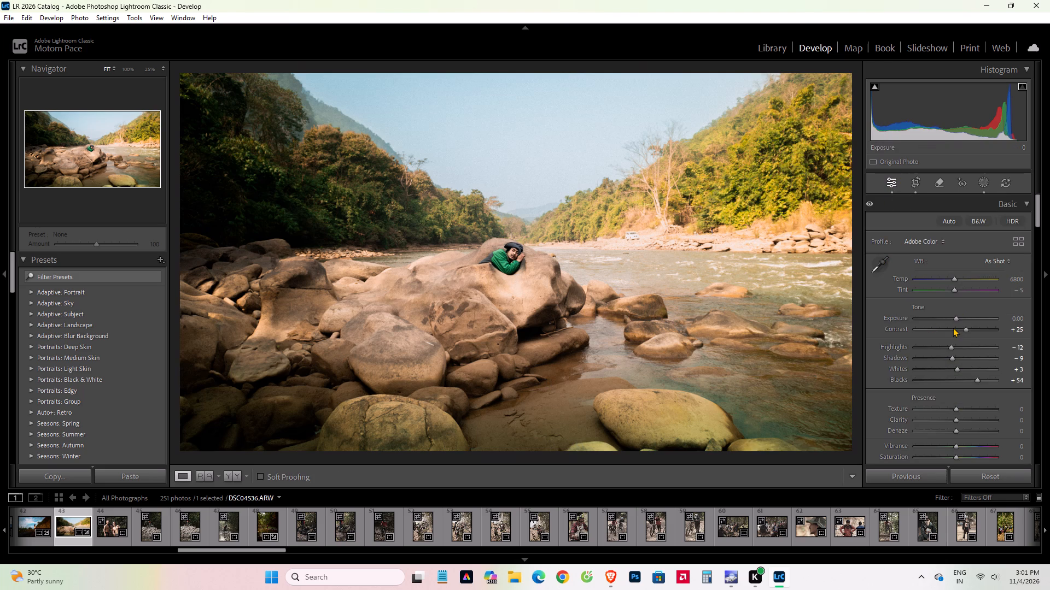
left_click_drag(949, 346, 917, 343)
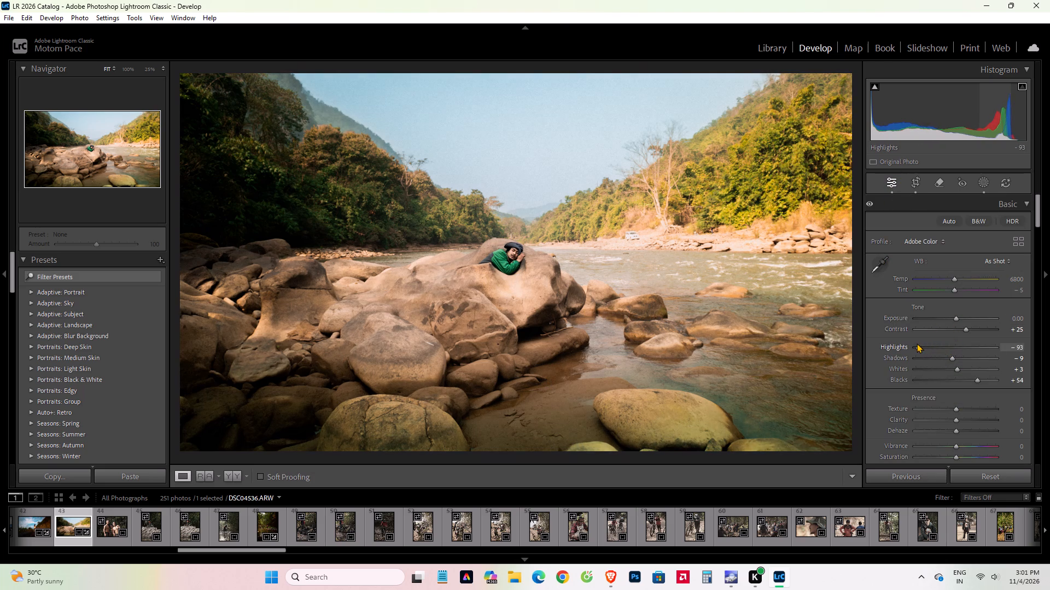
left_click_drag(917, 343, 929, 350)
left_click_drag(929, 350, 924, 348)
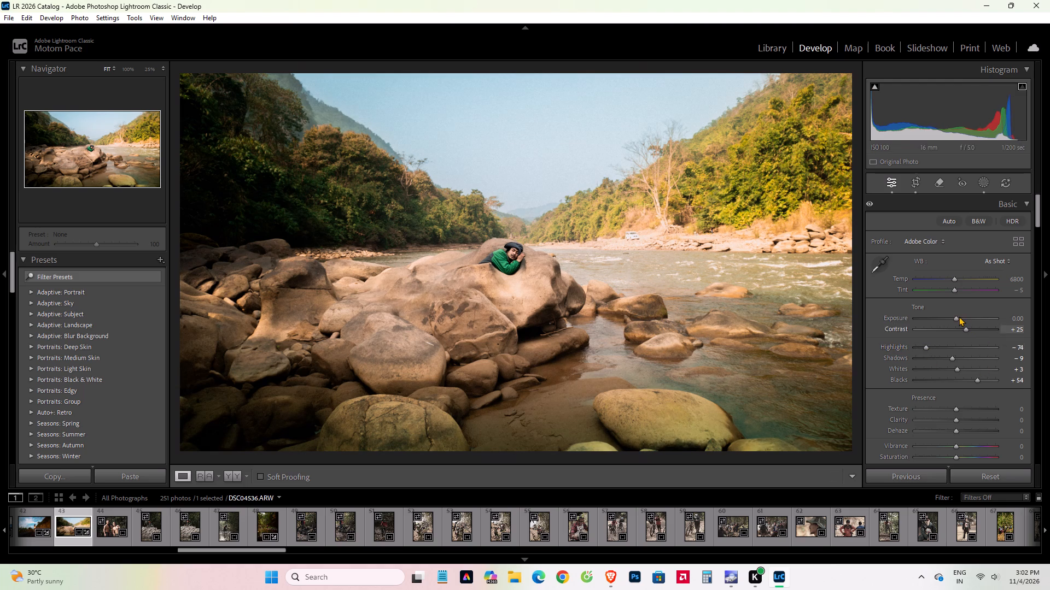
left_click(955, 318)
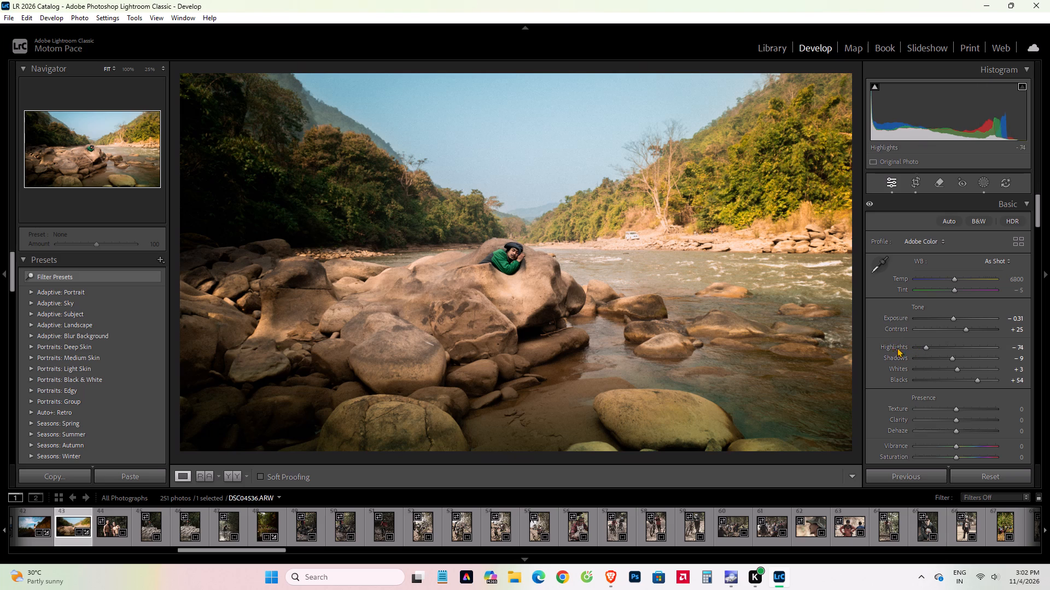
Set the Orange luminance in the Color Mixer to +28, inspect the photo up close and return it to the fitted view.
left_click(520, 272)
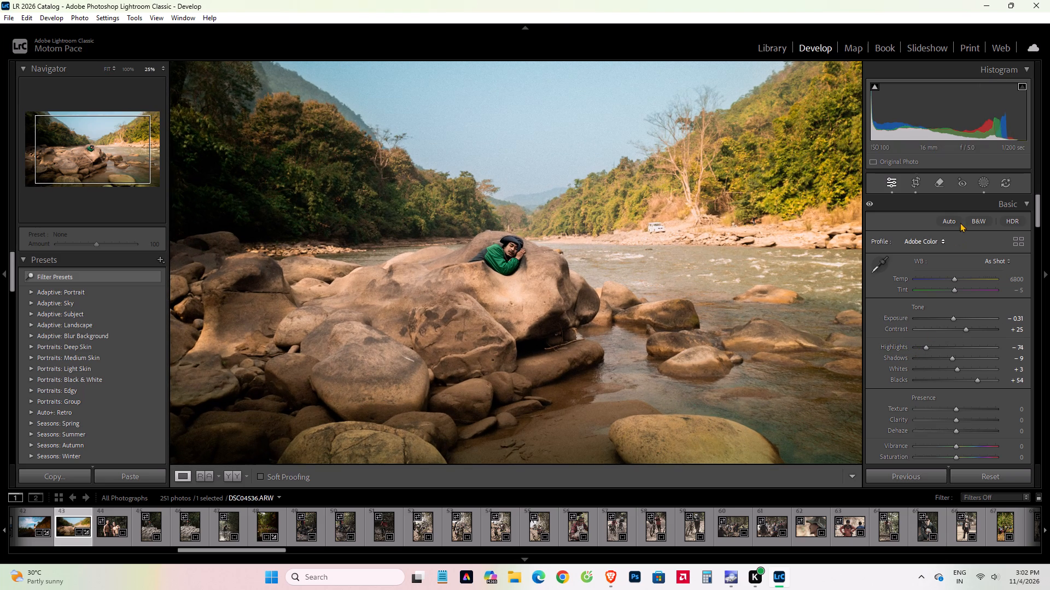
scroll(960, 383, "down", 5)
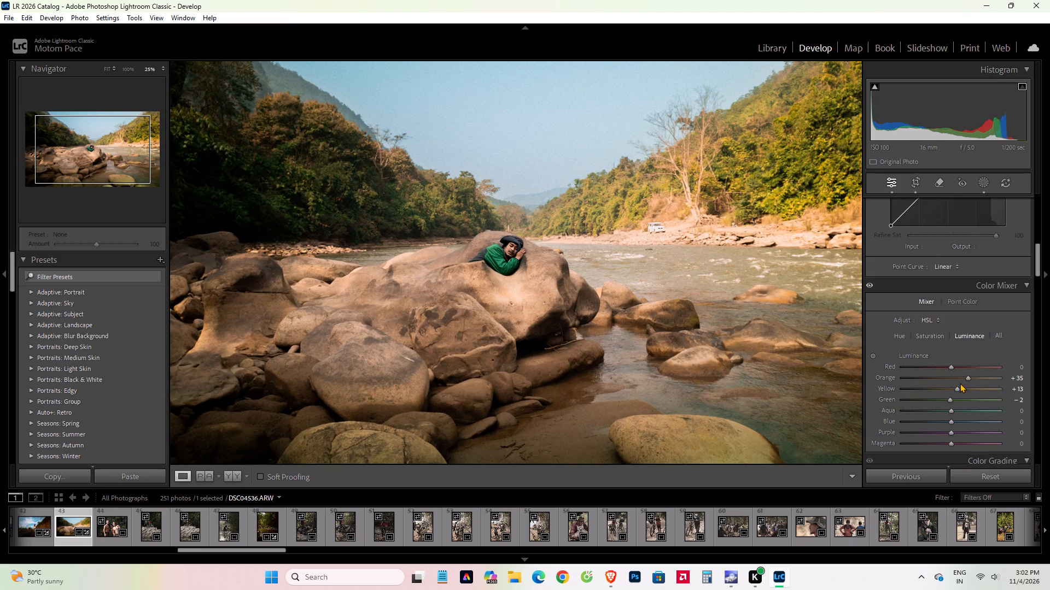
left_click(968, 376)
scroll(805, 331, "up", 2)
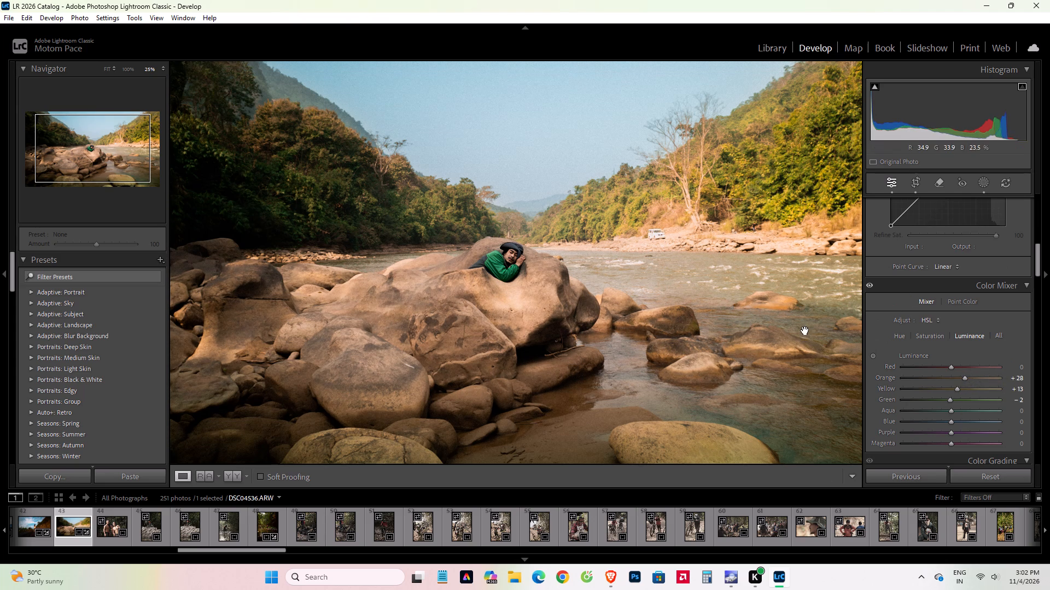
scroll(805, 331, "up", 2)
scroll(805, 331, "down", 1)
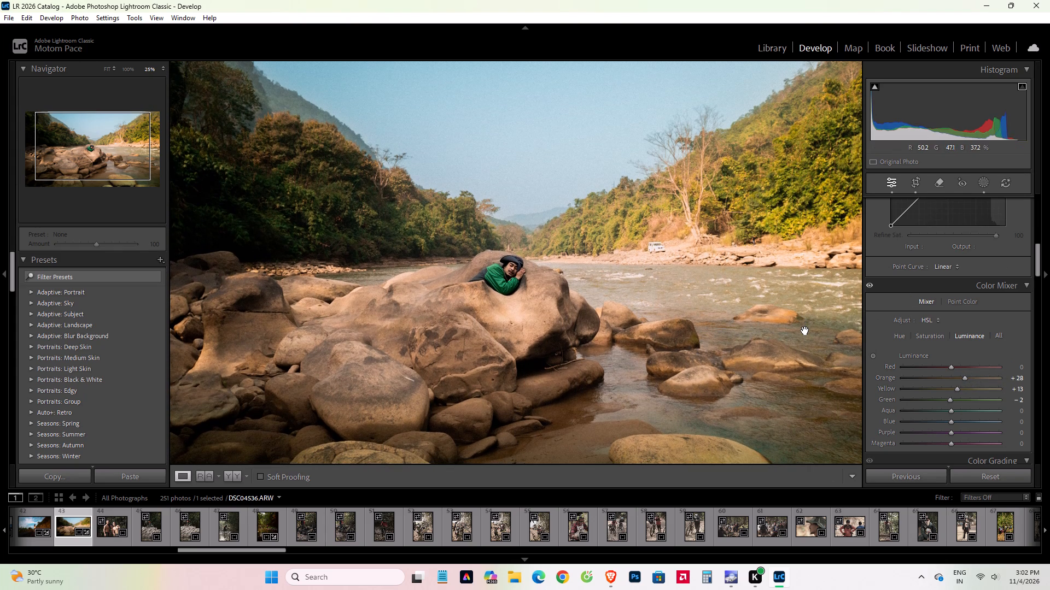
key("ctrl+minus")
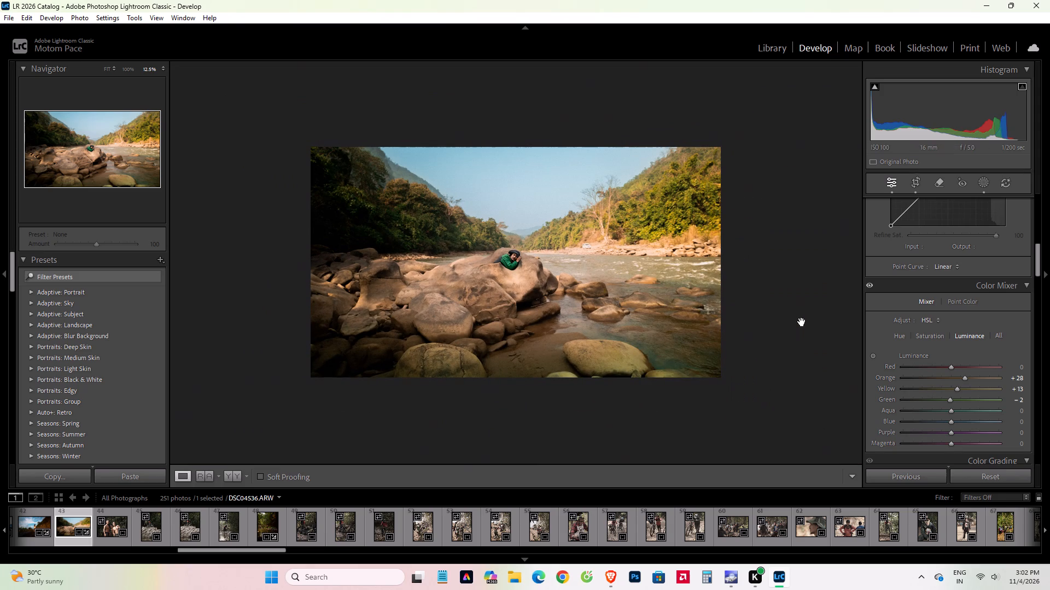
key("ctrl+plus")
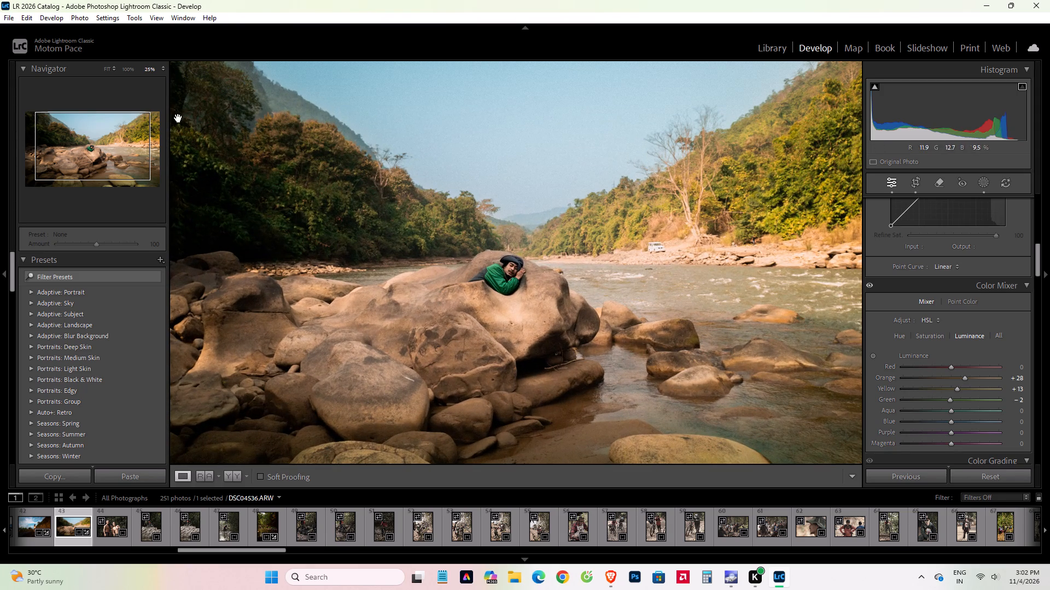
left_click(102, 67)
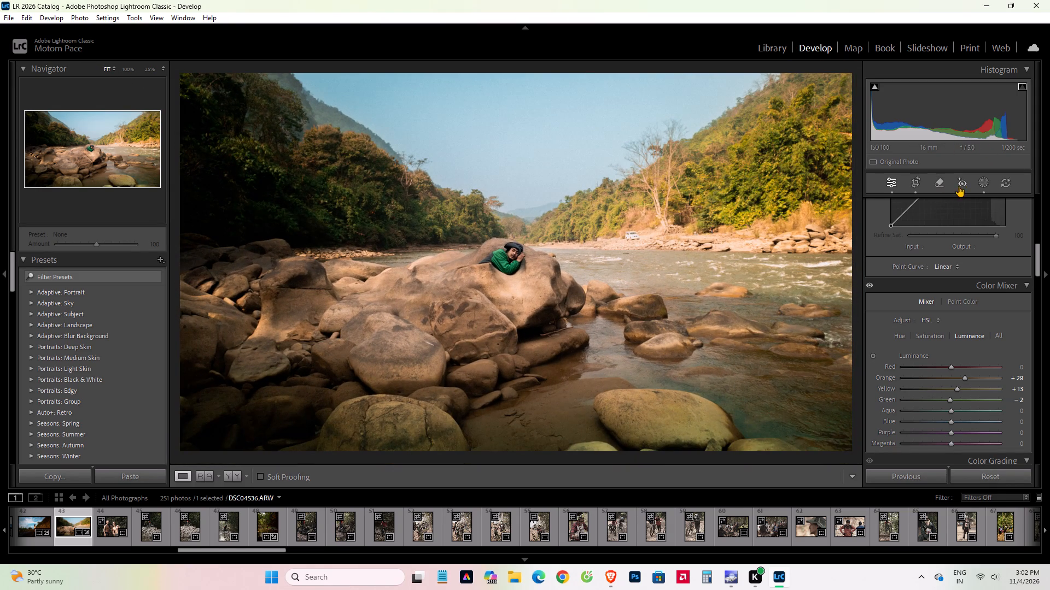
Check the overlay of the linear gradient Mask 7 covering the photo's left and centre, and set its Exposure to 0.03.
left_click(978, 186)
left_click(787, 156)
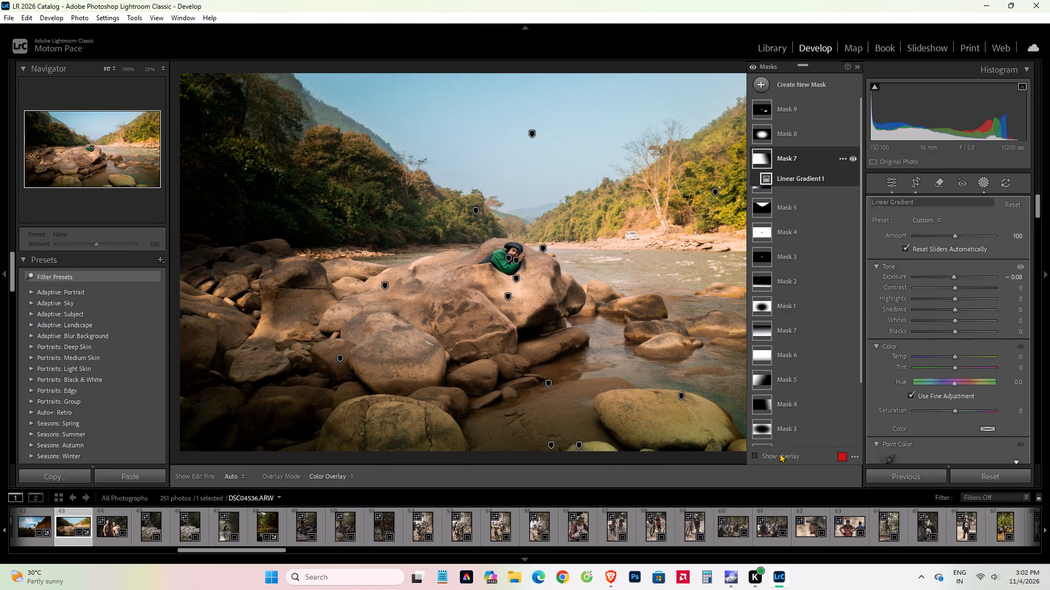
left_click(751, 455)
left_click(751, 455)
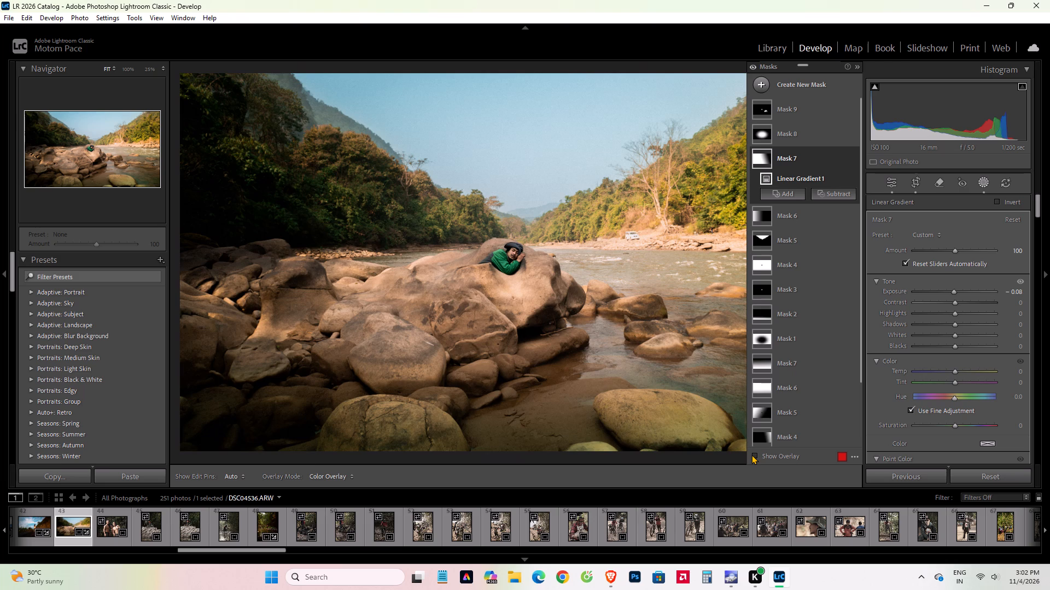
left_click(754, 455)
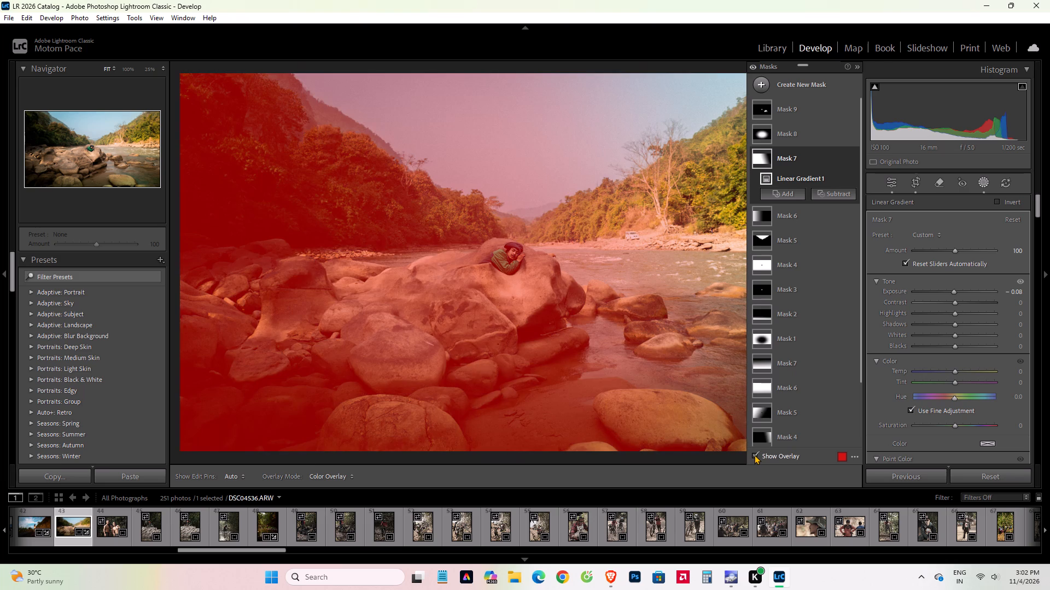
left_click(754, 455)
left_click(954, 292)
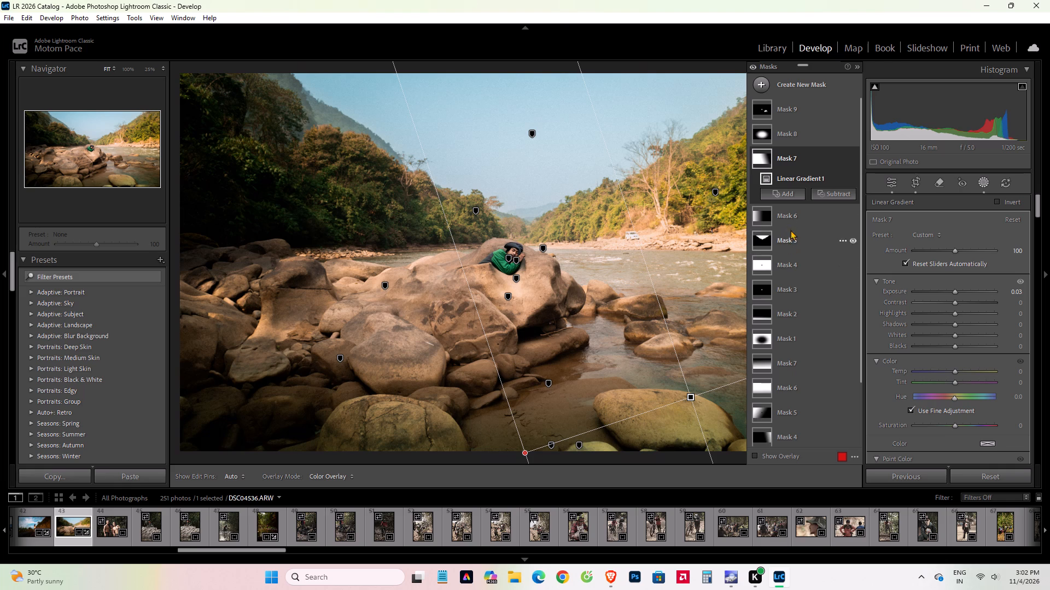
Show the overlay of the linear gradient Mask 6 over the photo's left side and set its Exposure to 0.30.
left_click(791, 216)
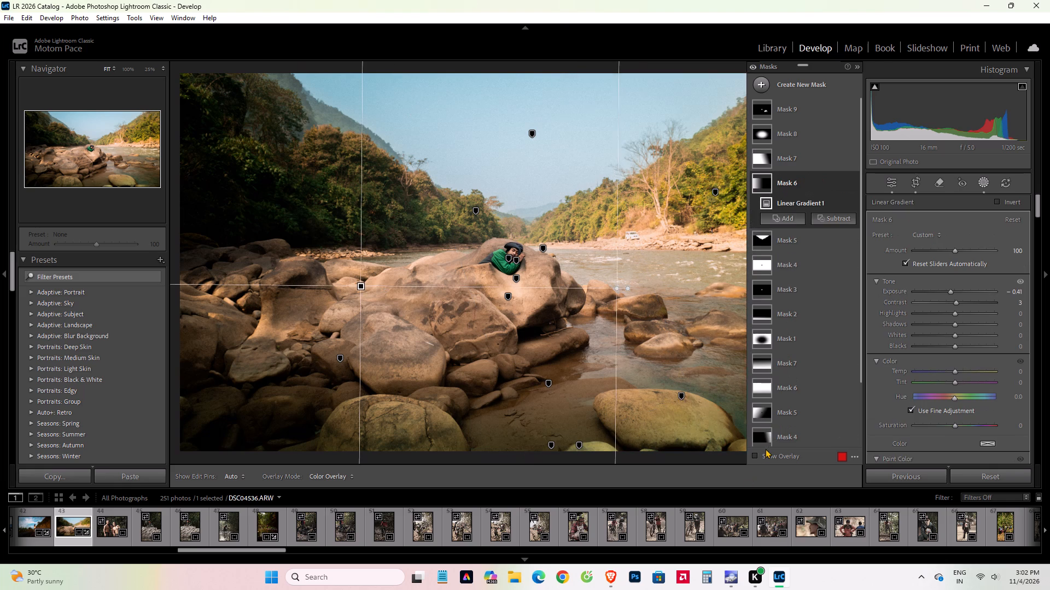
left_click(752, 457)
left_click(752, 457)
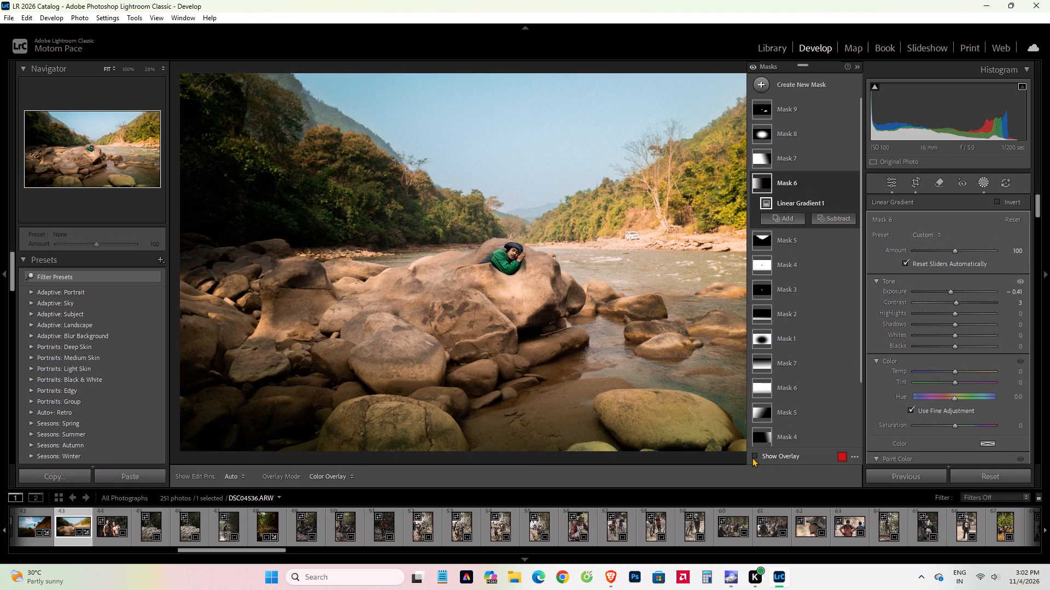
left_click(752, 457)
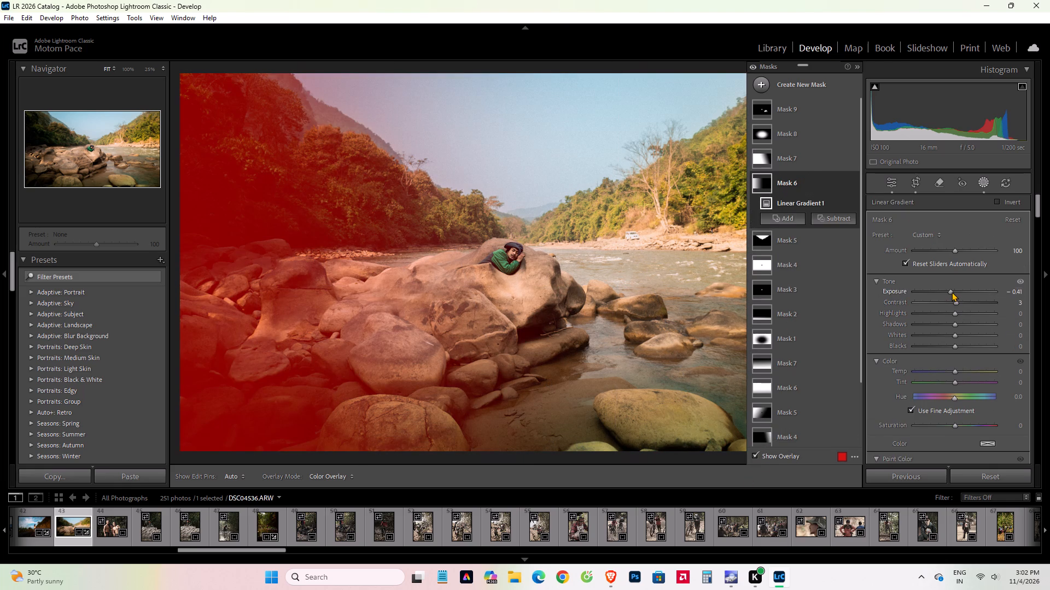
left_click_drag(952, 292, 955, 299)
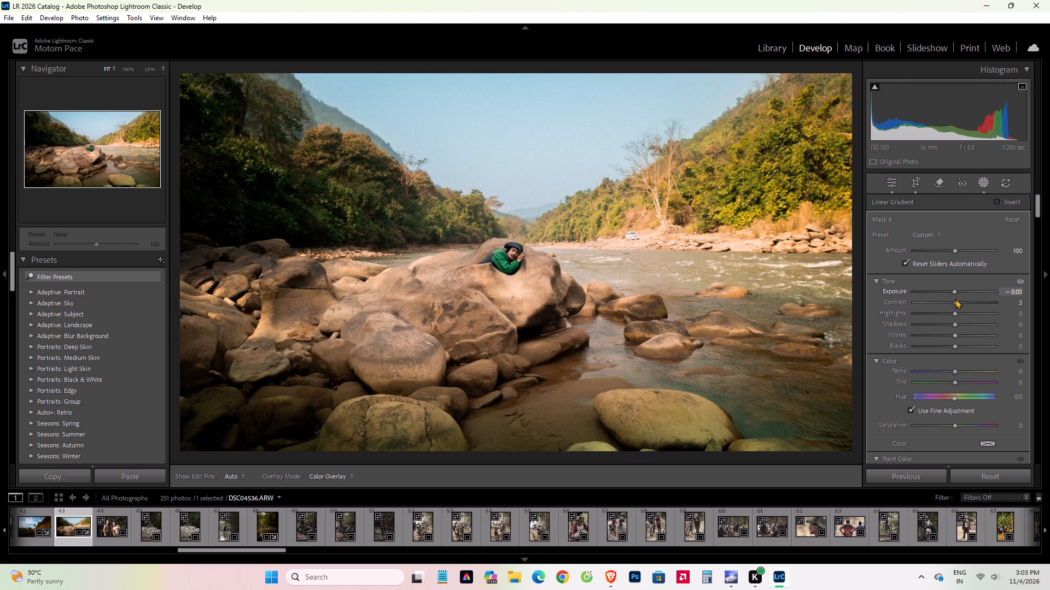
left_click_drag(955, 299, 959, 303)
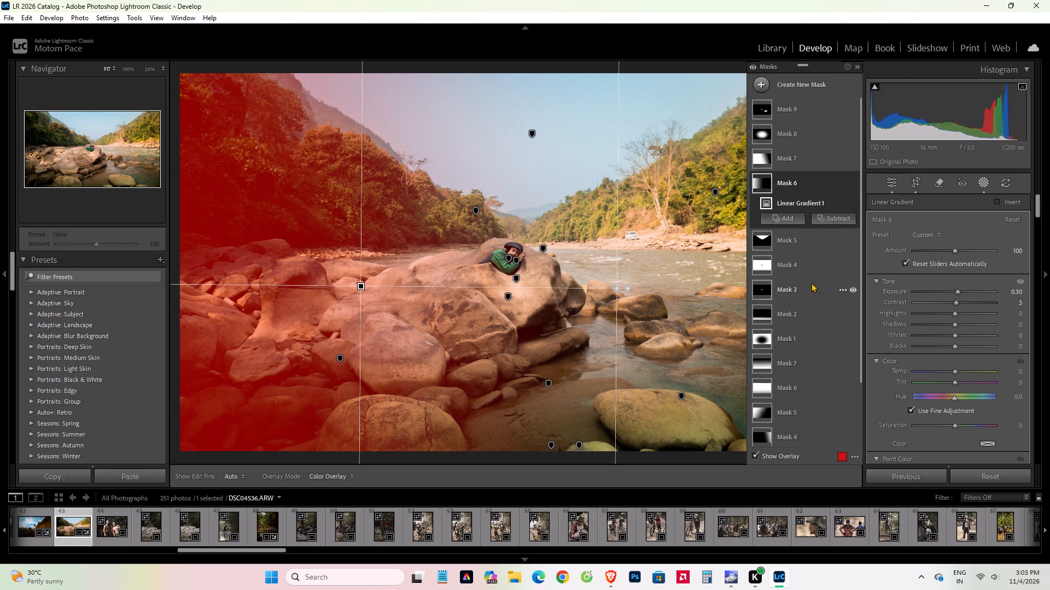
Review the overlays of the lower masks, including both Mask 4 entries and the background Mask 2, to see what each covers.
left_click(813, 239)
left_click(798, 265)
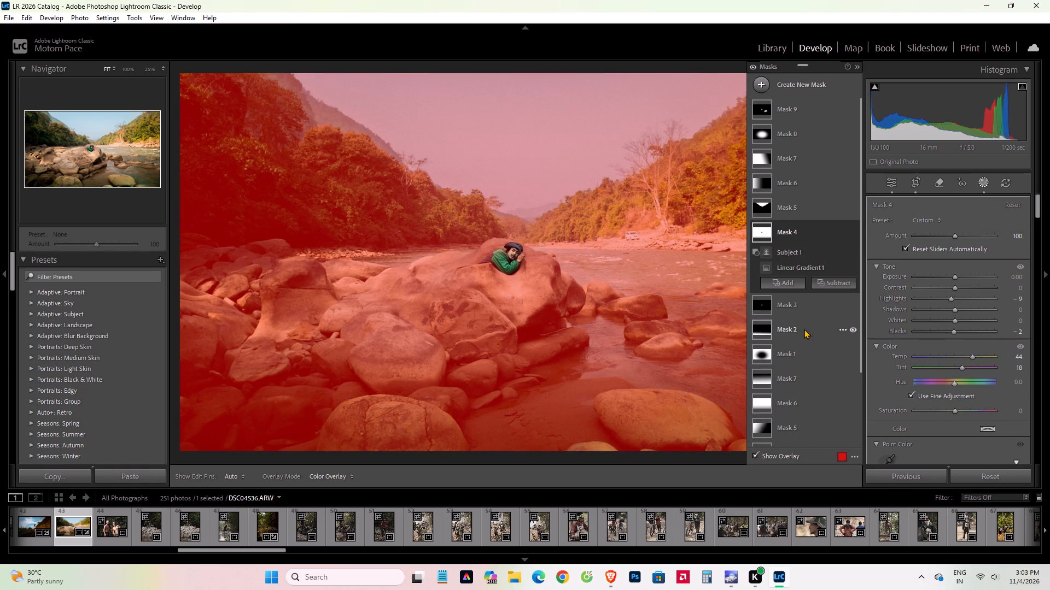
scroll(808, 424, "down", 2)
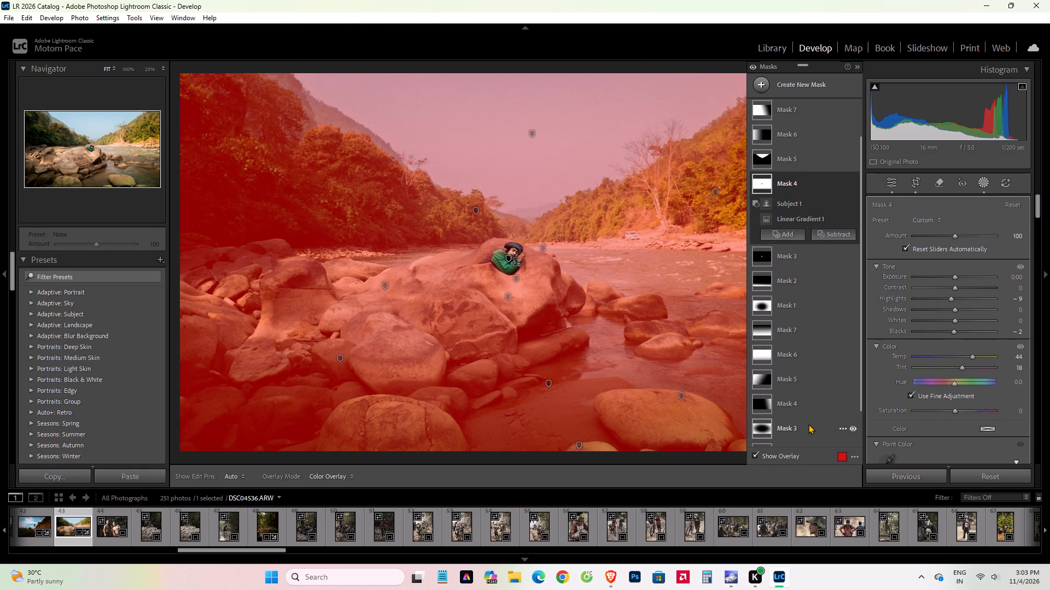
scroll(808, 424, "down", 1)
left_click(794, 373)
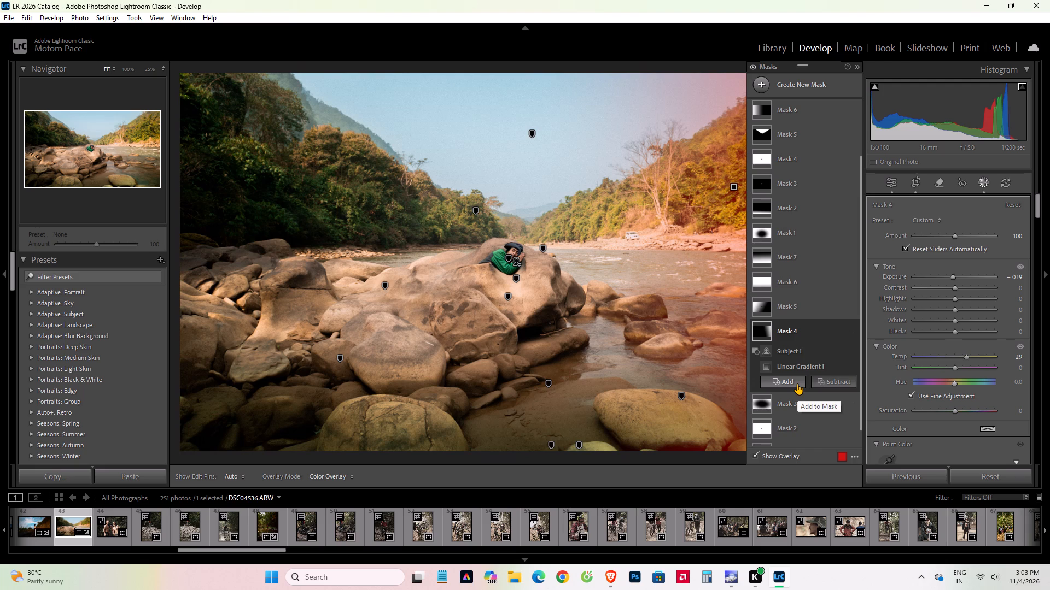
scroll(761, 388, "down", 4)
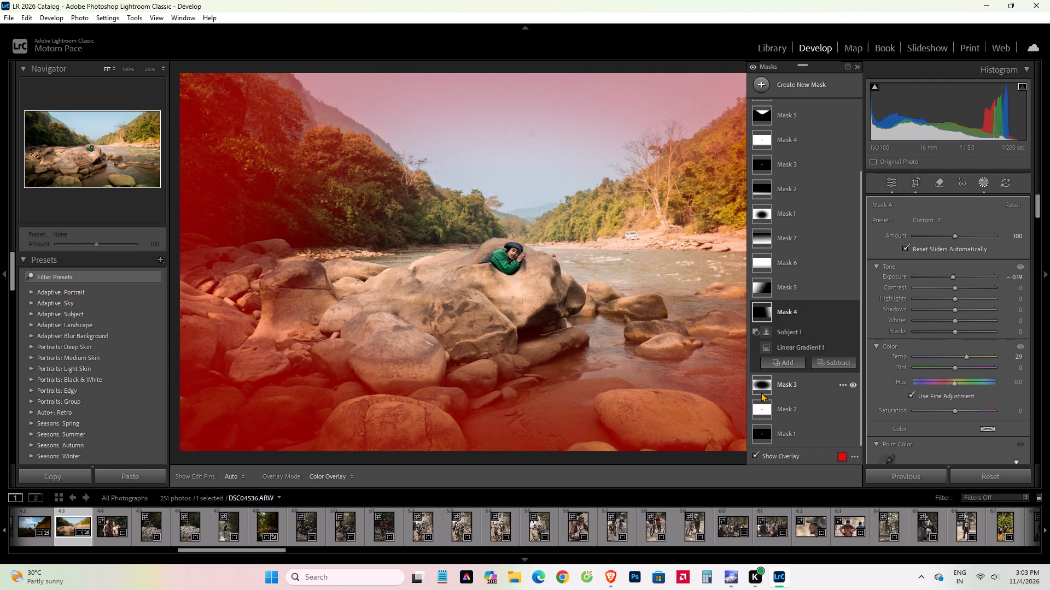
left_click(794, 403)
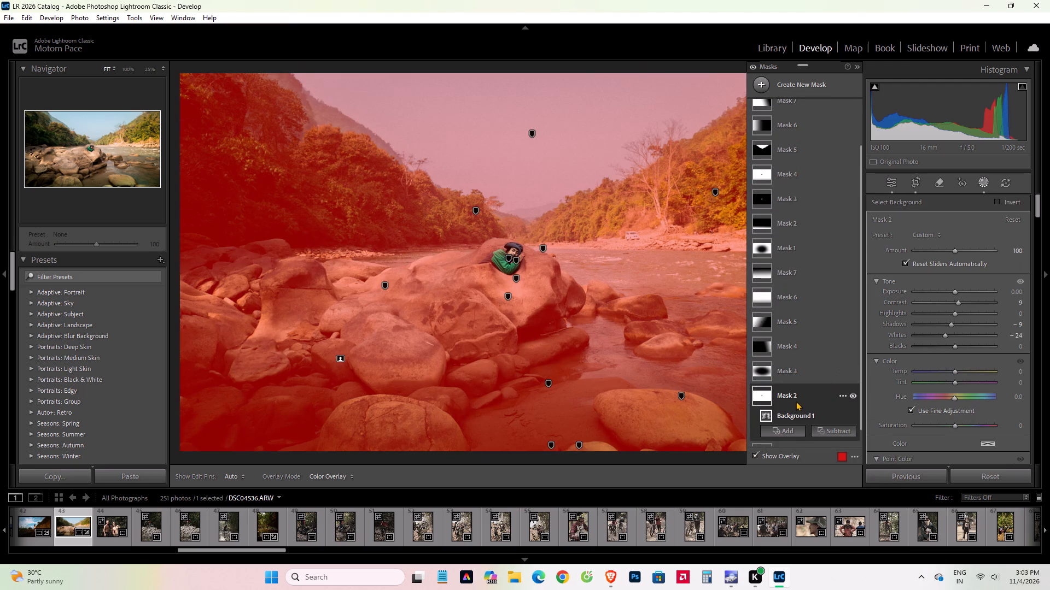
left_click(793, 392)
On the Select Subject Mask 1 covering the person on the rock, set Contrast to -12 and Exposure to 0.08.
scroll(789, 428, "down", 4)
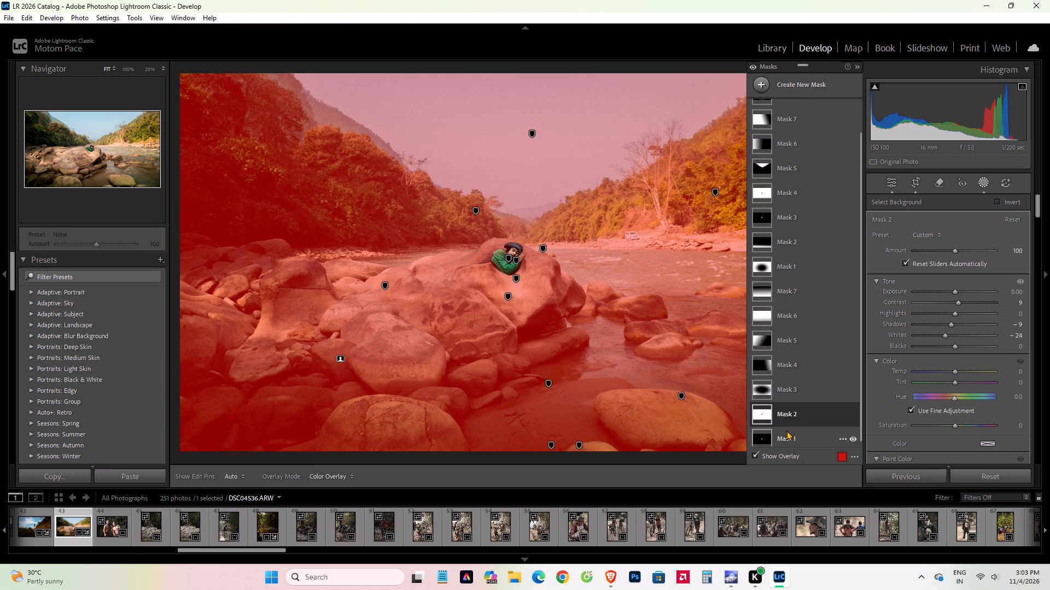
left_click(781, 433)
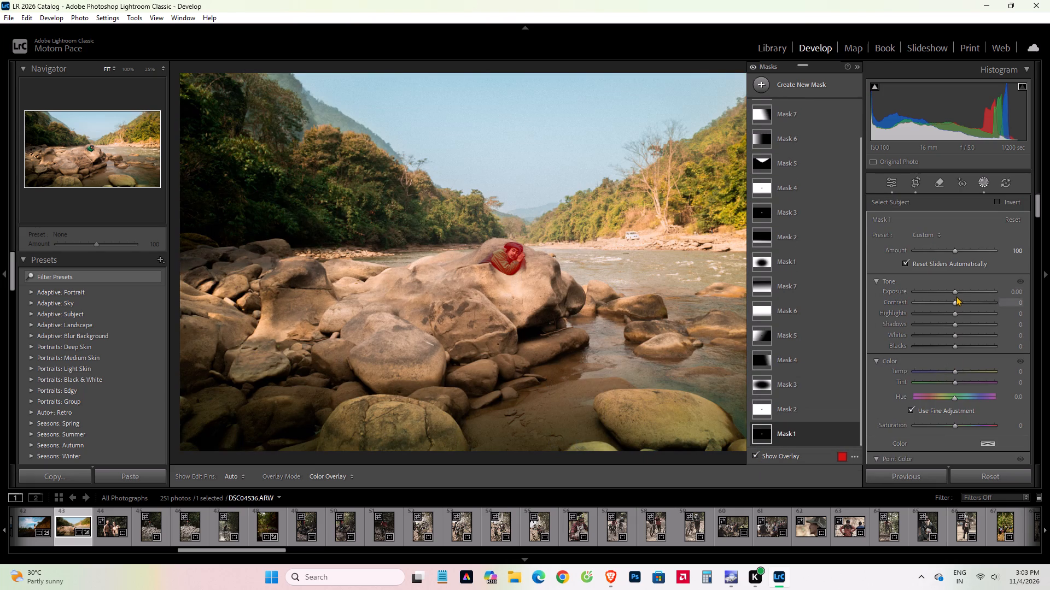
left_click_drag(953, 300, 950, 303)
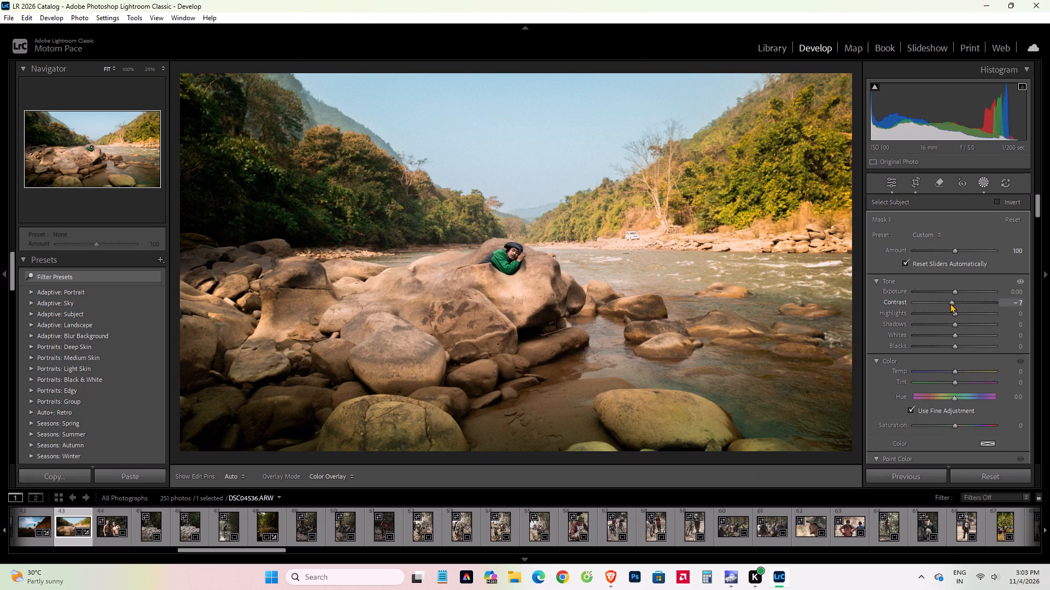
left_click_drag(950, 303, 948, 308)
left_click_drag(948, 308, 948, 308)
left_click_drag(955, 289, 962, 292)
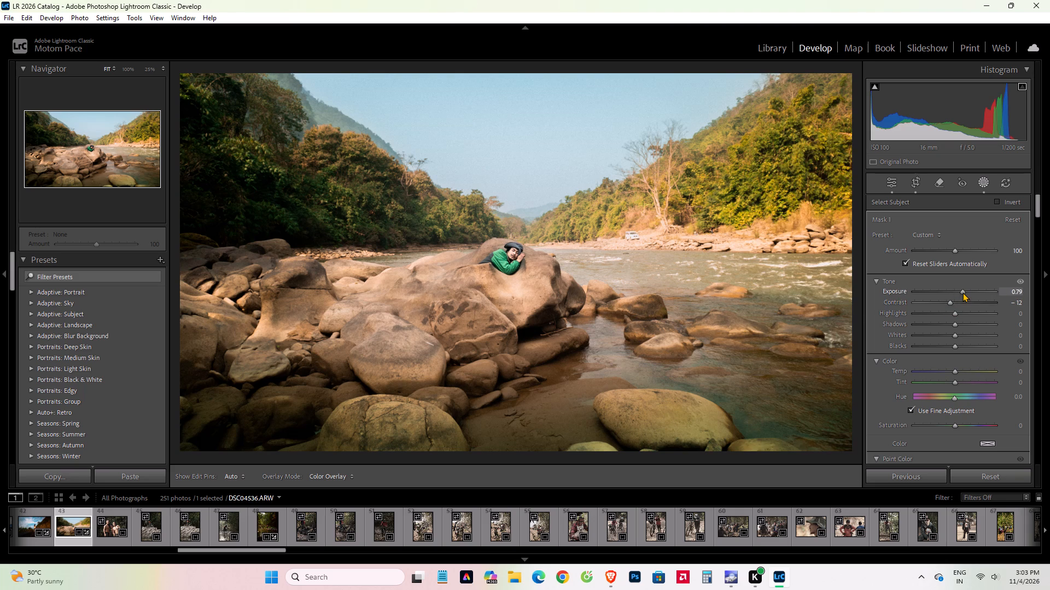
left_click_drag(962, 292, 960, 295)
left_click_drag(960, 295, 955, 296)
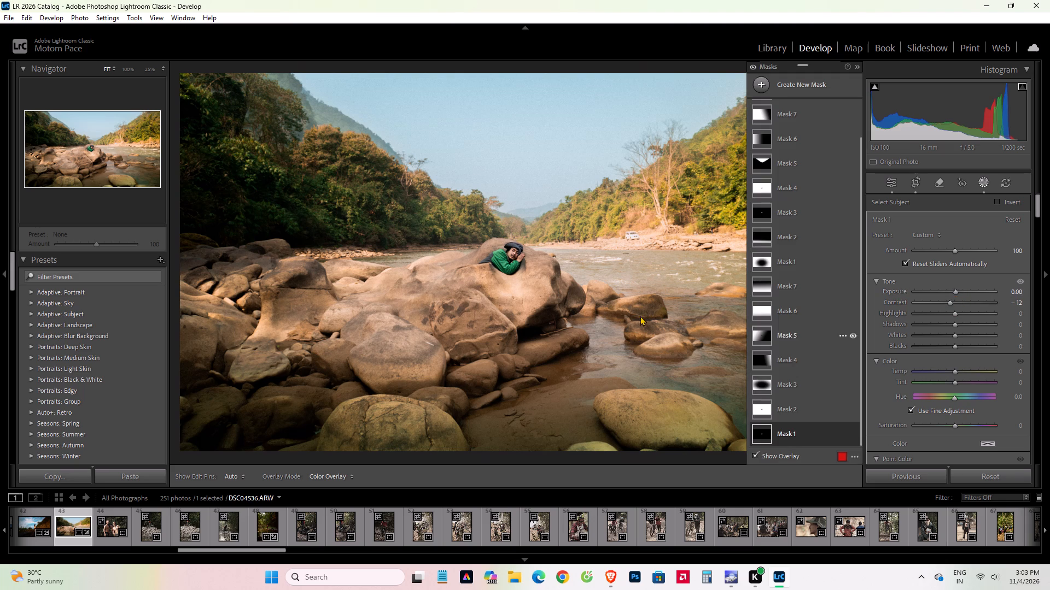
Leave masking, inspect the person on the rock up close and compare the photo's before and after versions side by side.
left_click(891, 186)
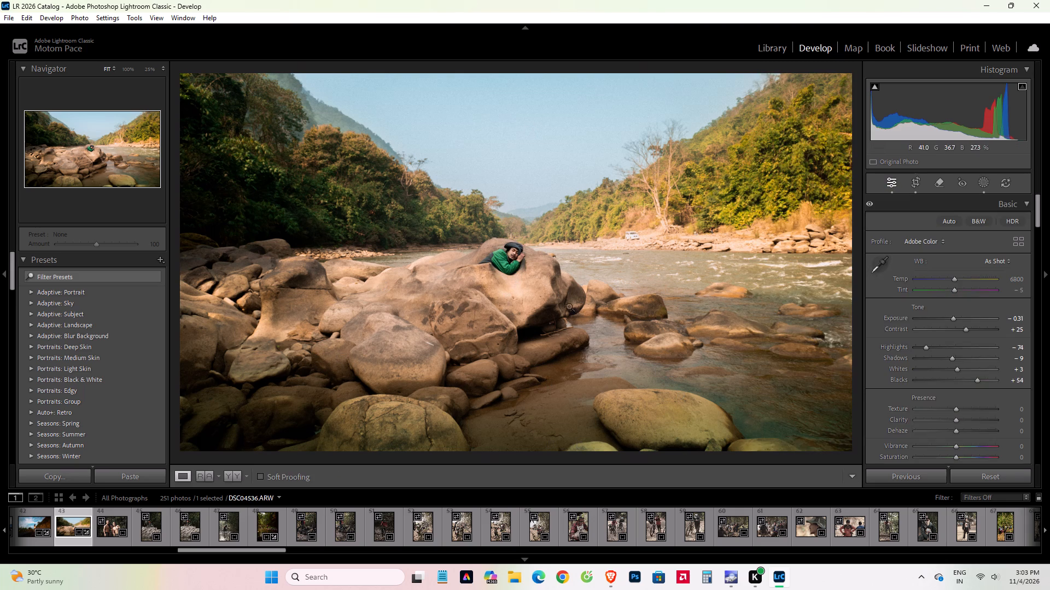
left_click(514, 269)
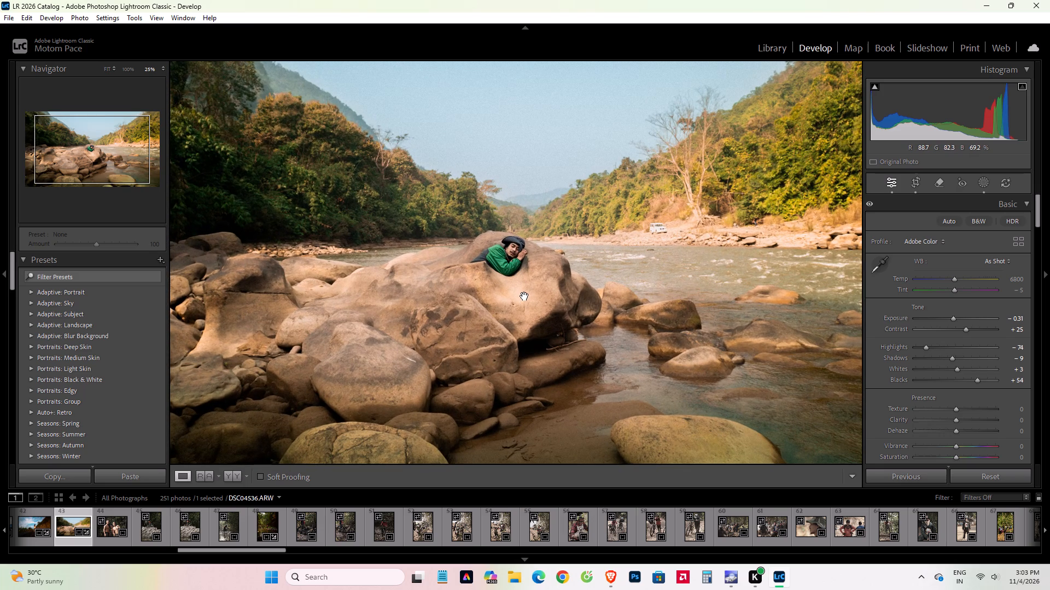
key("y")
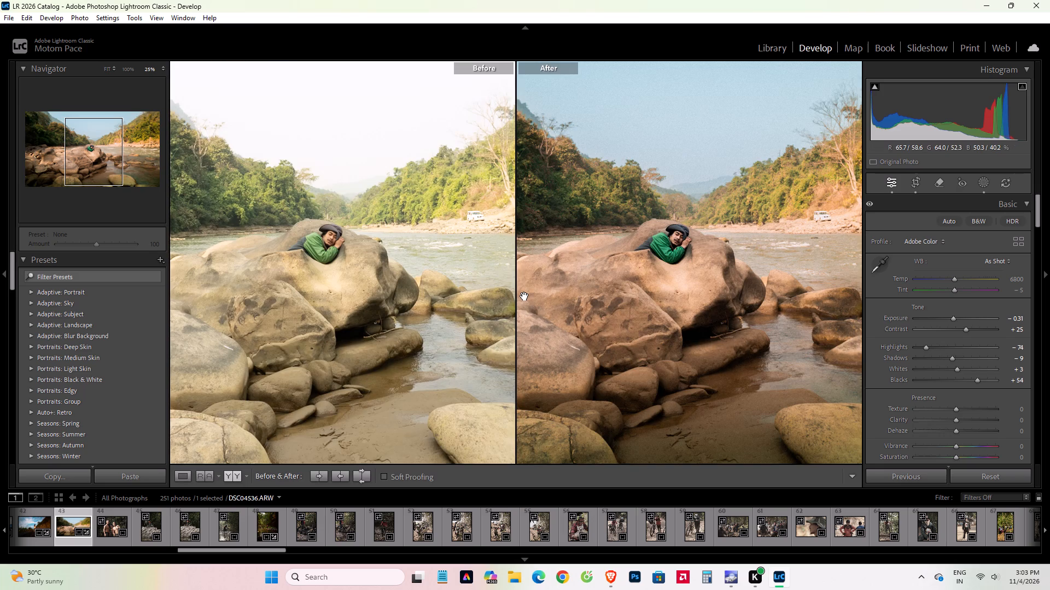
key("y")
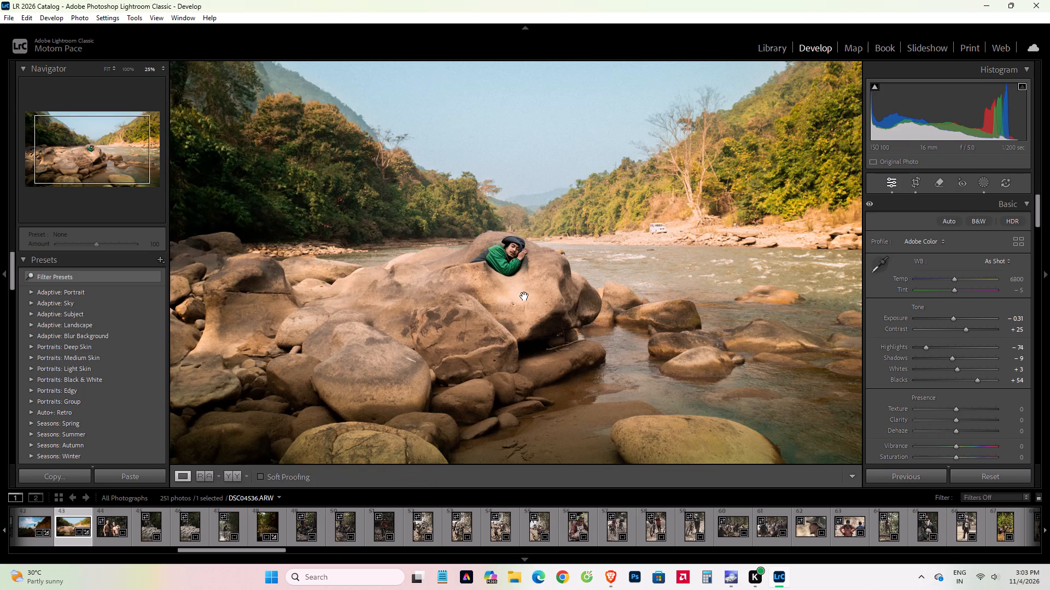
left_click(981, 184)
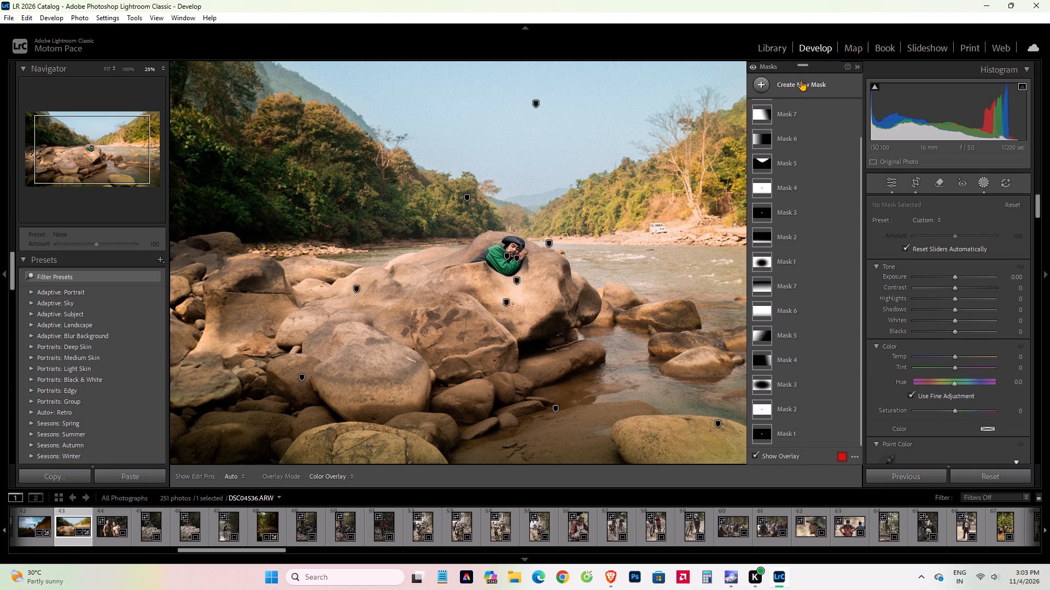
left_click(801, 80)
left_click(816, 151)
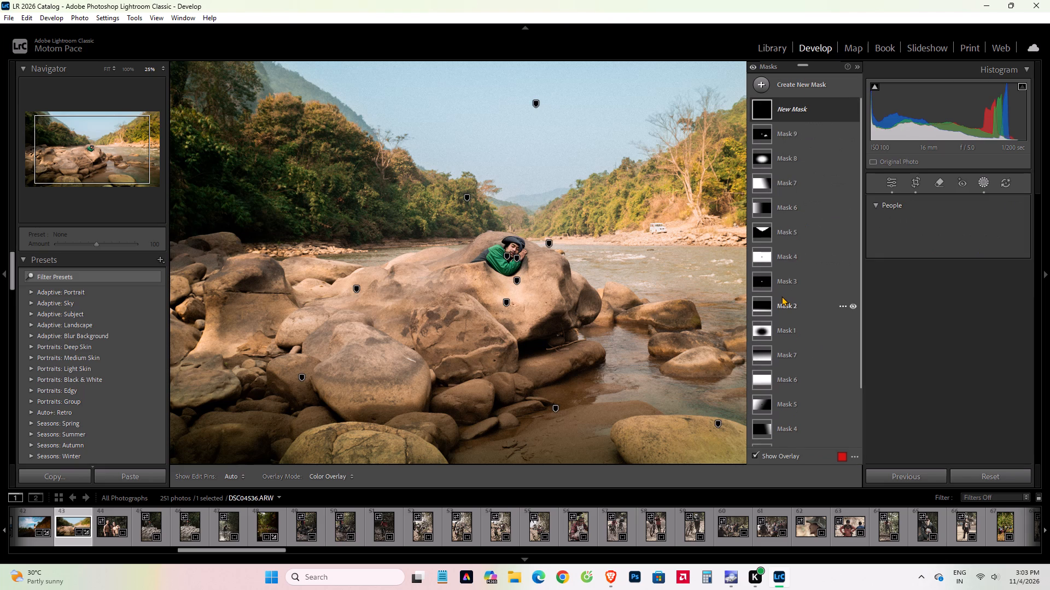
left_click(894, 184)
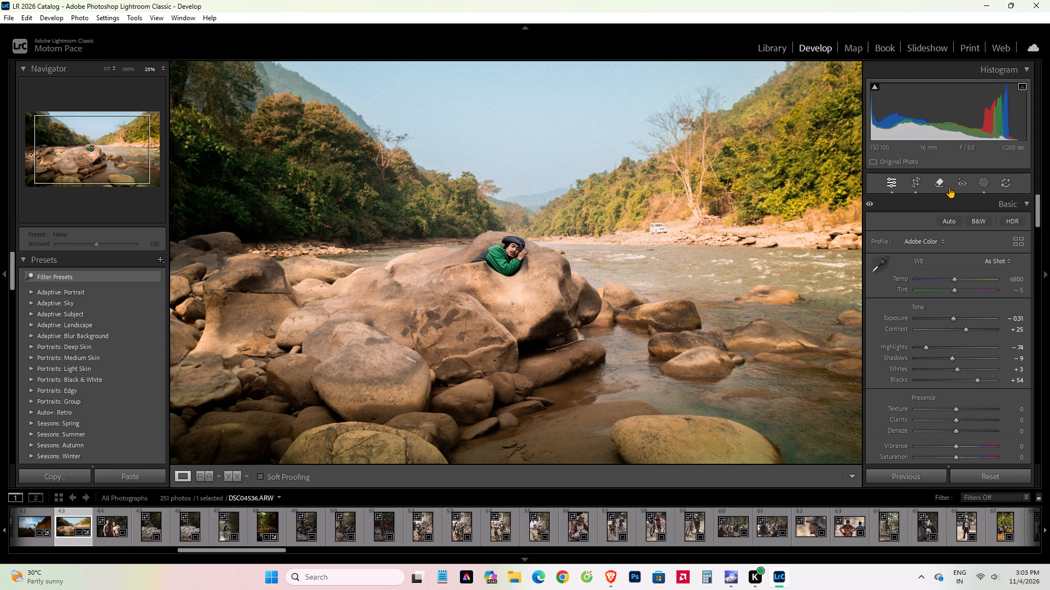
Fit the photo to view, create a new brush mask and paint the forested hillside on the photo's right side with brush size 18.
left_click(106, 67)
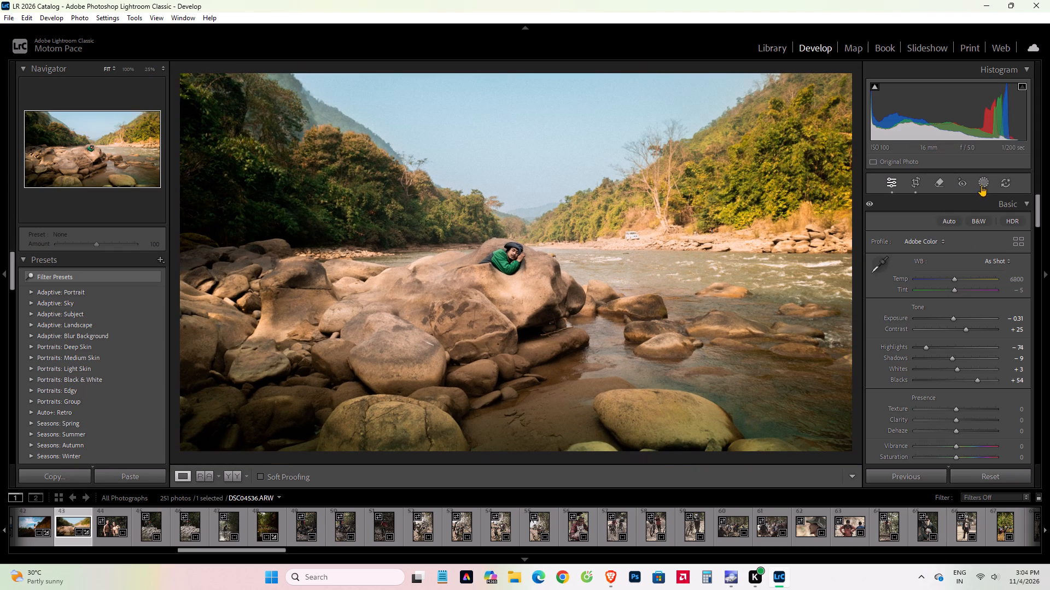
left_click(981, 182)
left_click(800, 84)
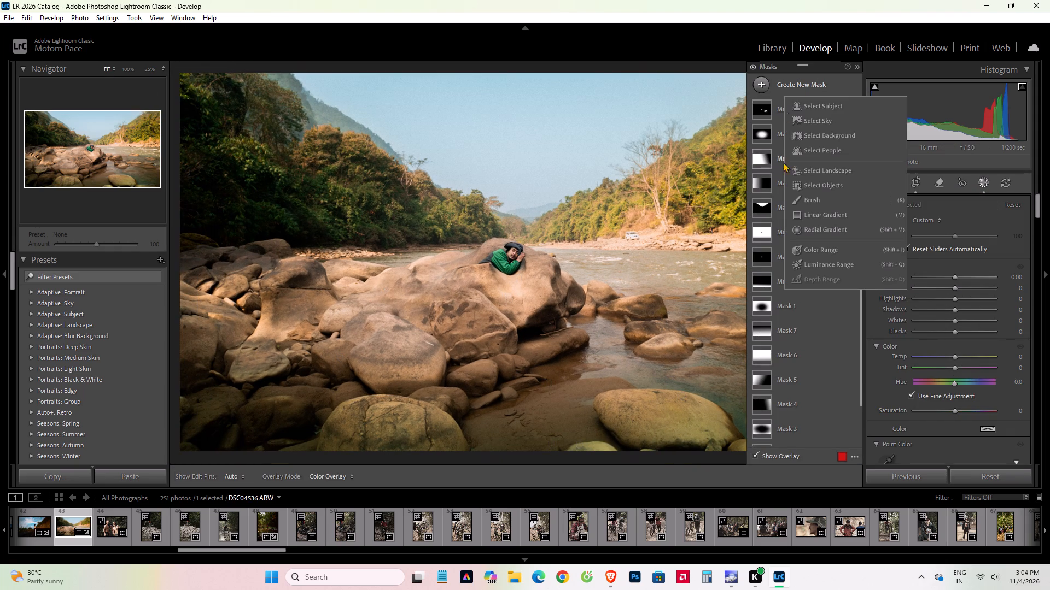
left_click(820, 198)
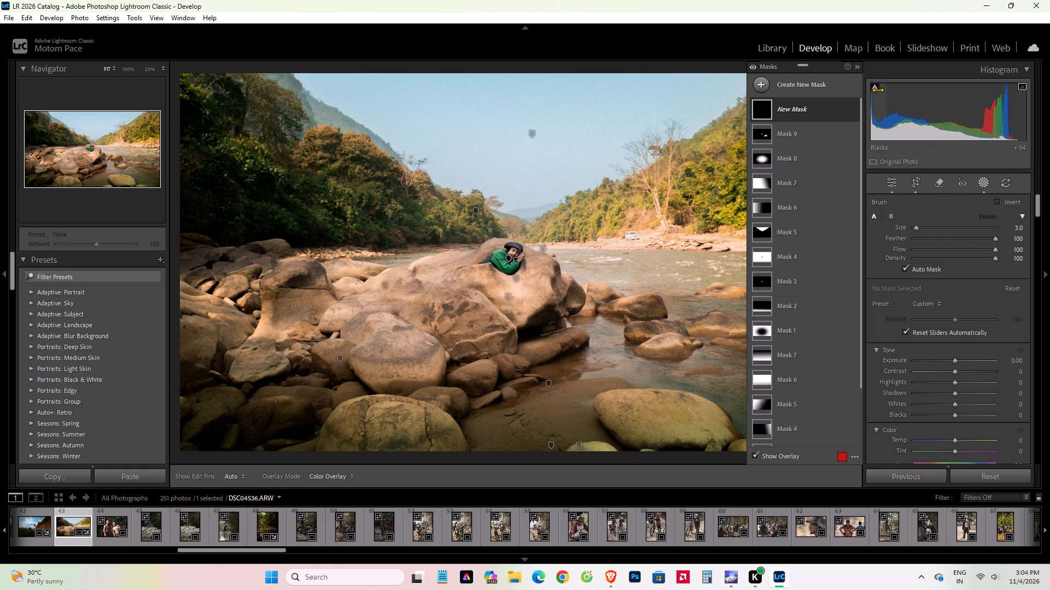
left_click(857, 66)
scroll(718, 184, "up", 16)
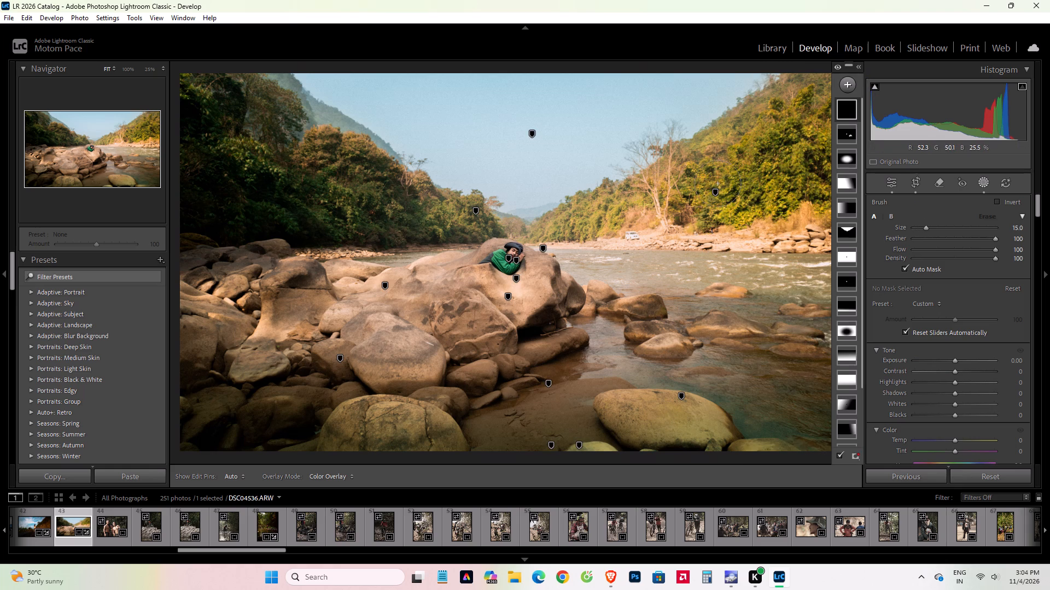
scroll(717, 184, "up", 6)
scroll(796, 106, "down", 2)
left_click_drag(801, 100, 735, 145)
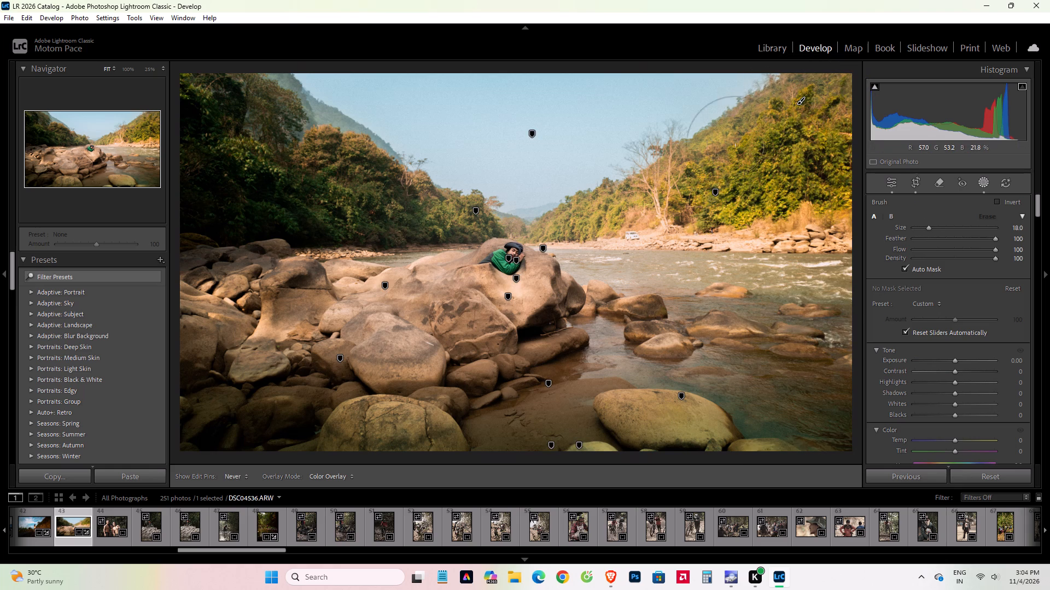
left_click_drag(735, 145, 839, 198)
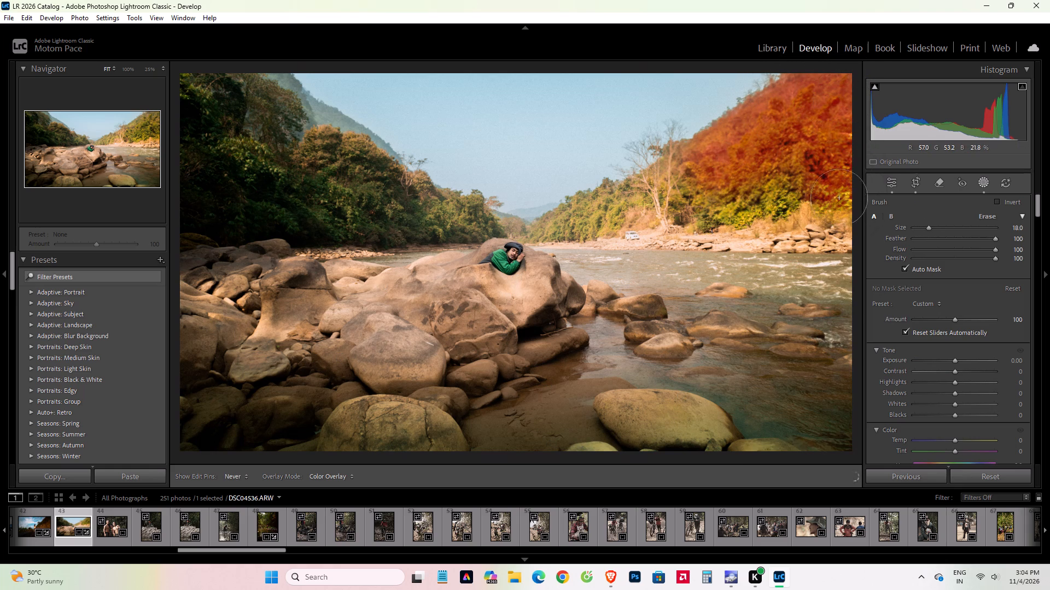
left_click_drag(839, 198, 829, 96)
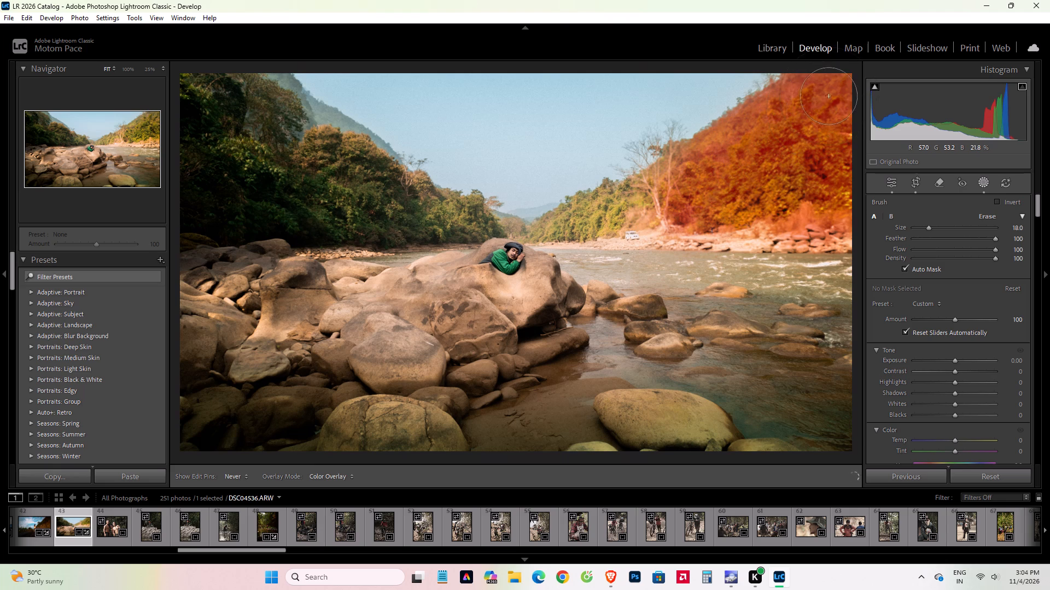
left_click_drag(829, 96, 719, 214)
Extend the brush mask with smaller brushes of size 9 and 6 along the hillside's far slope, the riverbank and the distant trees.
scroll(704, 190, "down", 8)
left_click_drag(692, 164, 612, 209)
scroll(611, 208, "down", 6)
left_click_drag(609, 203, 539, 230)
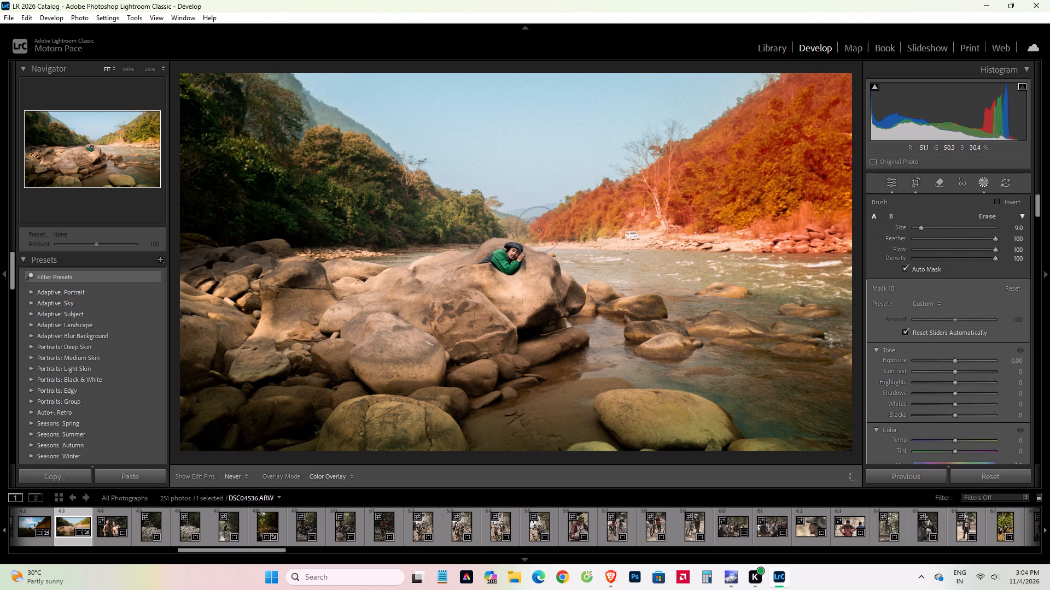
left_click_drag(539, 230, 555, 232)
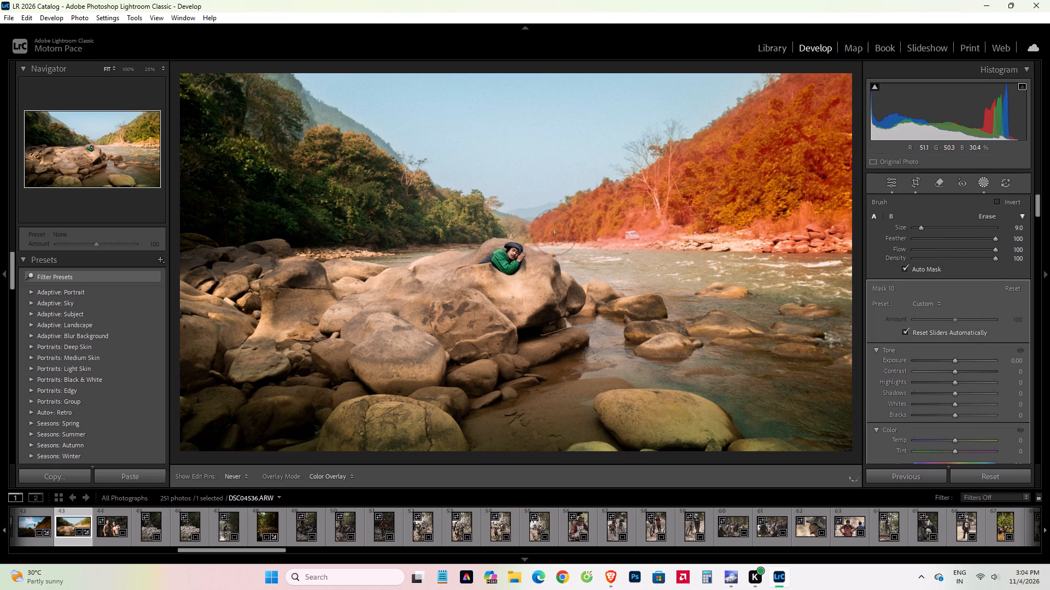
left_click_drag(555, 232, 769, 242)
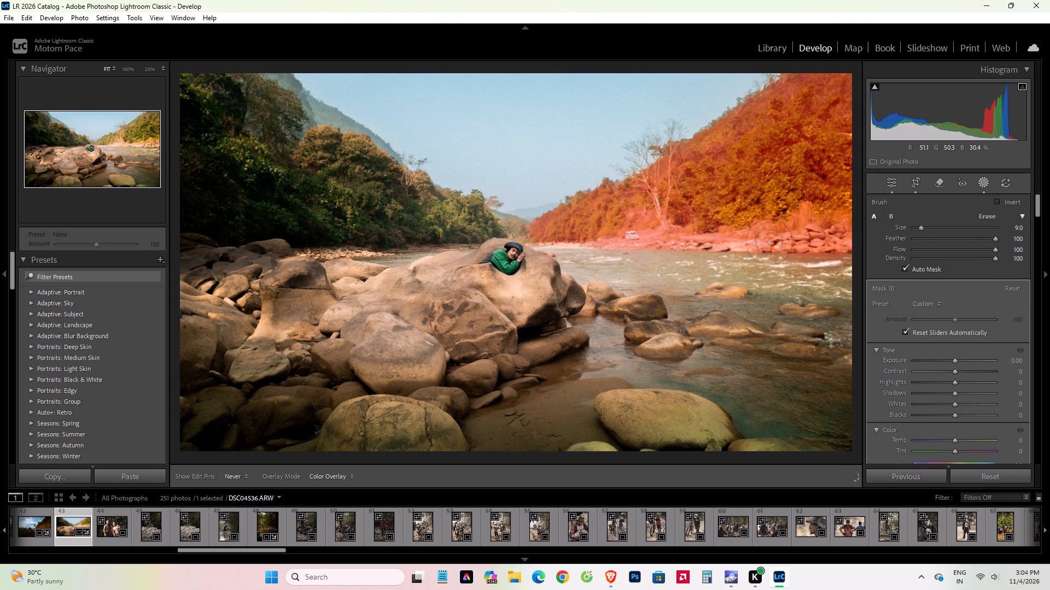
left_click_drag(769, 242, 579, 227)
scroll(554, 214, "down", 5)
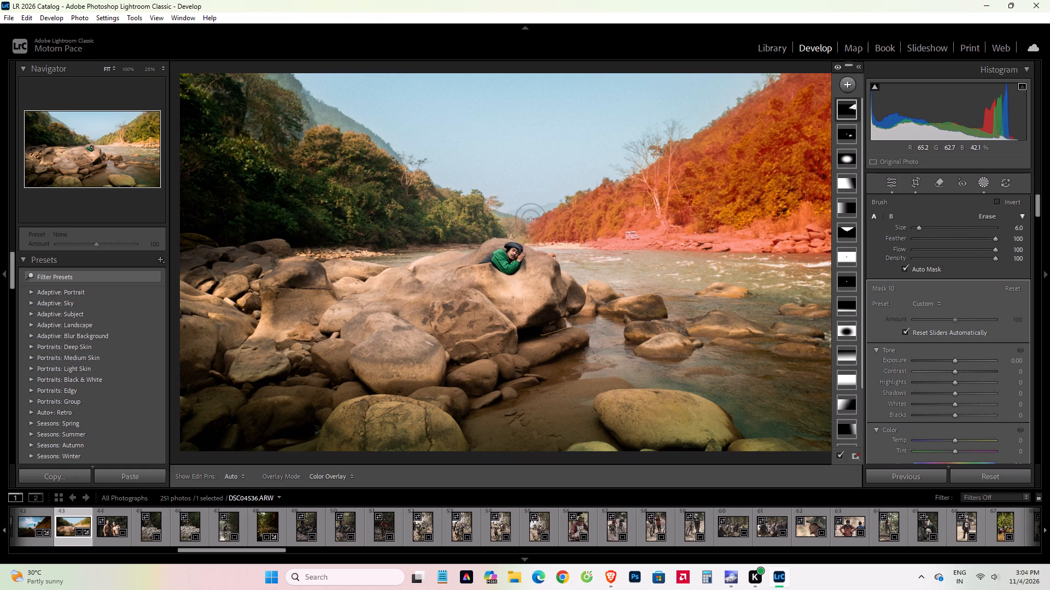
left_click_drag(533, 226, 522, 231)
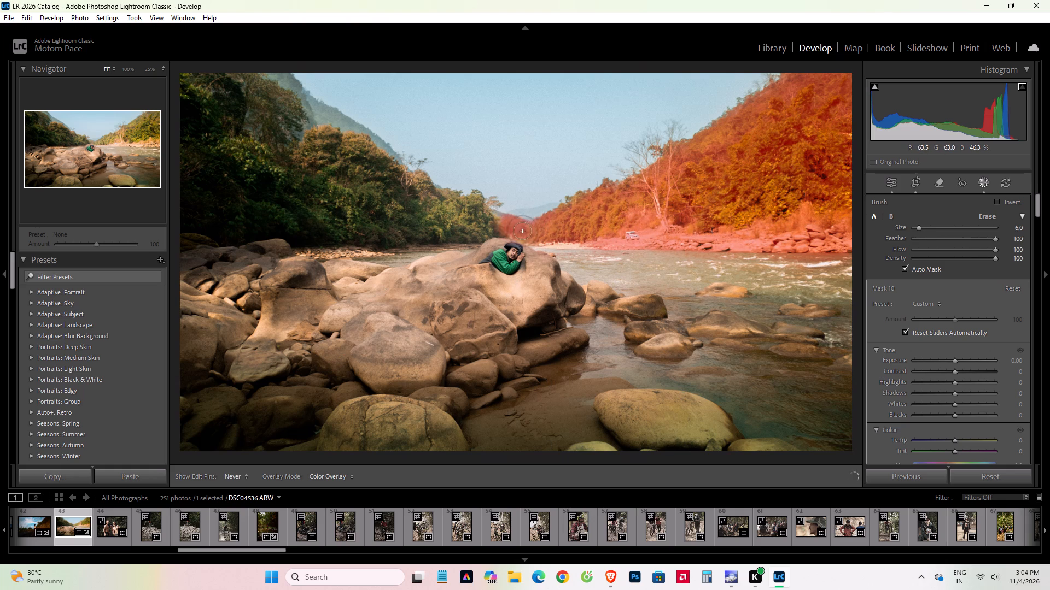
left_click_drag(522, 231, 814, 233)
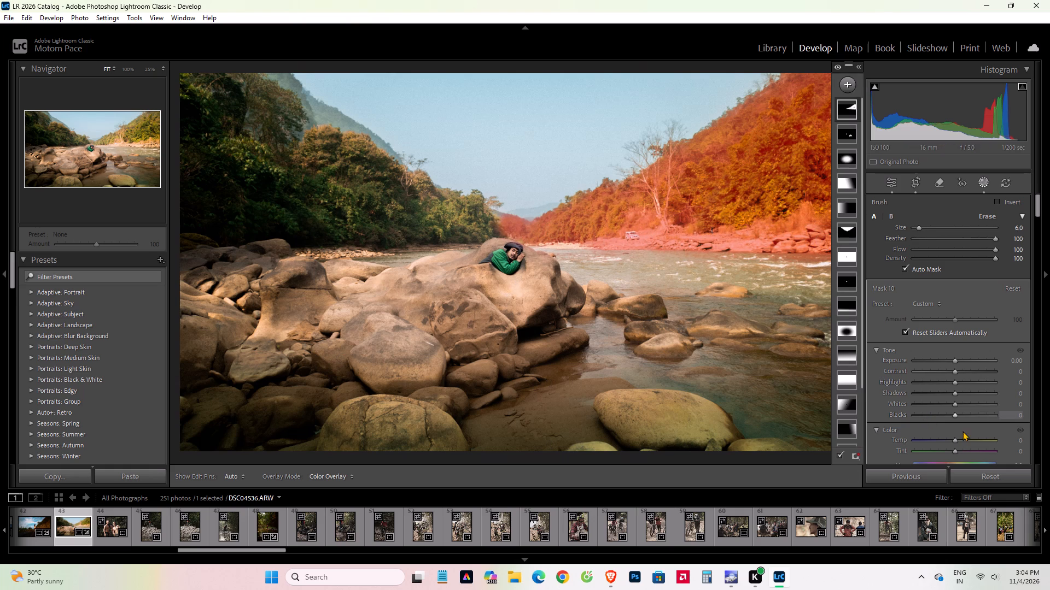
Set the Temp of the hillside brush mask to 7 and its Tint to -6.
left_click_drag(955, 438, 944, 446)
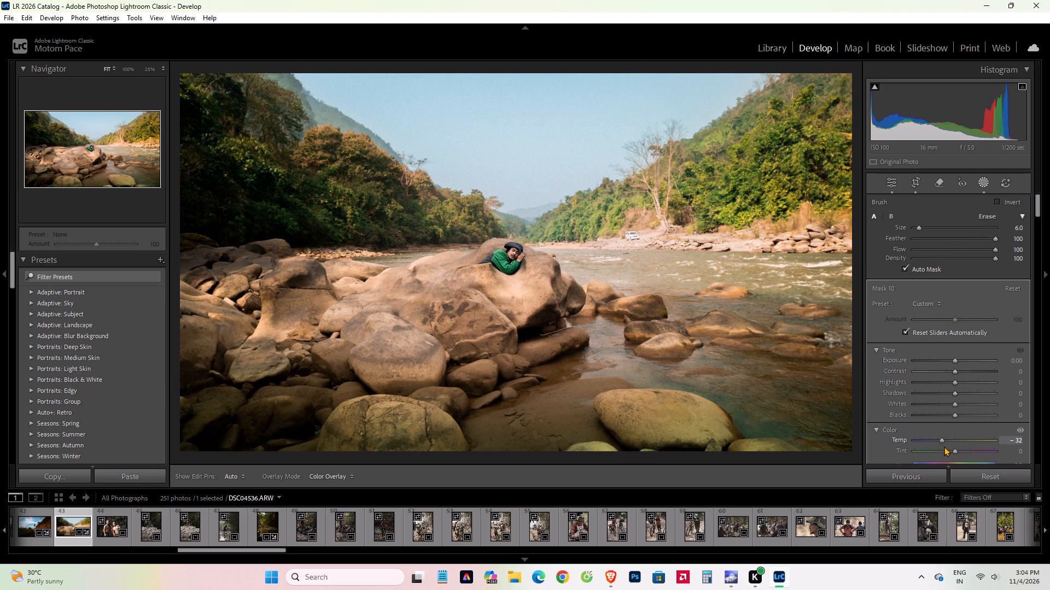
left_click_drag(944, 446, 964, 451)
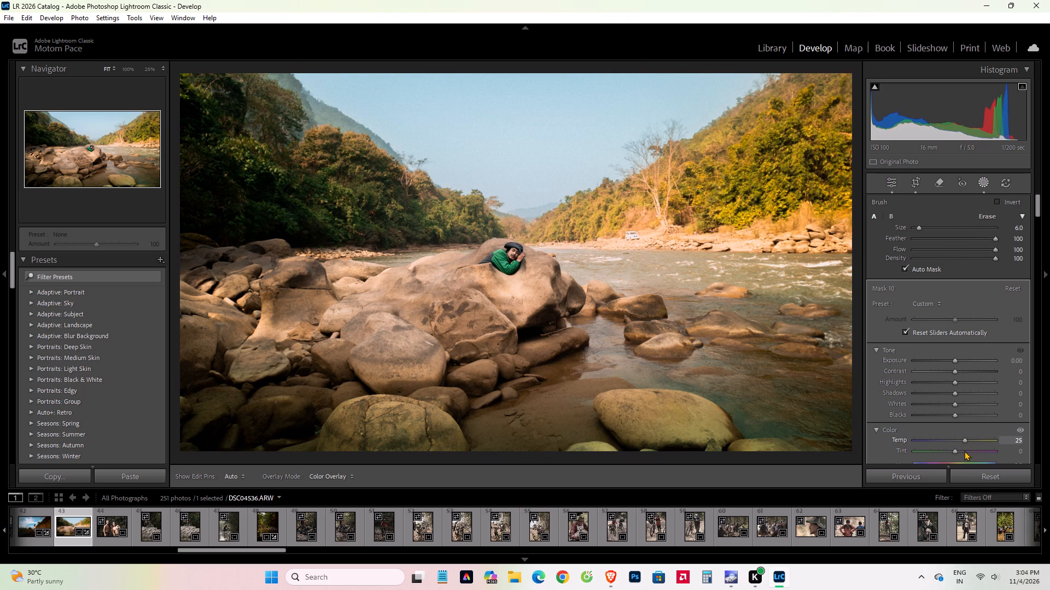
left_click_drag(964, 451, 958, 457)
left_click(954, 452)
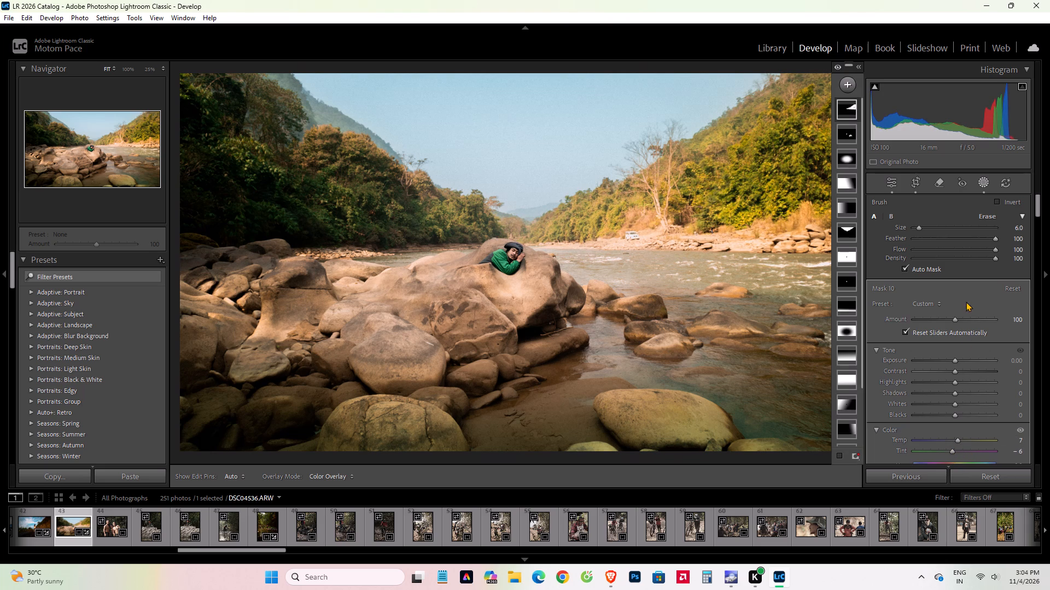
Set the Highlights of the hillside brush mask to -93 and its Exposure to -0.68.
left_click_drag(955, 382, 910, 385)
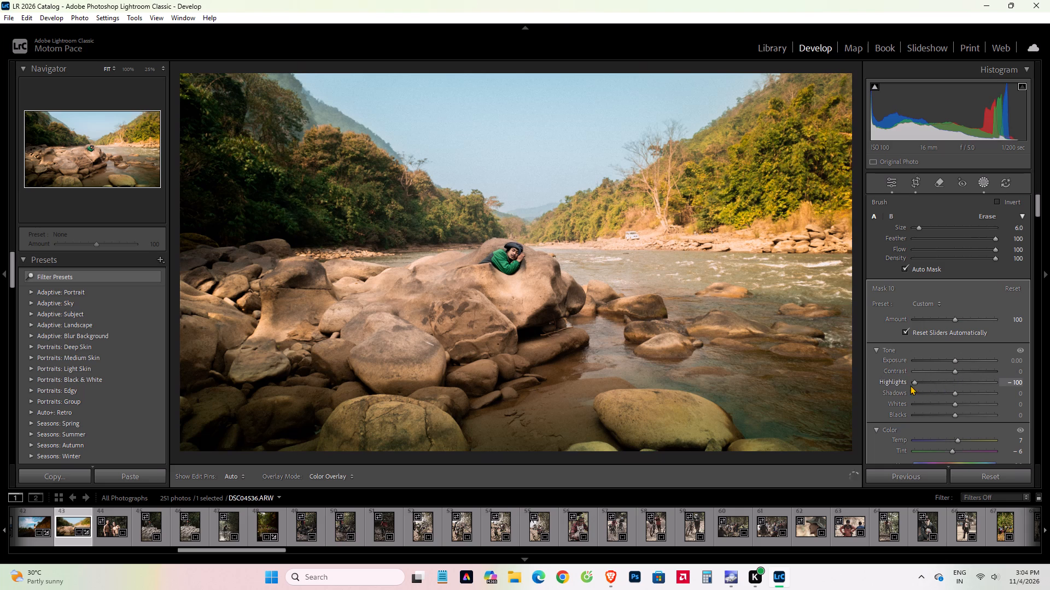
left_click_drag(910, 385, 917, 386)
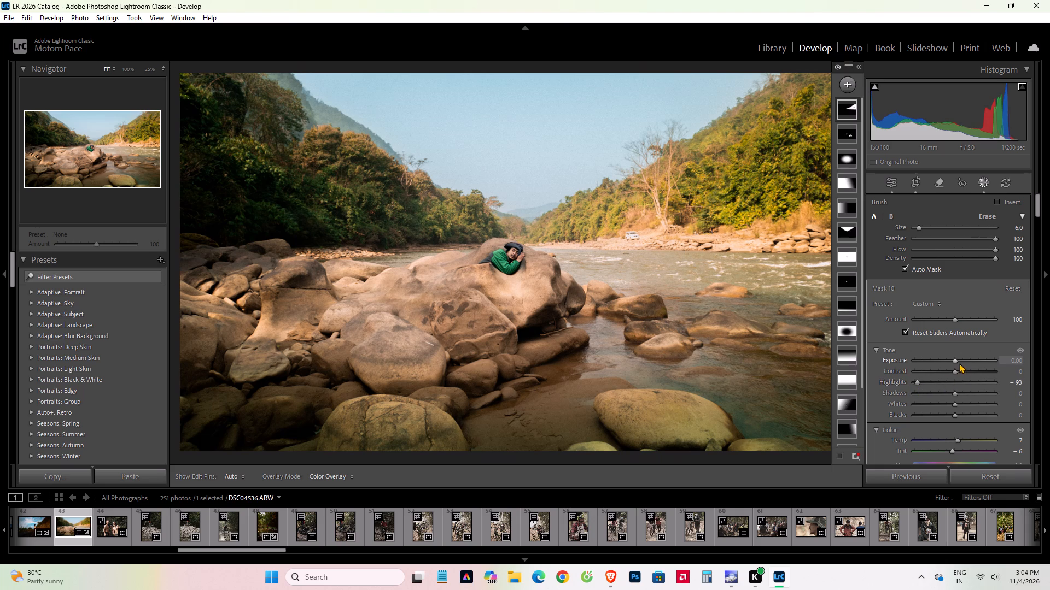
left_click_drag(953, 361, 944, 366)
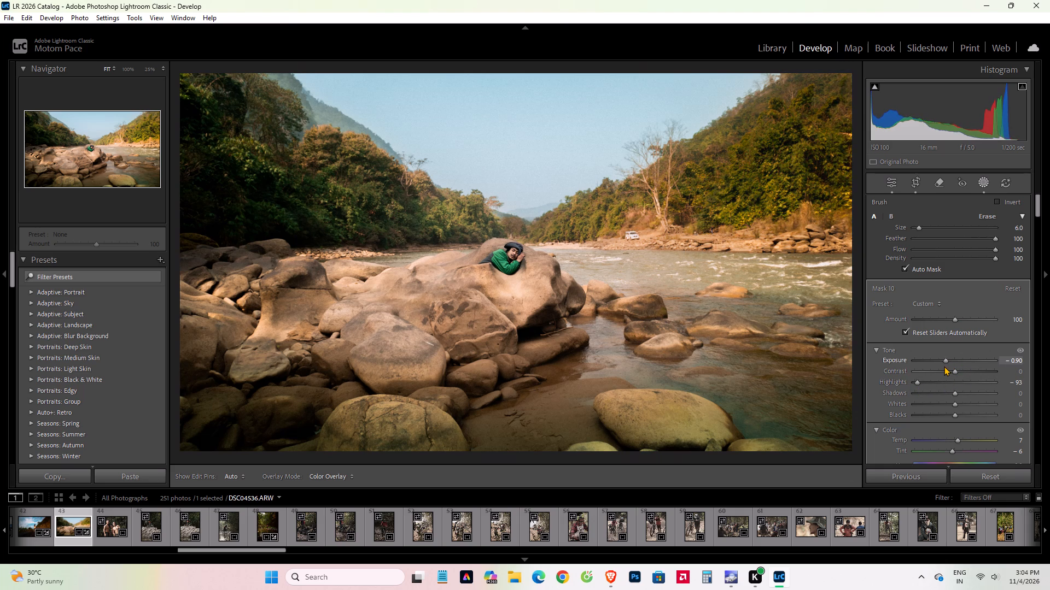
left_click_drag(944, 366, 946, 367)
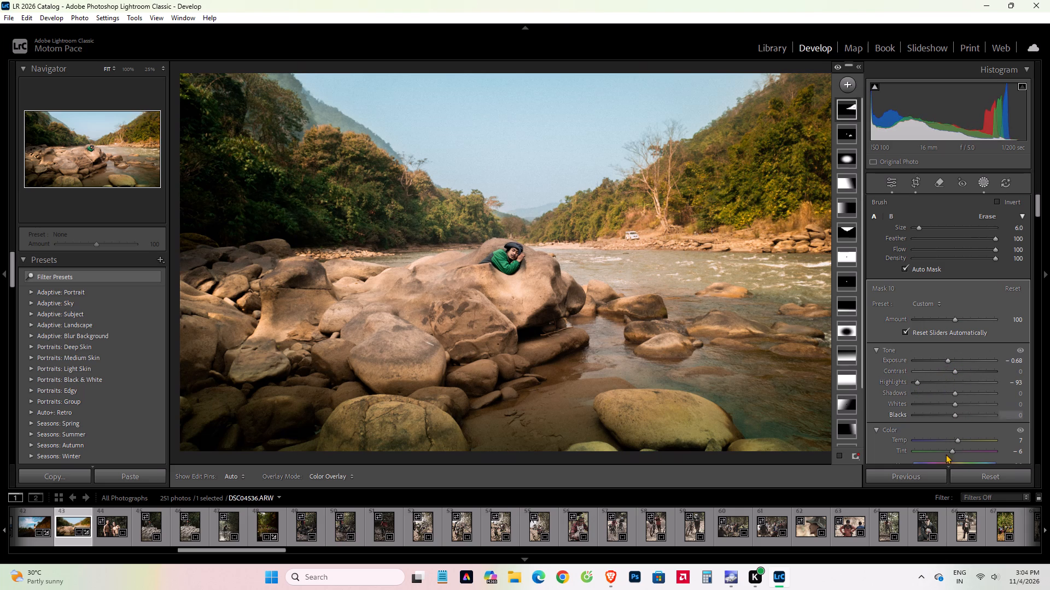
Set the Tint of the hillside brush mask to -36 and its Temp to -6.
left_click_drag(950, 450, 933, 456)
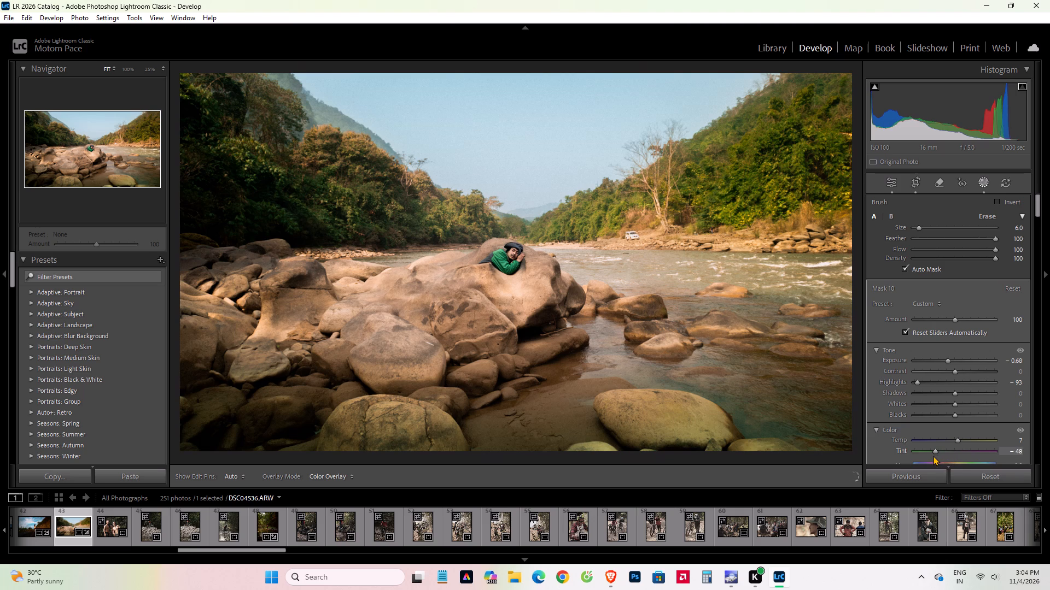
left_click_drag(933, 456, 938, 456)
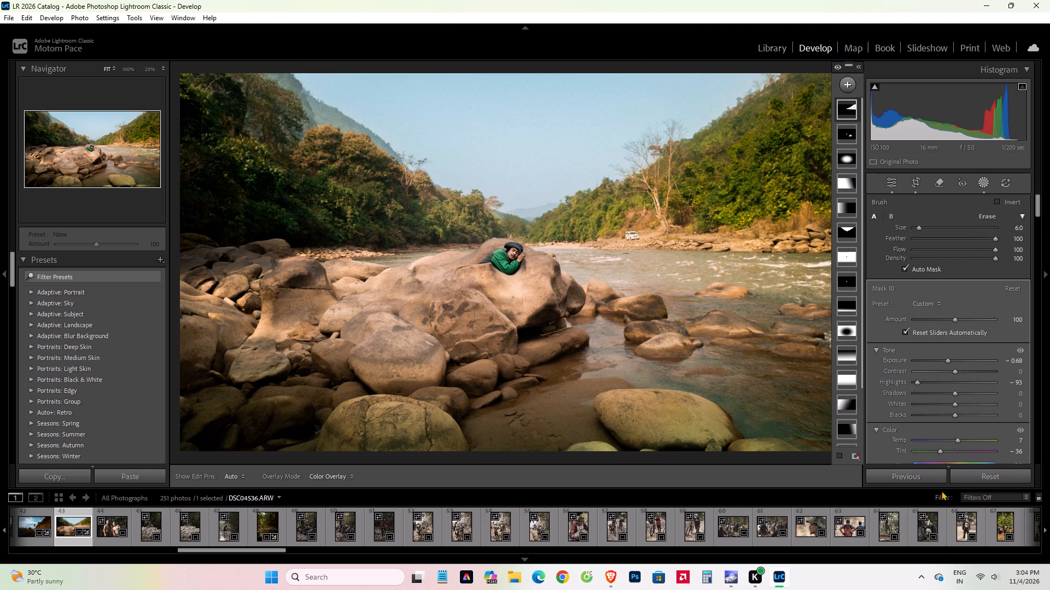
scroll(948, 421, "down", 2)
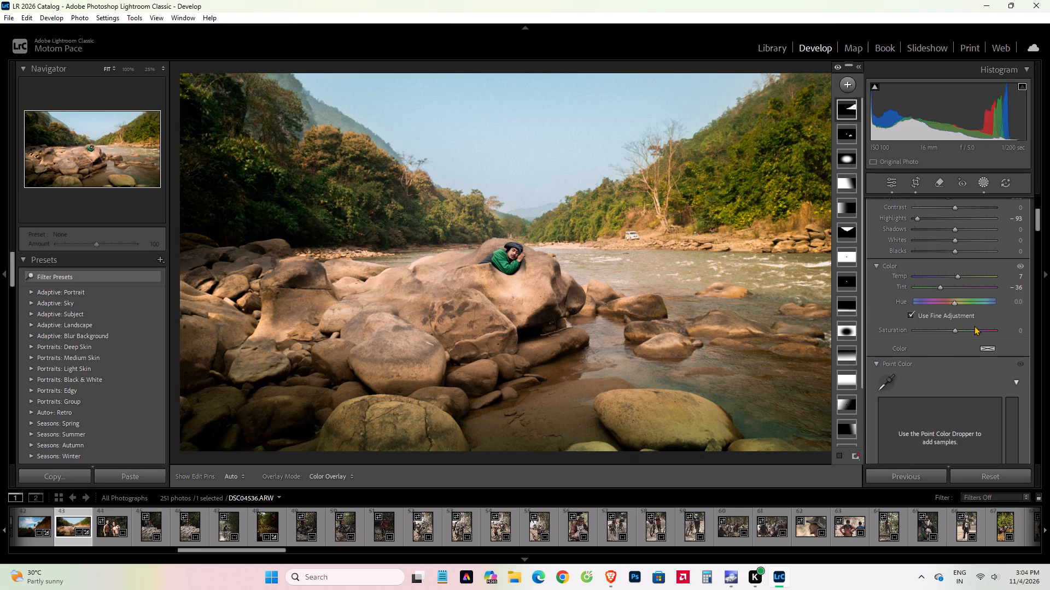
left_click_drag(956, 277, 946, 274)
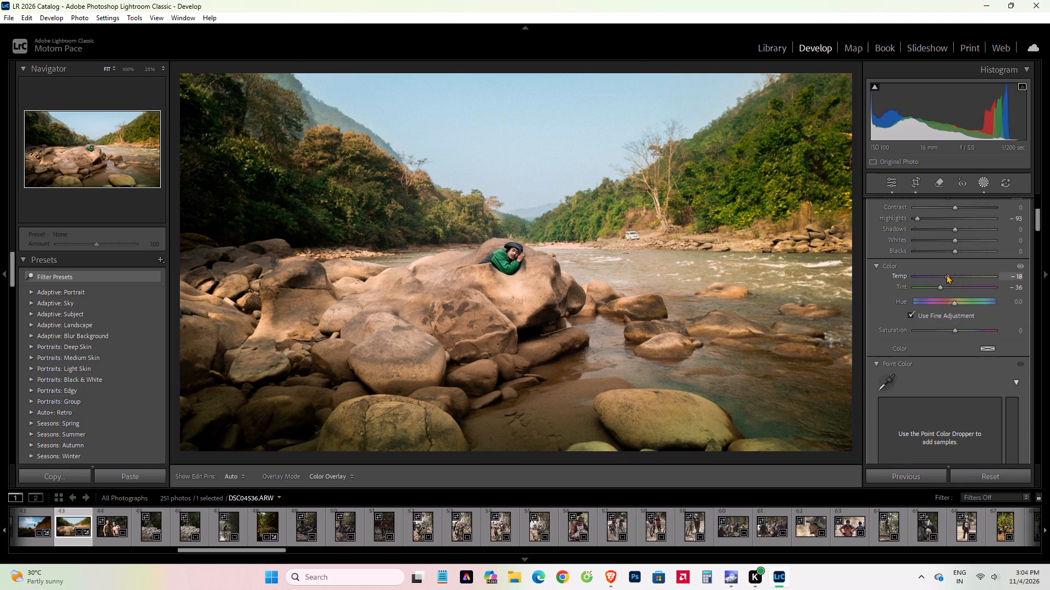
left_click_drag(946, 274, 963, 277)
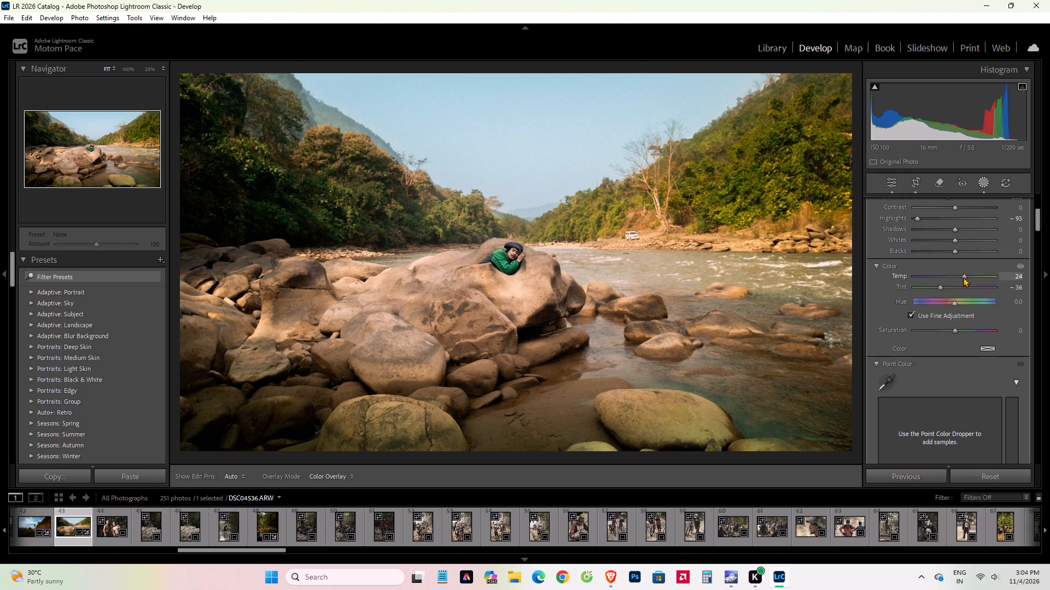
left_click_drag(963, 277, 951, 279)
left_click_drag(951, 279, 951, 279)
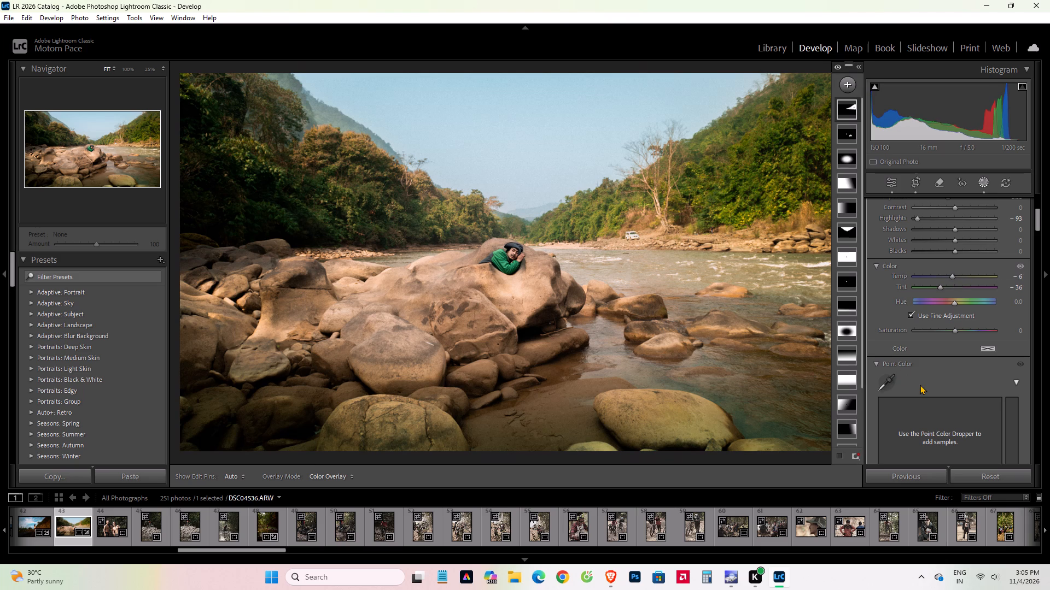
Look through the mask's remaining settings and the photo's global adjustments, and leave masking.
scroll(920, 385, "down", 8)
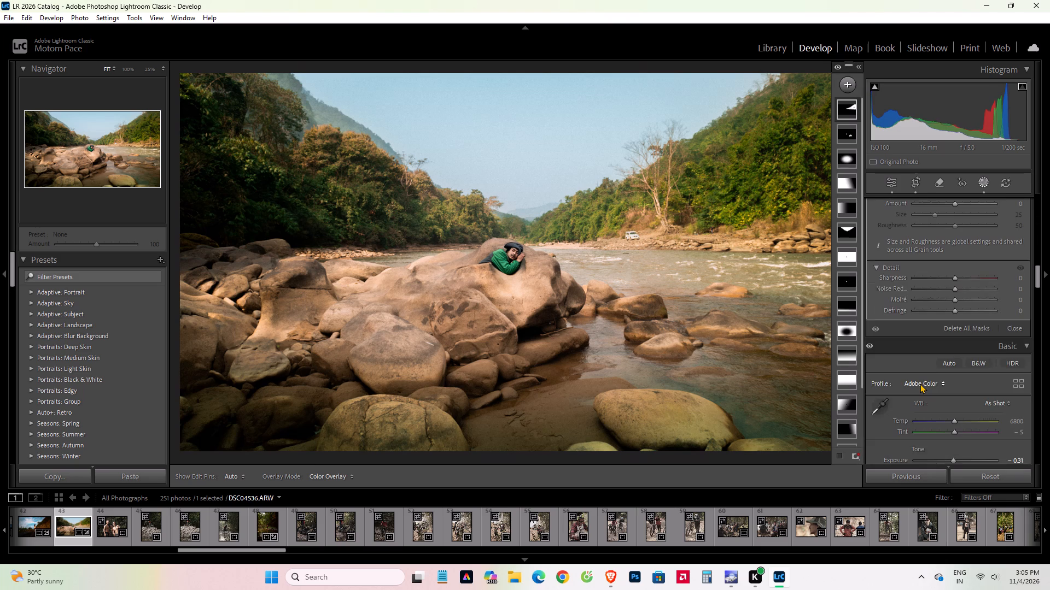
scroll(920, 383, "down", 12)
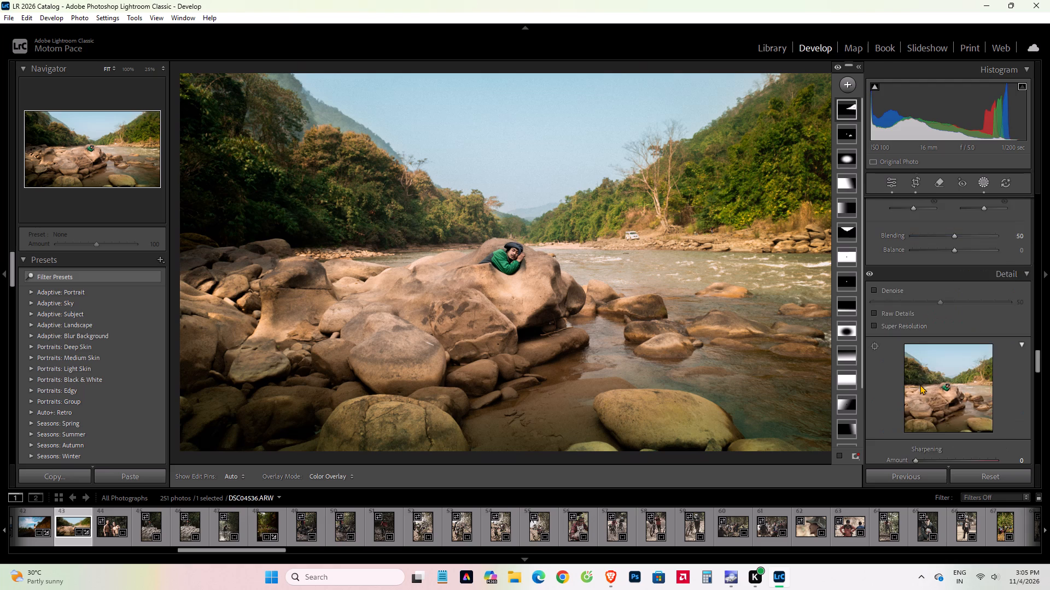
scroll(920, 387, "up", 10)
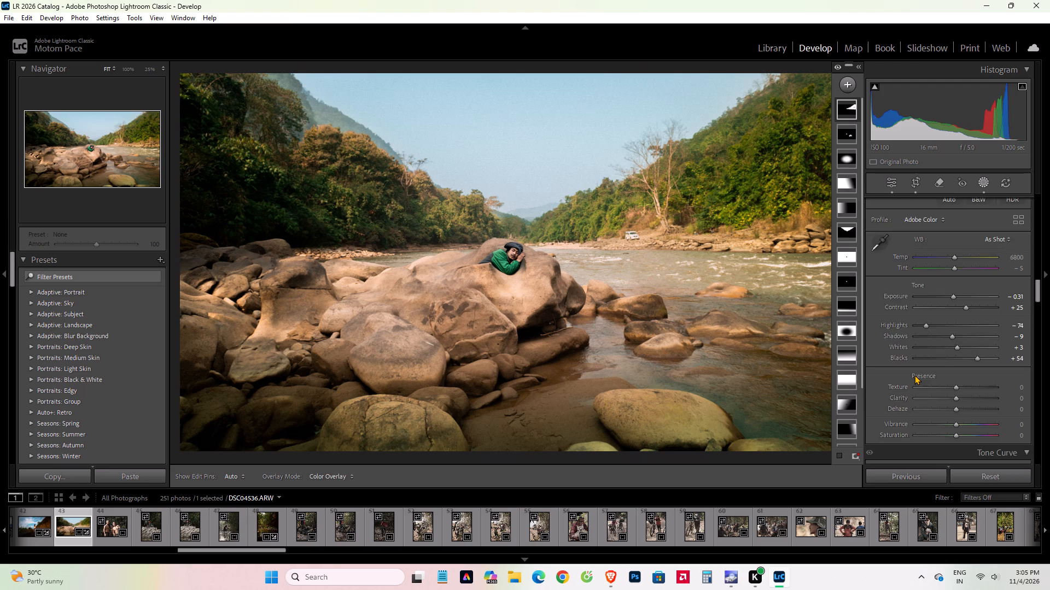
scroll(914, 375, "up", 8)
left_click(892, 182)
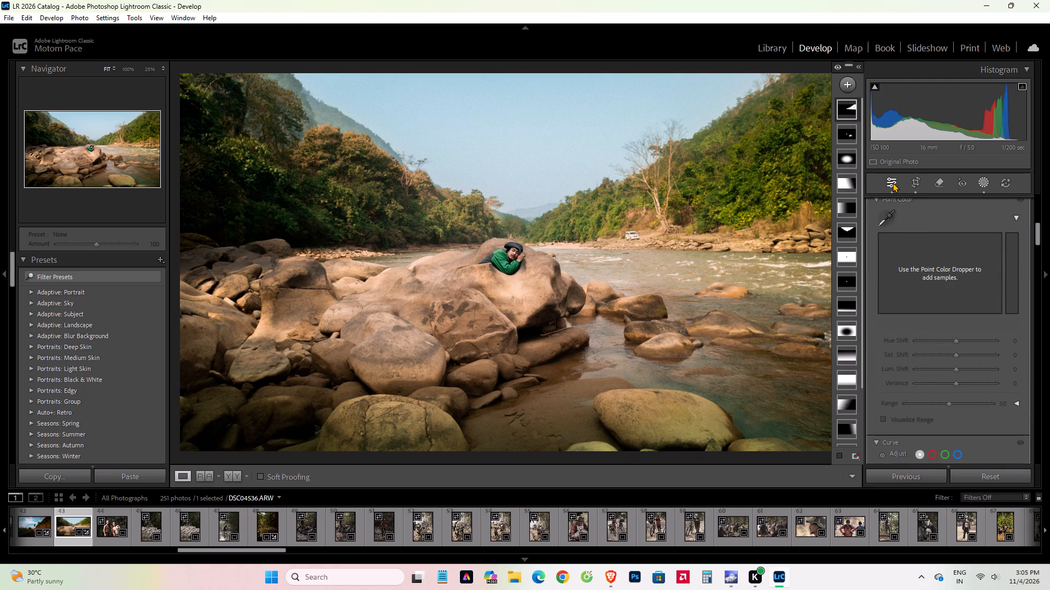
Set the Shadows Tint in the photo's Calibration settings to -6.
scroll(944, 411, "down", 3)
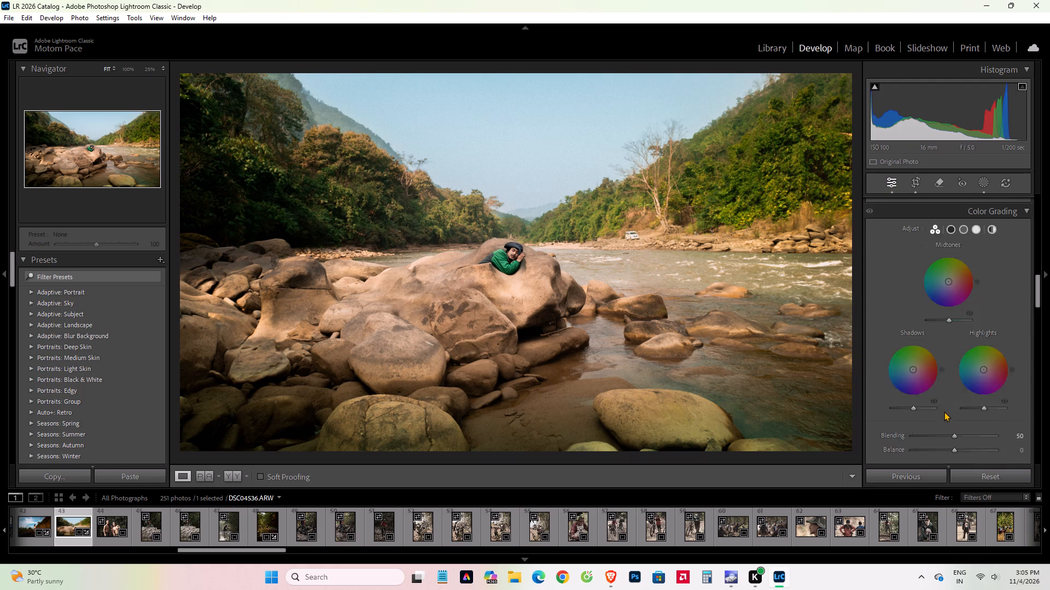
scroll(944, 411, "down", 18)
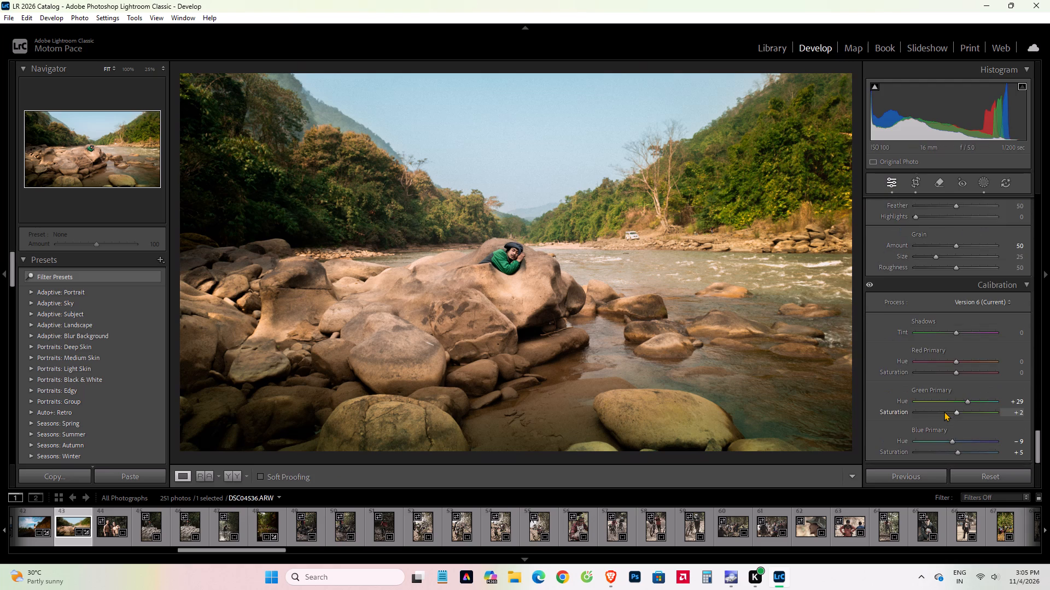
scroll(944, 411, "up", 4)
scroll(944, 411, "down", 6)
left_click_drag(955, 331, 952, 334)
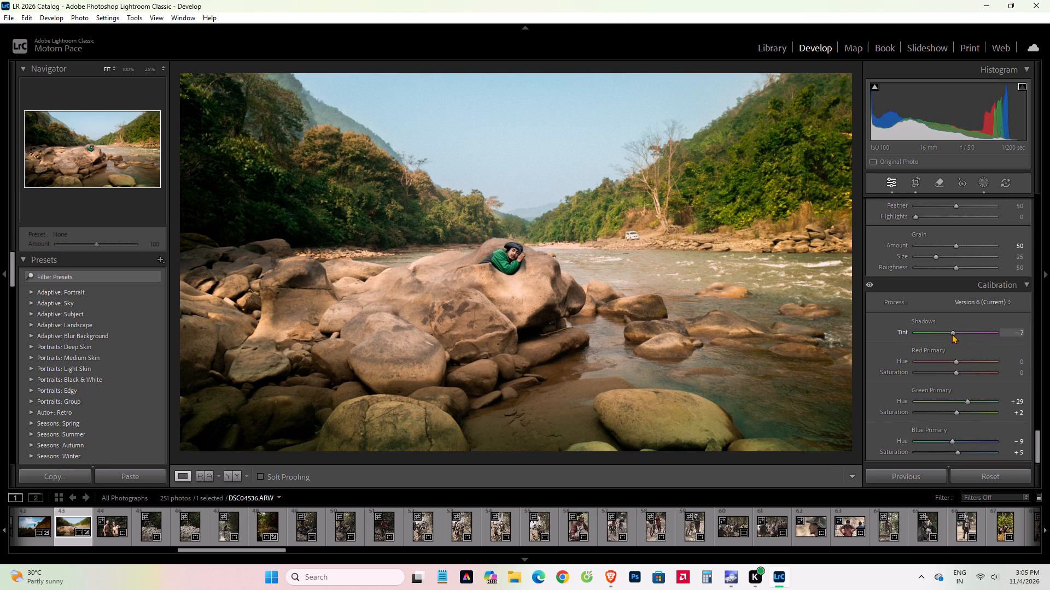
left_click_drag(952, 334, 958, 338)
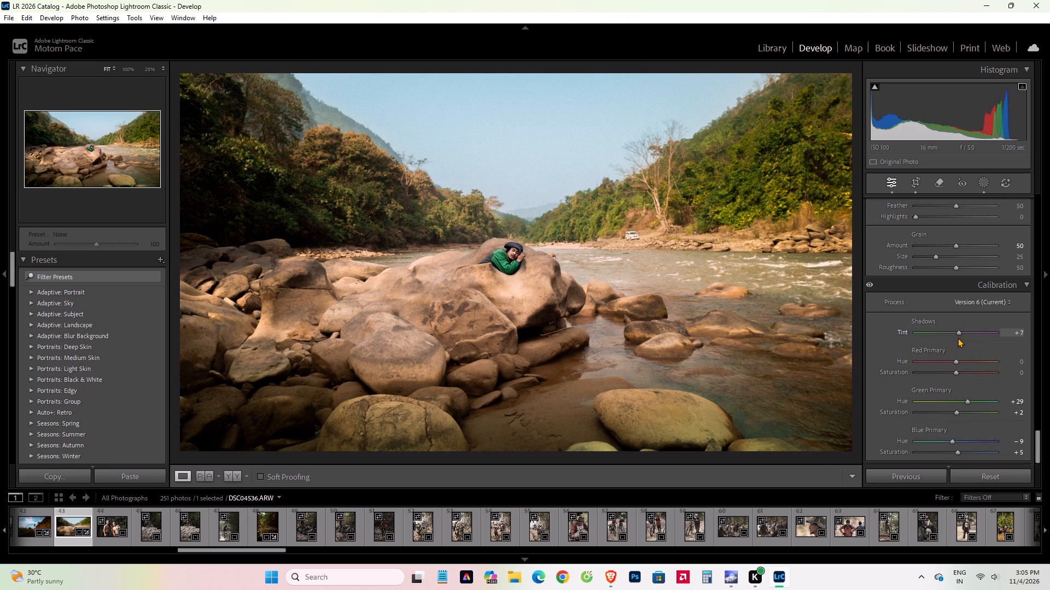
left_click_drag(958, 338, 962, 339)
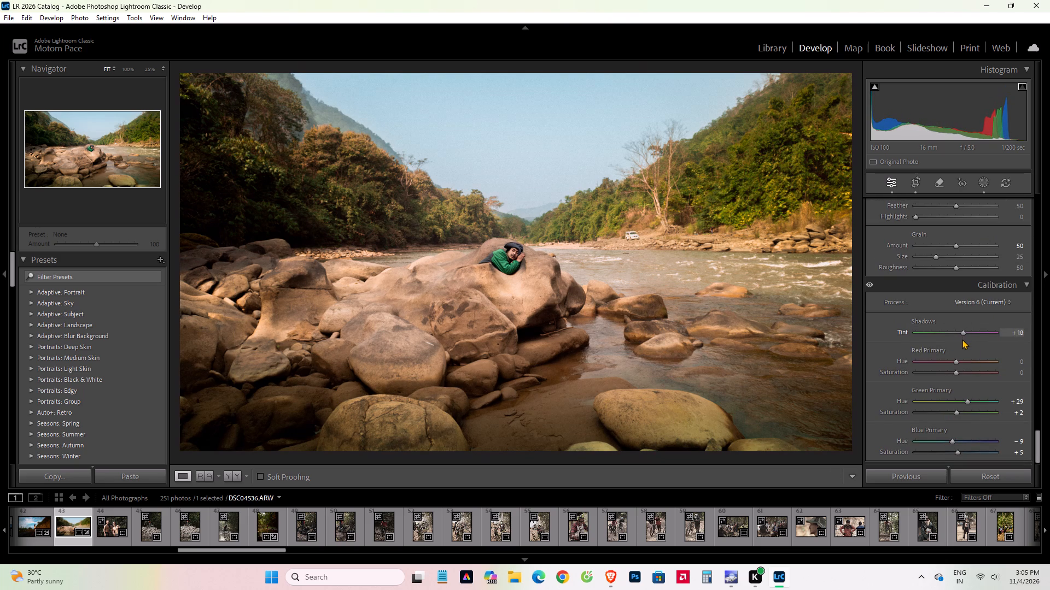
left_click_drag(962, 339, 957, 343)
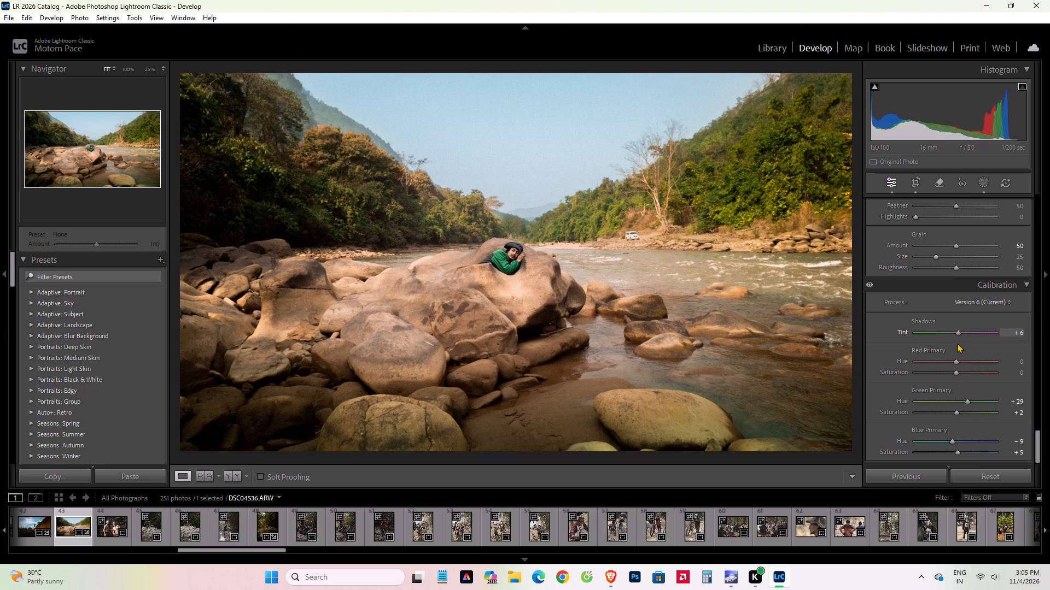
left_click_drag(957, 343, 953, 351)
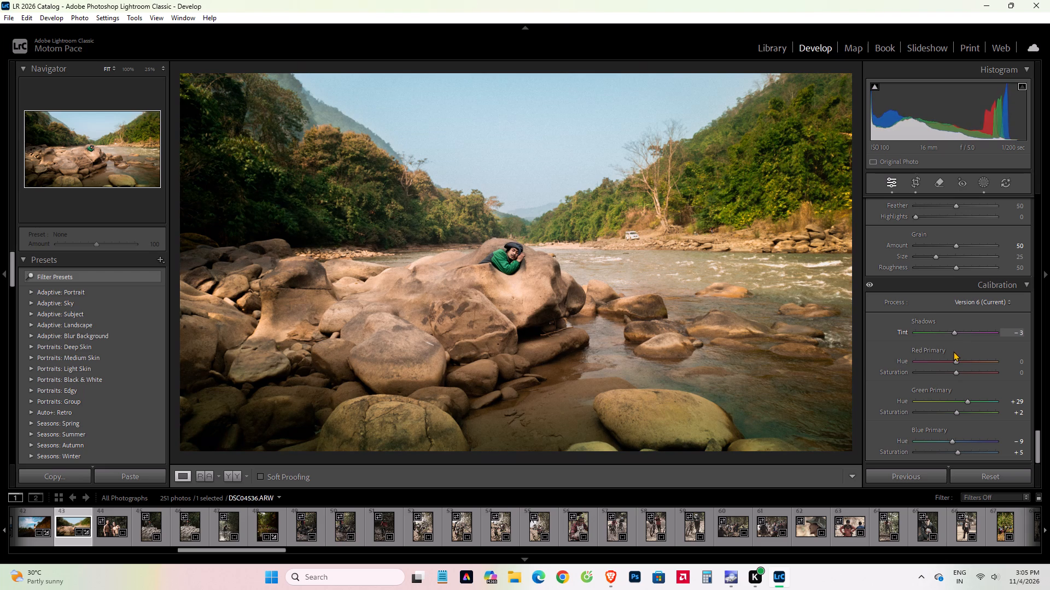
left_click_drag(953, 351, 949, 353)
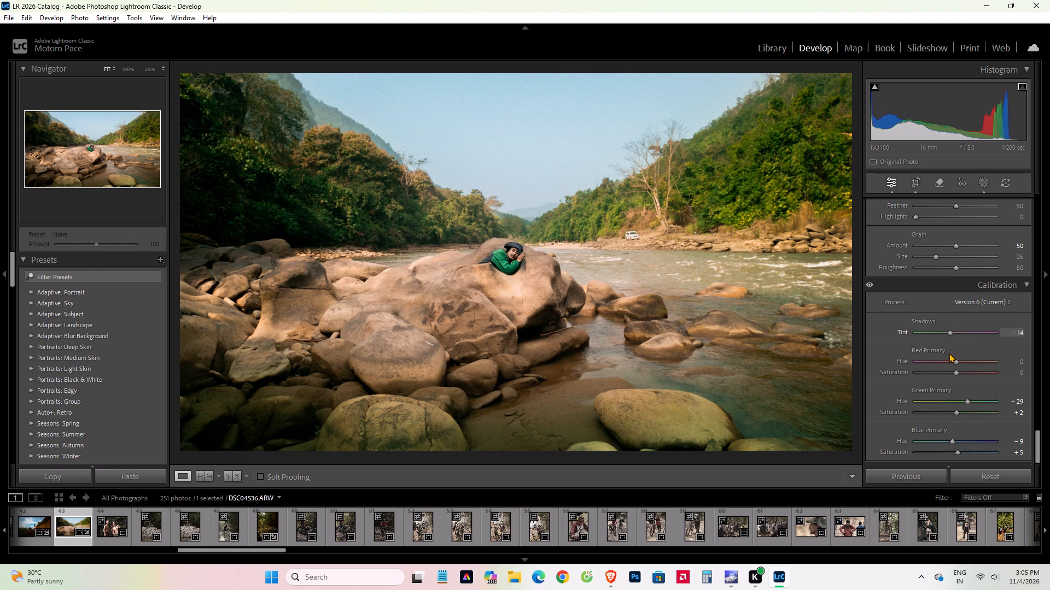
left_click_drag(949, 353, 952, 347)
Set the Red Primary Hue in Calibration to -5 and its Saturation to +2.
left_click(956, 362)
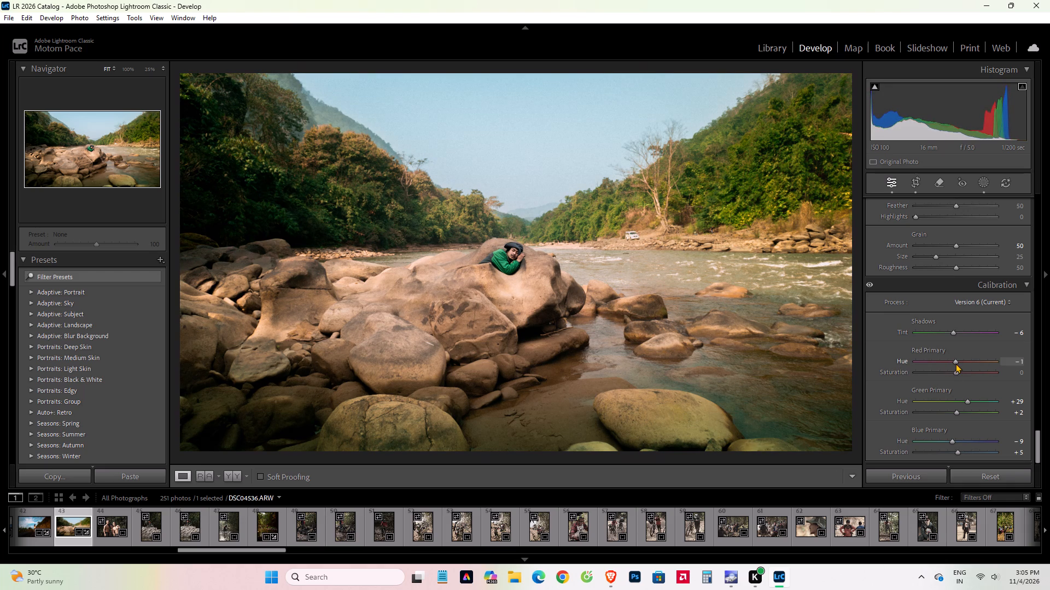
left_click_drag(955, 372, 942, 373)
left_click_drag(942, 373, 956, 383)
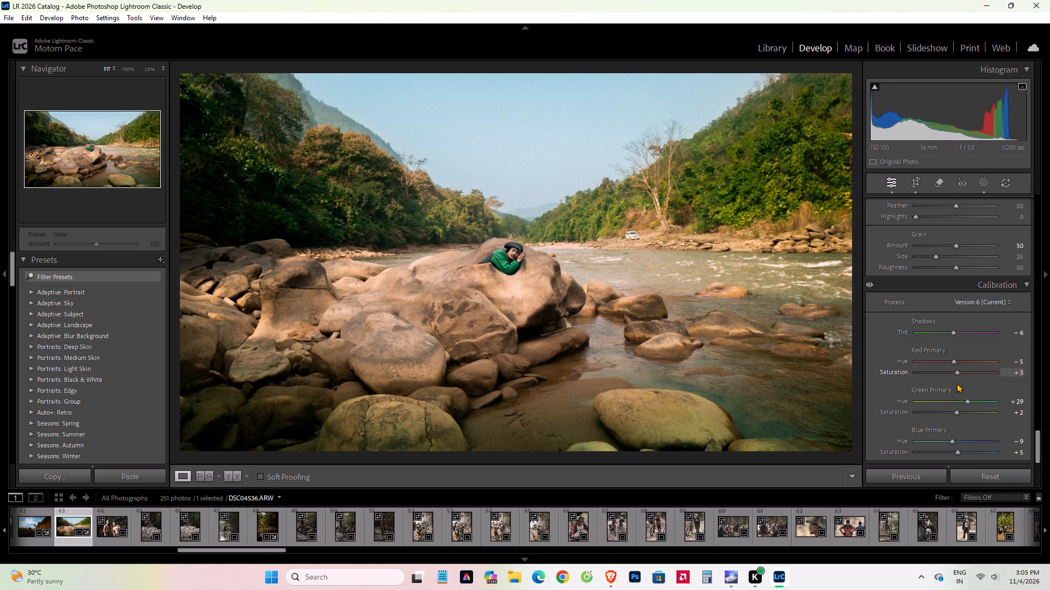
left_click_drag(956, 383, 956, 383)
Set the Green Primary Hue in Calibration to +14 and its Saturation to +9.
left_click_drag(966, 401, 942, 400)
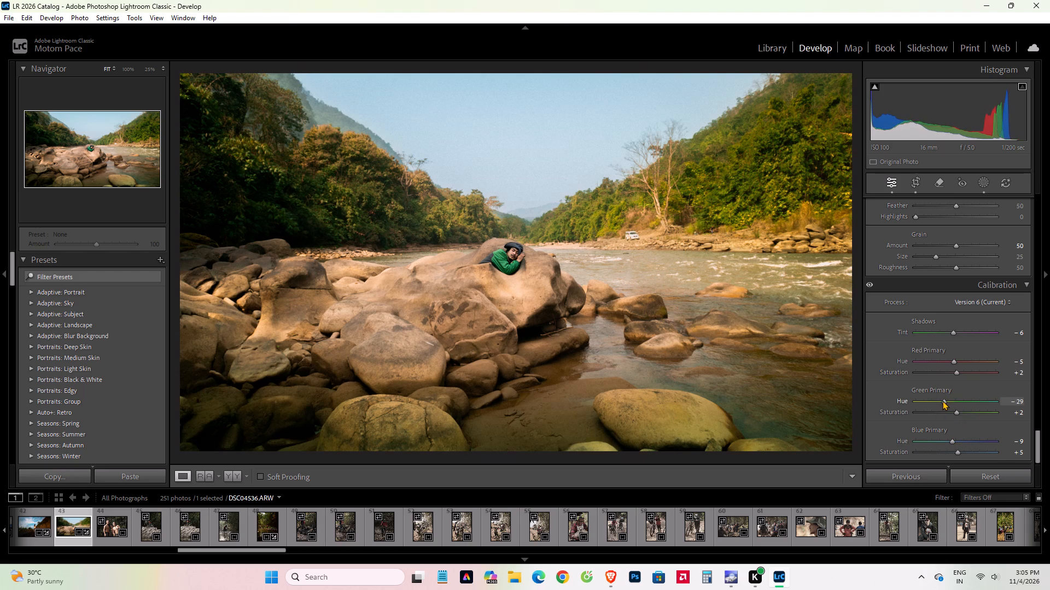
left_click_drag(942, 400, 974, 406)
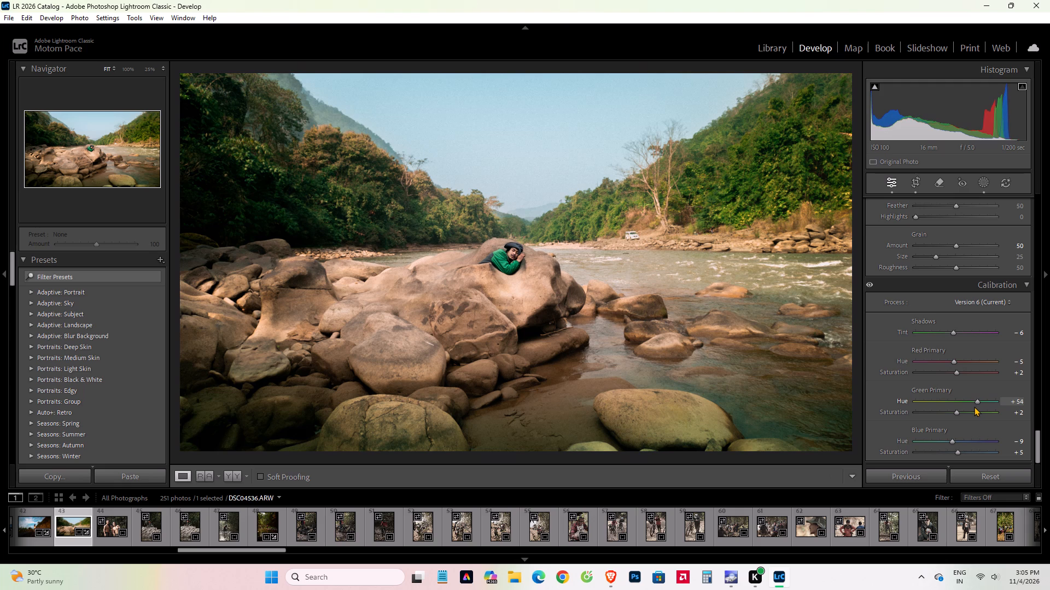
left_click_drag(974, 406, 957, 410)
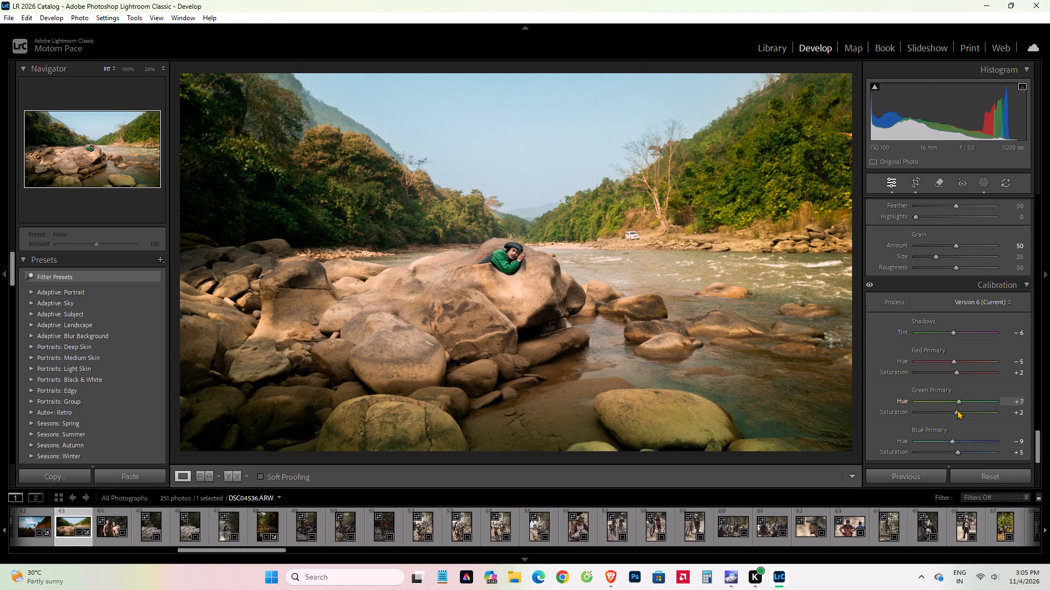
left_click_drag(957, 410, 960, 411)
left_click_drag(955, 412, 943, 411)
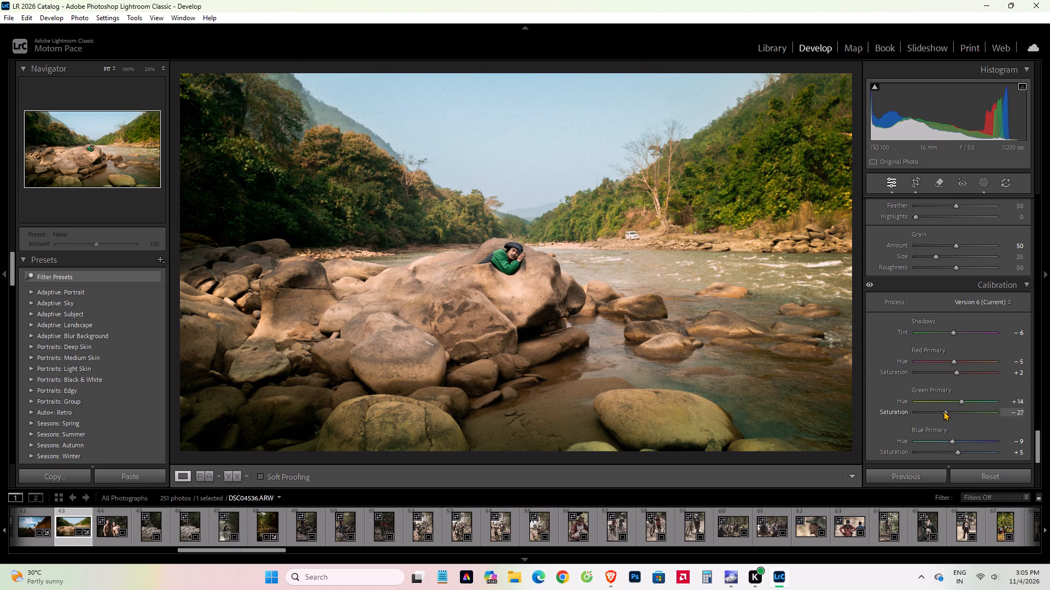
left_click_drag(943, 411, 961, 417)
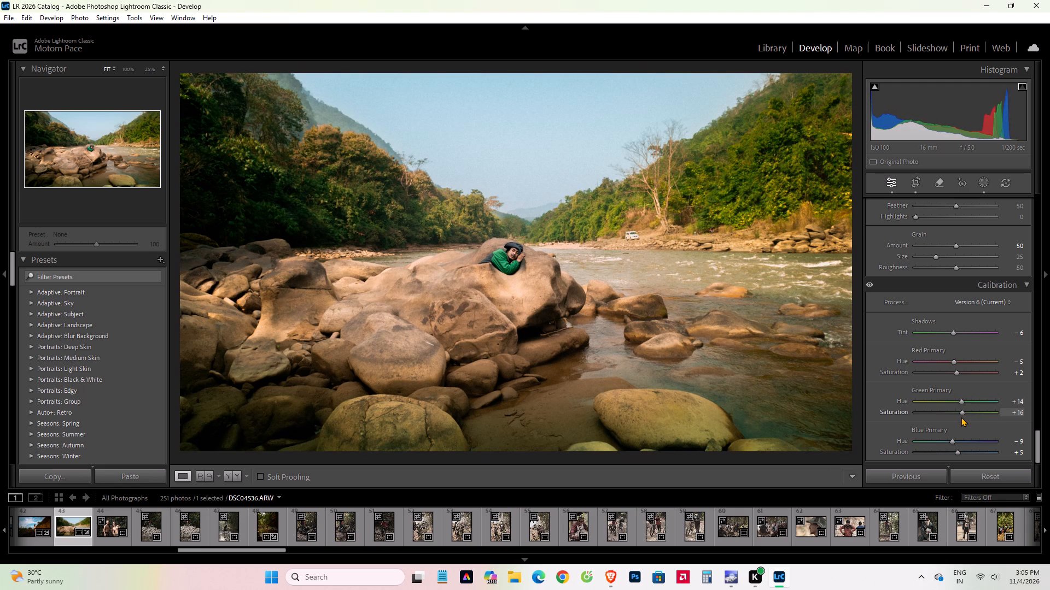
left_click_drag(961, 417, 934, 420)
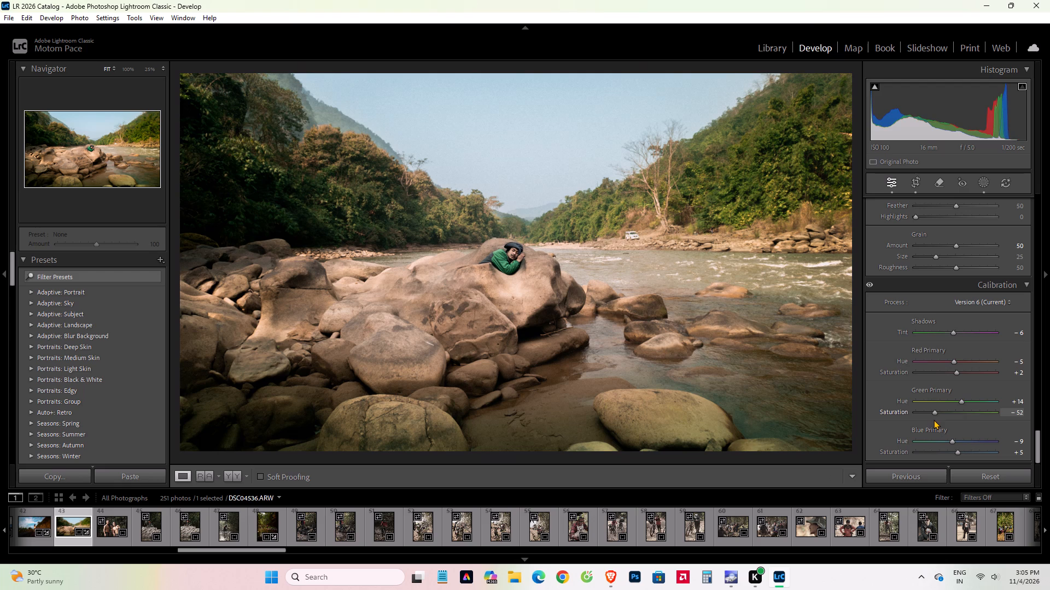
left_click_drag(934, 420, 978, 428)
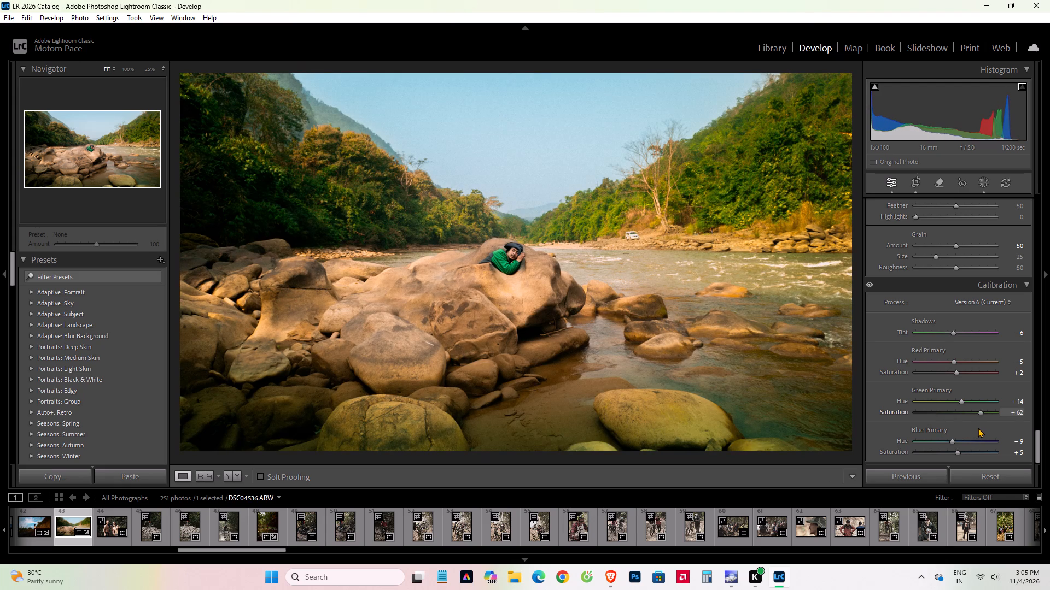
left_click_drag(978, 428, 979, 430)
left_click_drag(979, 430, 958, 434)
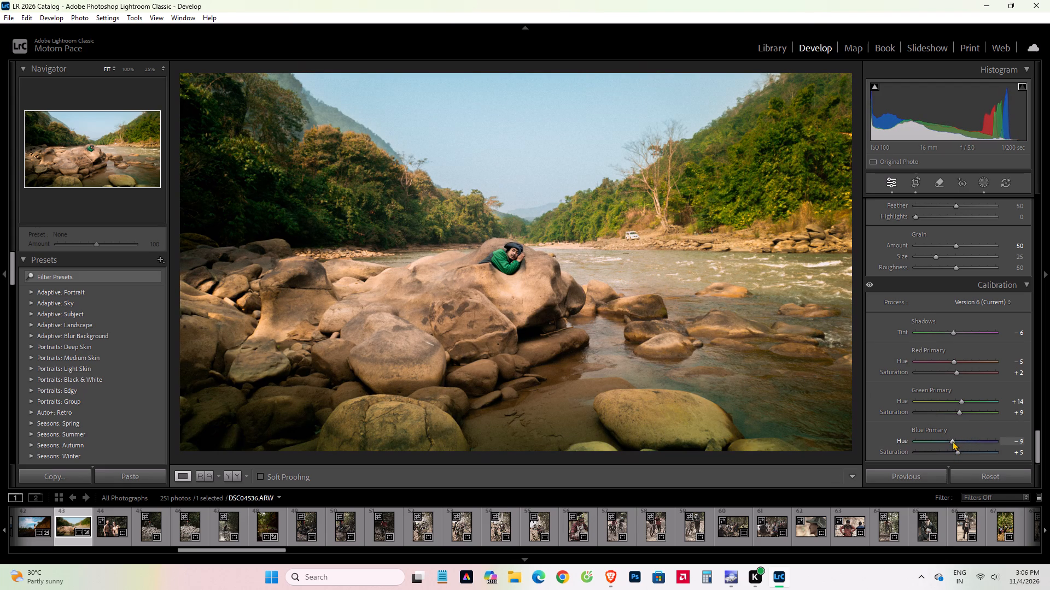
Set the Blue Primary Hue in Calibration to -21 and its Saturation to -39.
left_click_drag(952, 441, 946, 441)
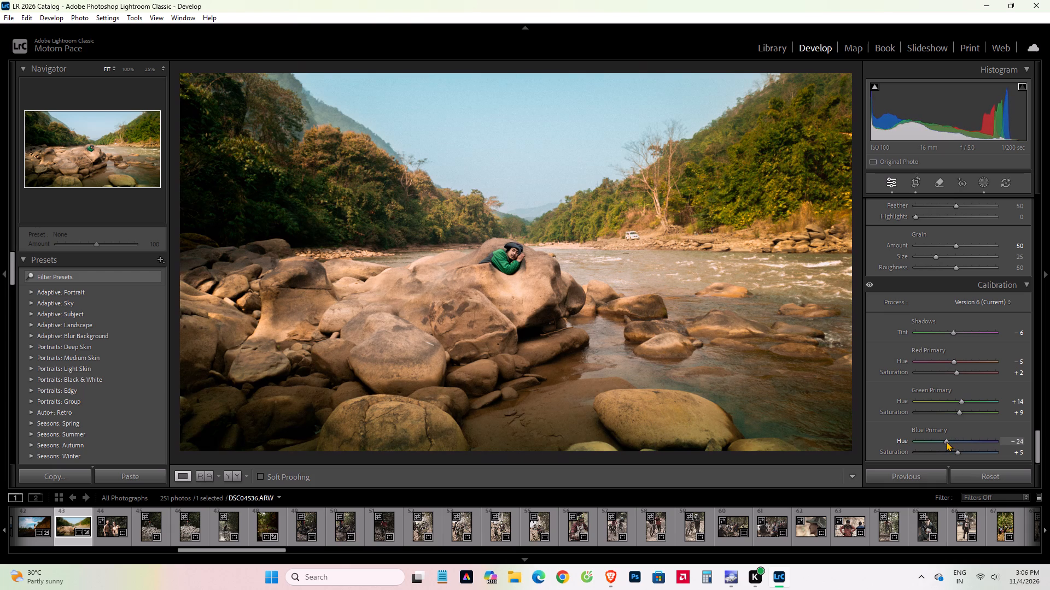
left_click_drag(946, 441, 941, 444)
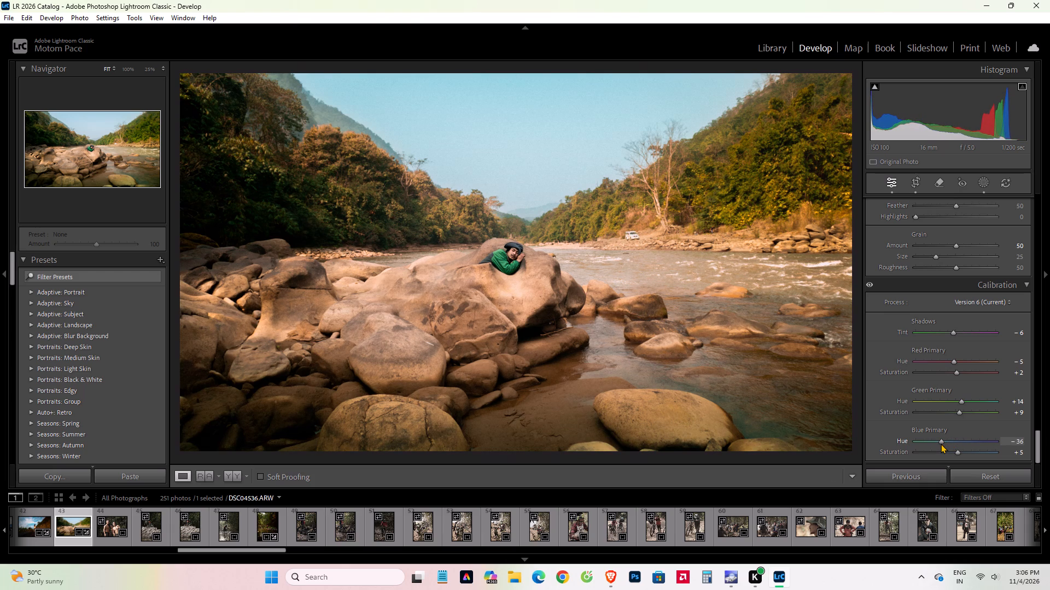
left_click_drag(941, 444, 946, 445)
left_click_drag(946, 445, 947, 446)
left_click_drag(956, 453, 946, 452)
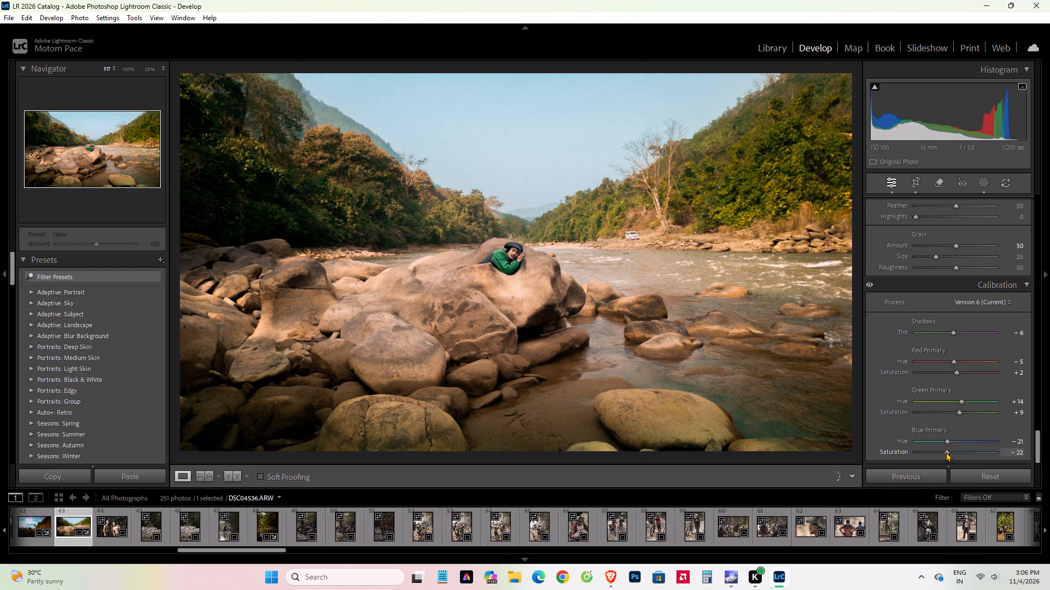
left_click_drag(946, 452, 965, 456)
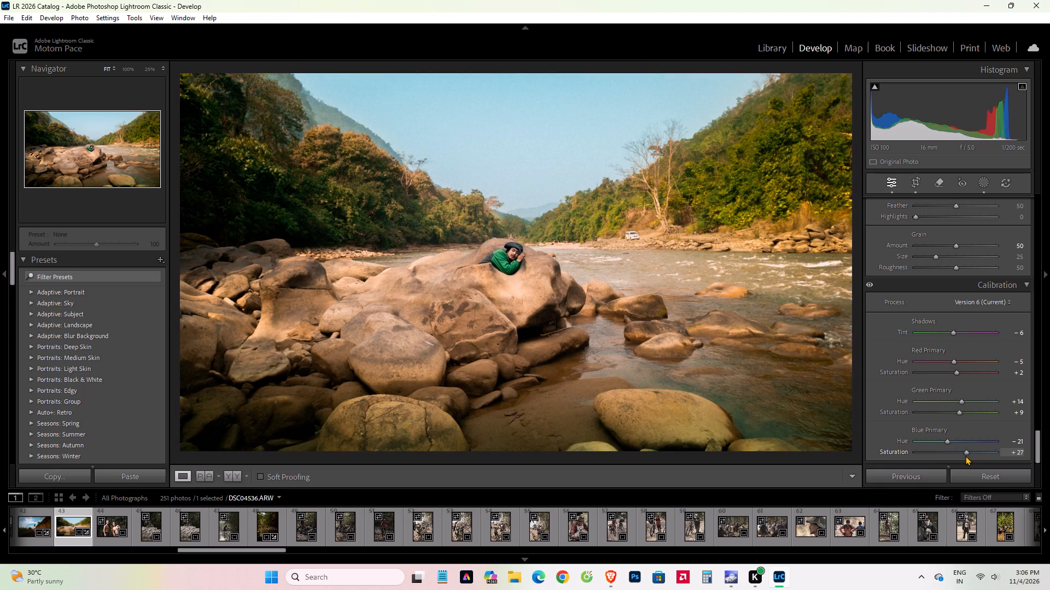
left_click_drag(965, 456, 936, 456)
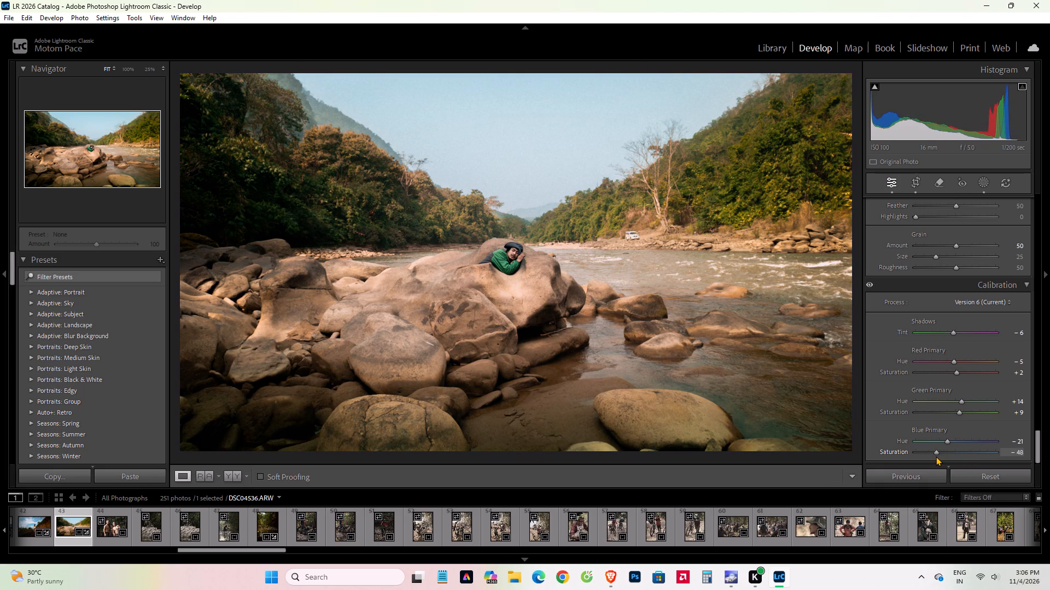
left_click_drag(936, 456, 939, 457)
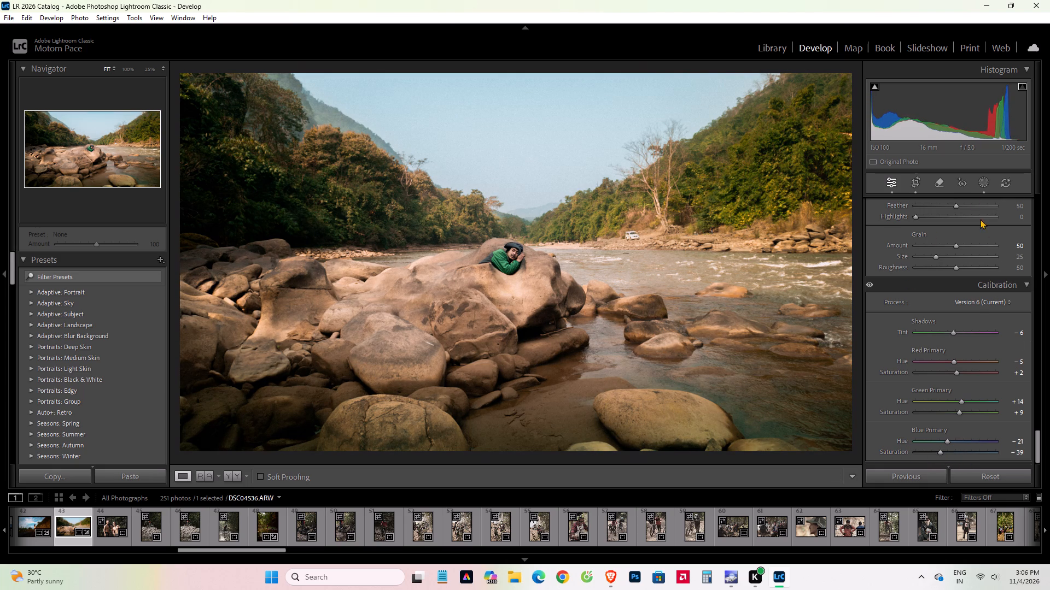
Select the linear gradient Mask 2 over the foreground rocks, move it slightly up the photo and level it horizontally.
left_click(983, 182)
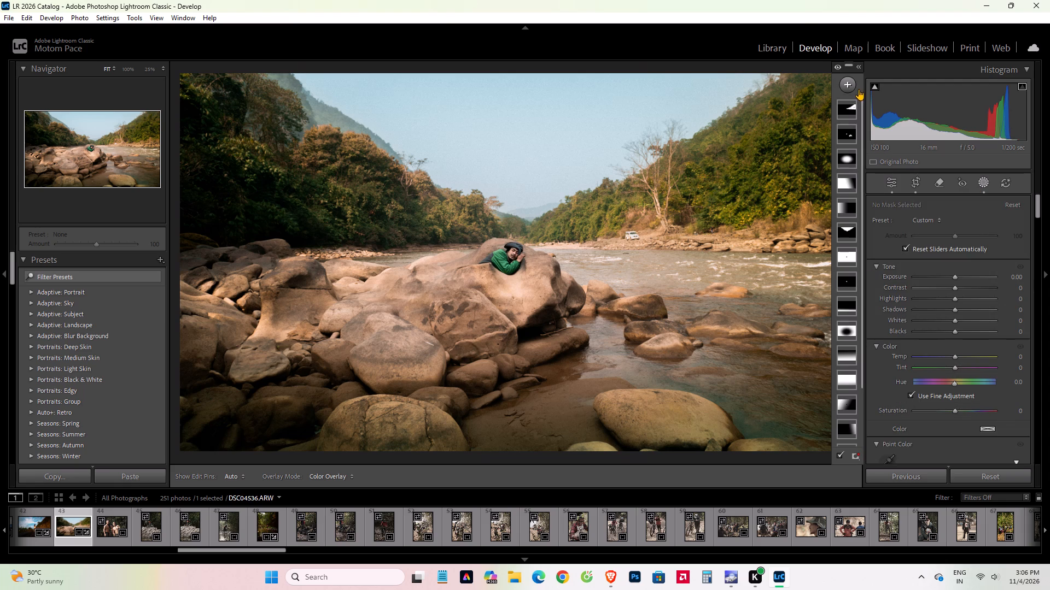
left_click(859, 65)
scroll(827, 280, "down", 10)
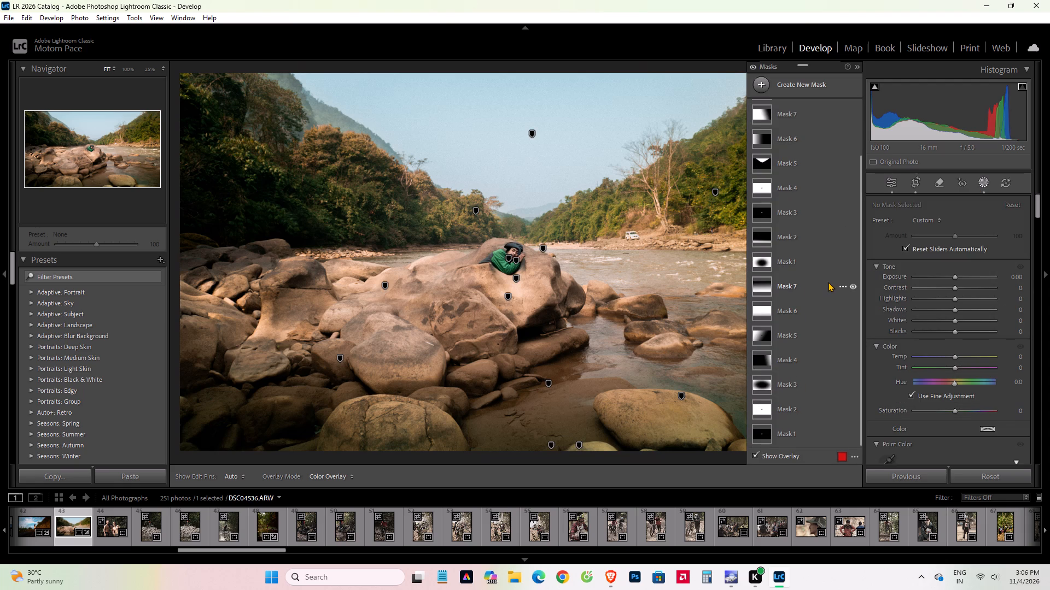
left_click(807, 239)
left_click(752, 455)
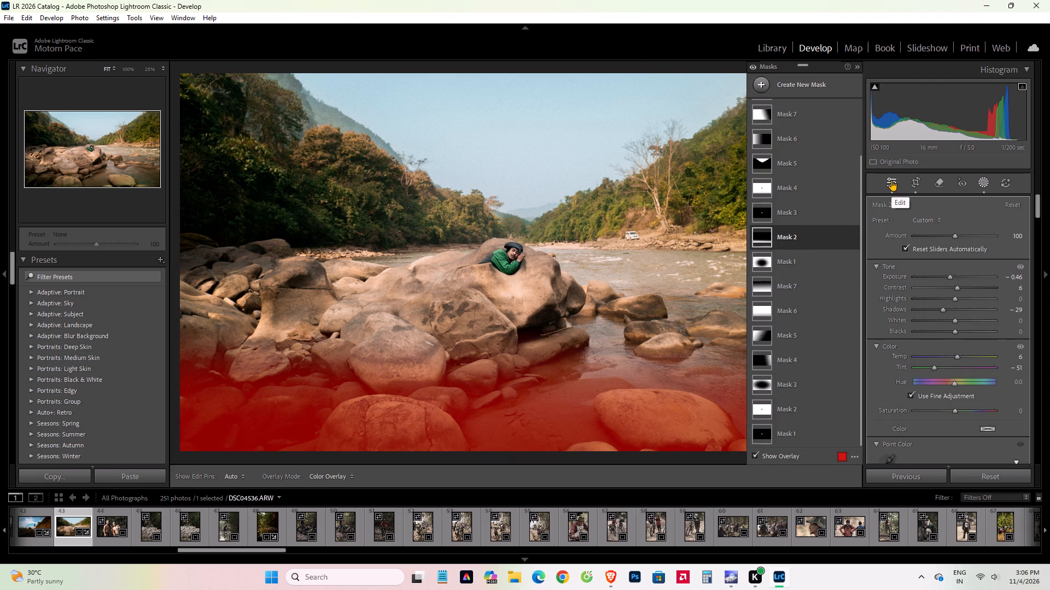
left_click(546, 384)
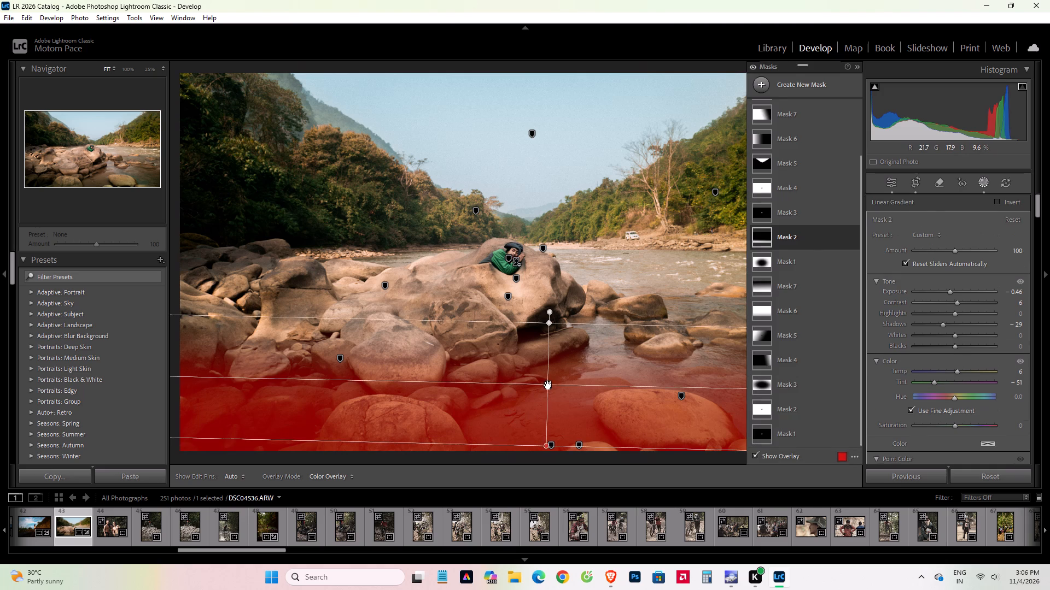
left_click_drag(548, 385, 539, 368)
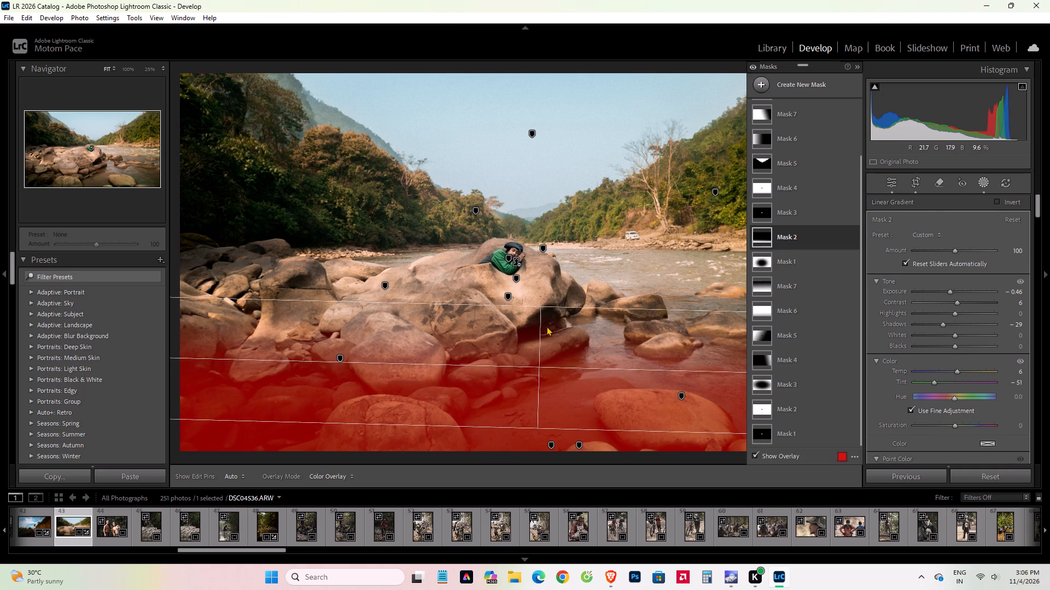
left_click_drag(544, 290, 535, 285)
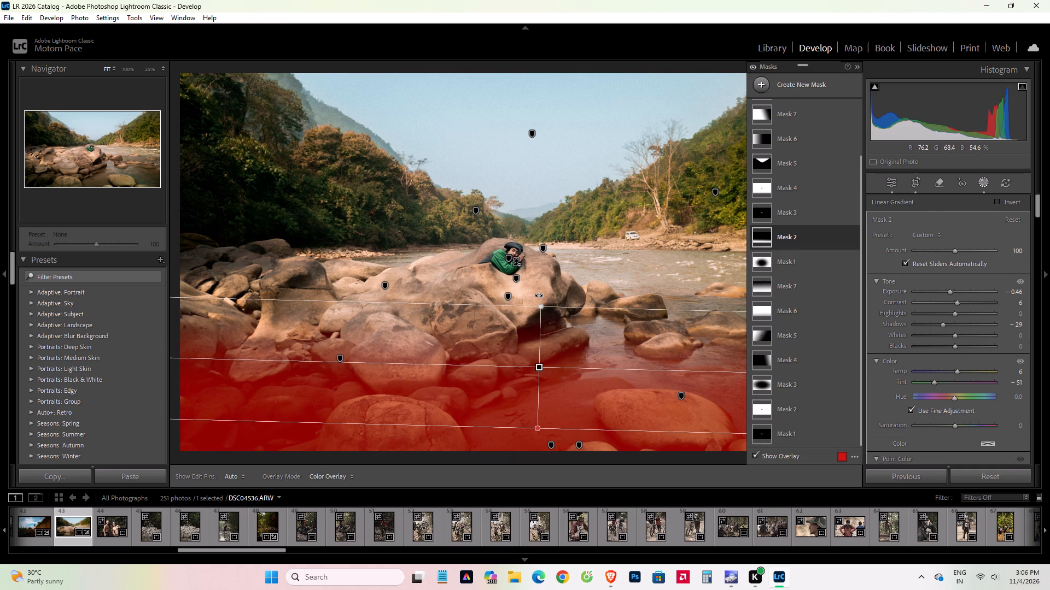
left_click(540, 294)
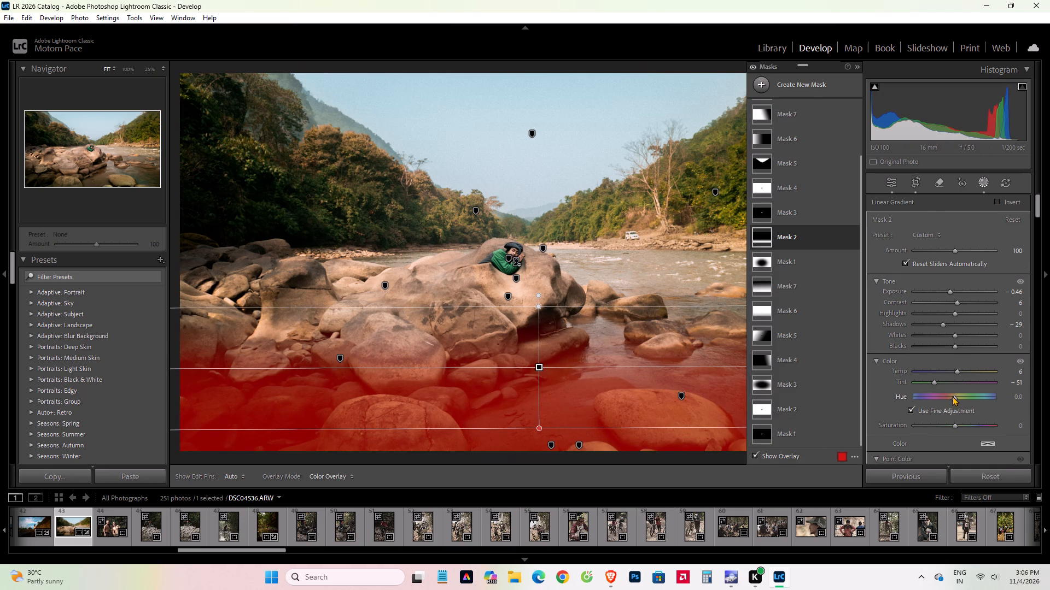
Set the foreground linear gradient's Temp to -29 and its Tint to -21.
left_click_drag(934, 382, 946, 383)
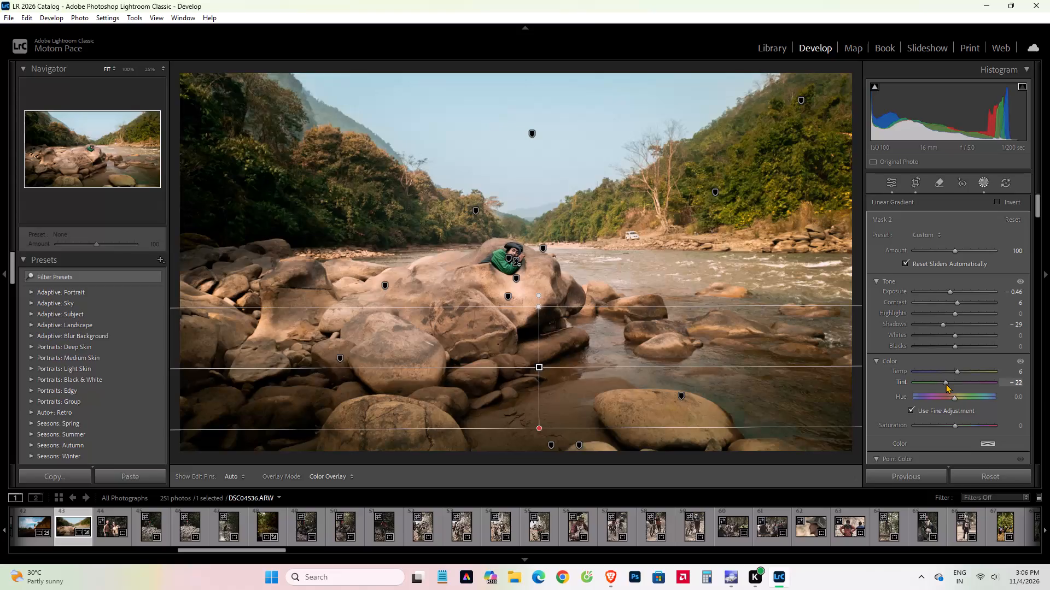
left_click_drag(946, 383, 954, 386)
left_click_drag(958, 370, 956, 370)
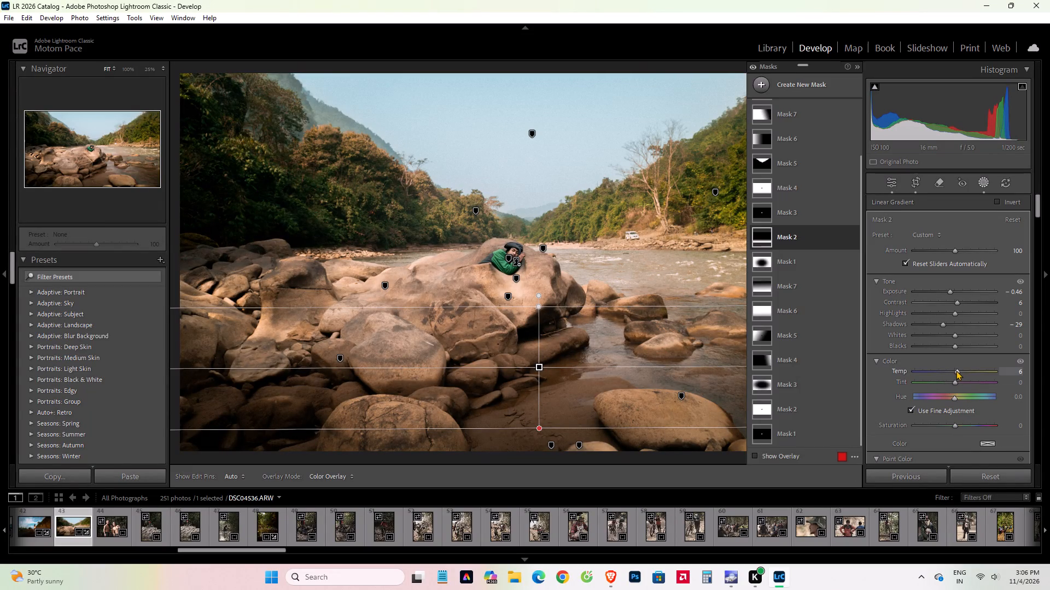
left_click_drag(956, 370, 934, 370)
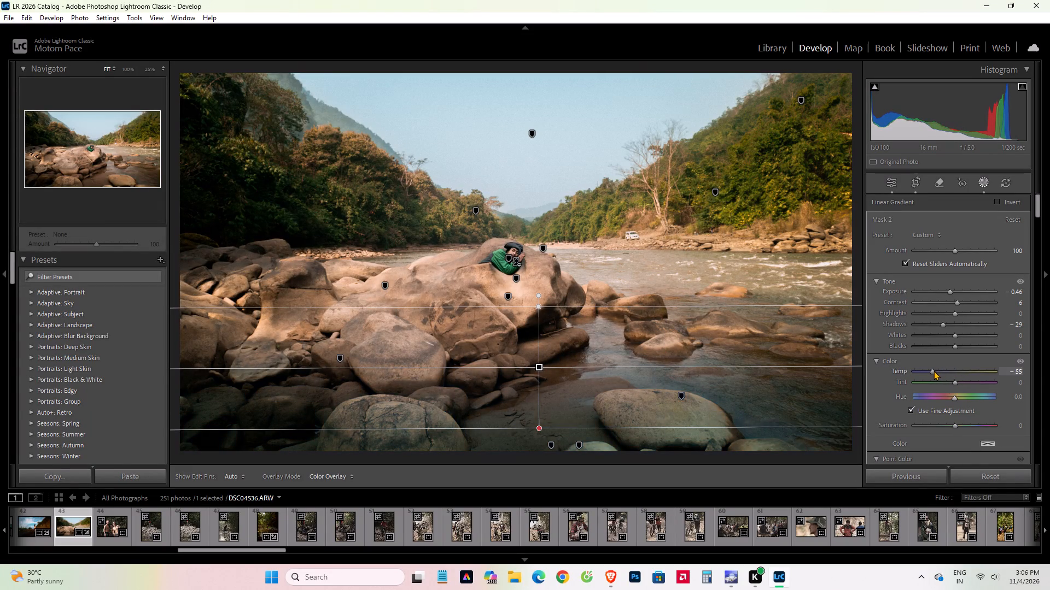
left_click_drag(934, 370, 944, 373)
left_click_drag(944, 373, 944, 374)
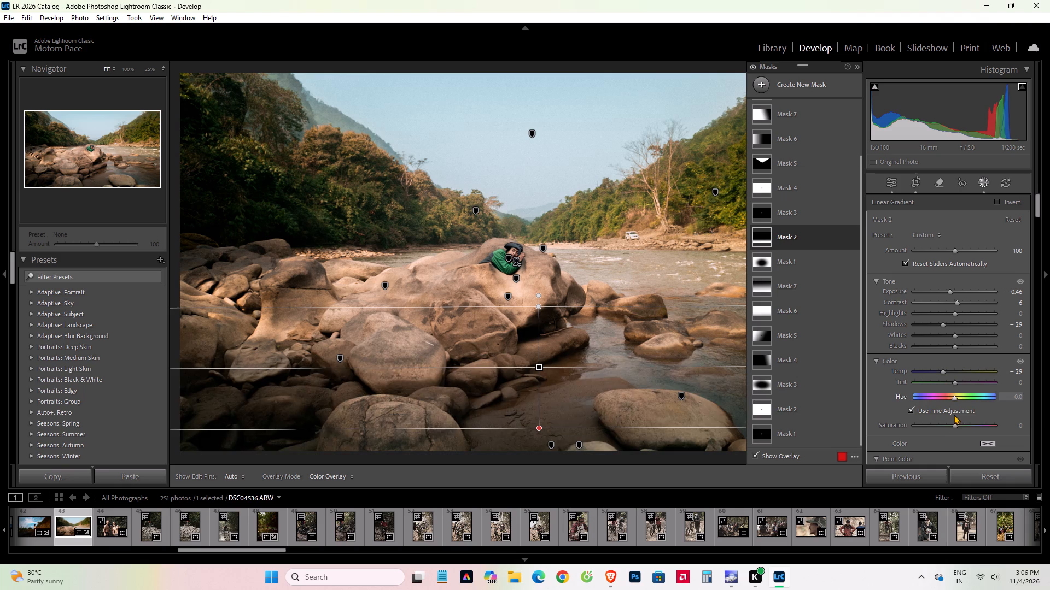
left_click_drag(954, 381, 947, 380)
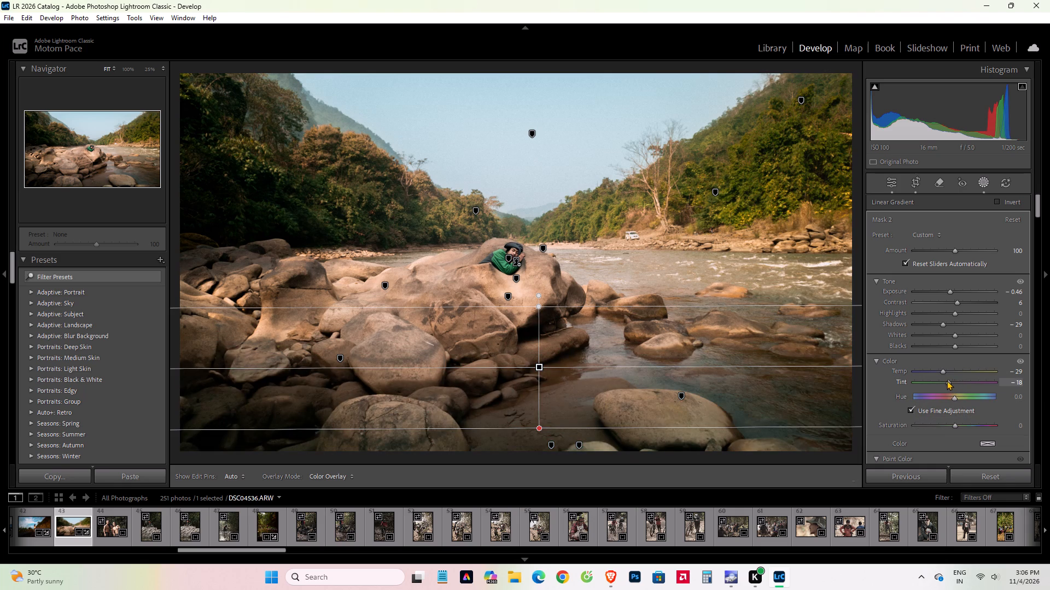
left_click_drag(947, 380, 946, 382)
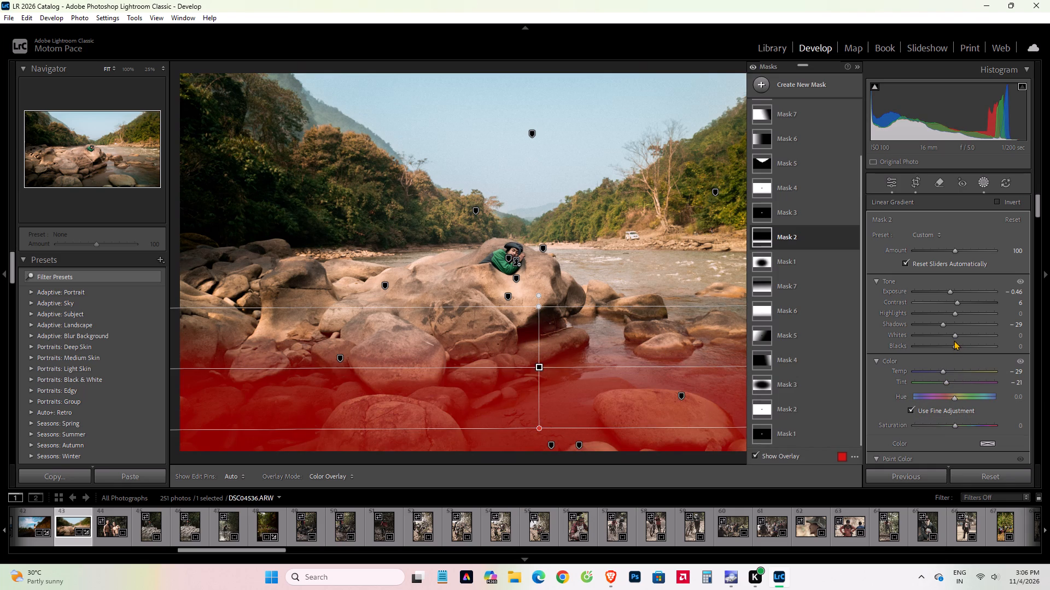
Set the foreground linear gradient's Blacks to -14.
left_click_drag(955, 345, 952, 346)
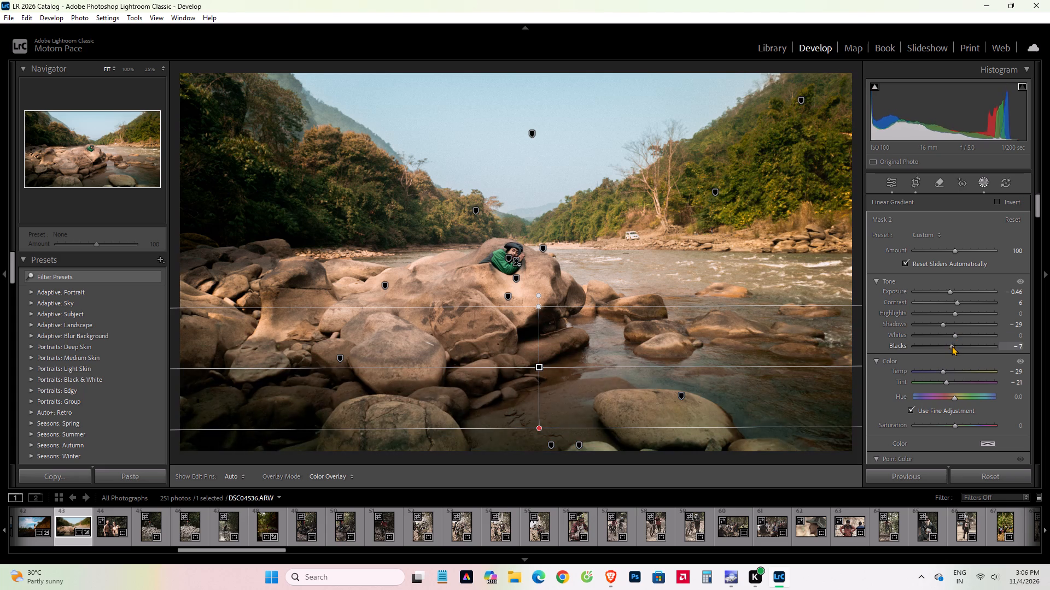
left_click_drag(952, 346, 945, 349)
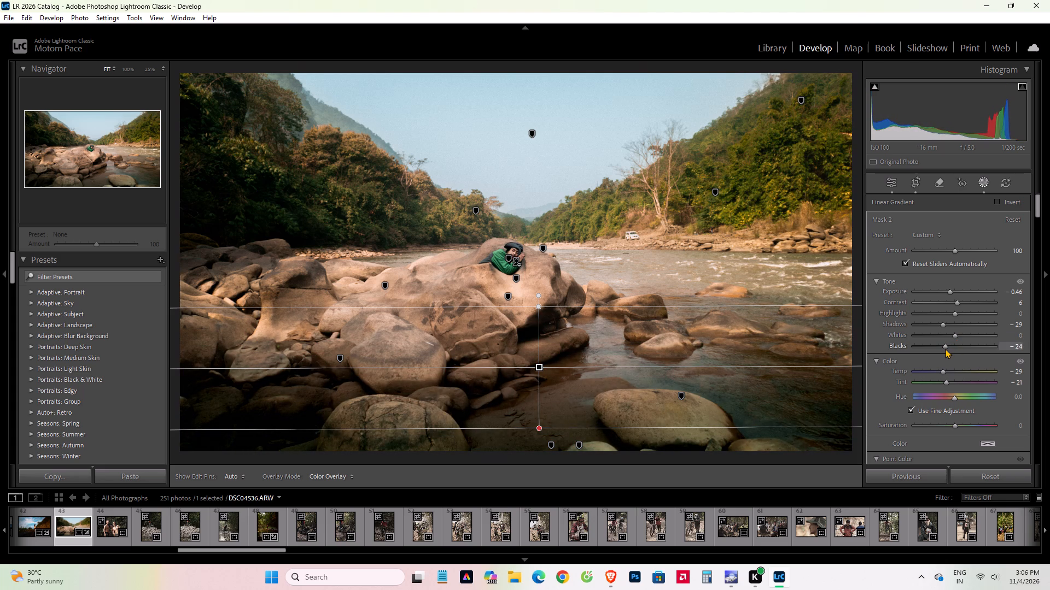
left_click_drag(945, 349, 949, 349)
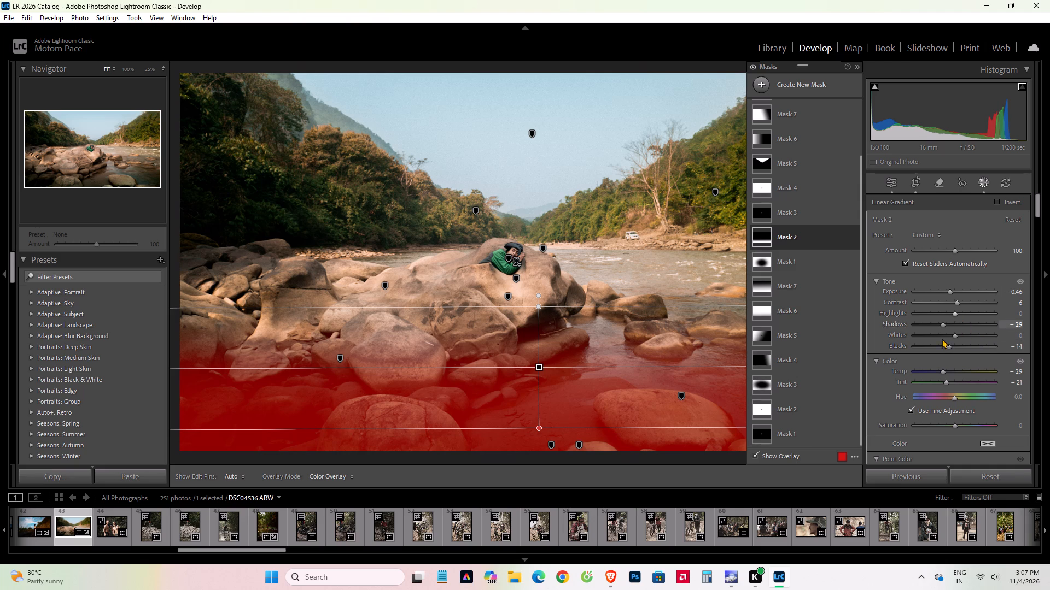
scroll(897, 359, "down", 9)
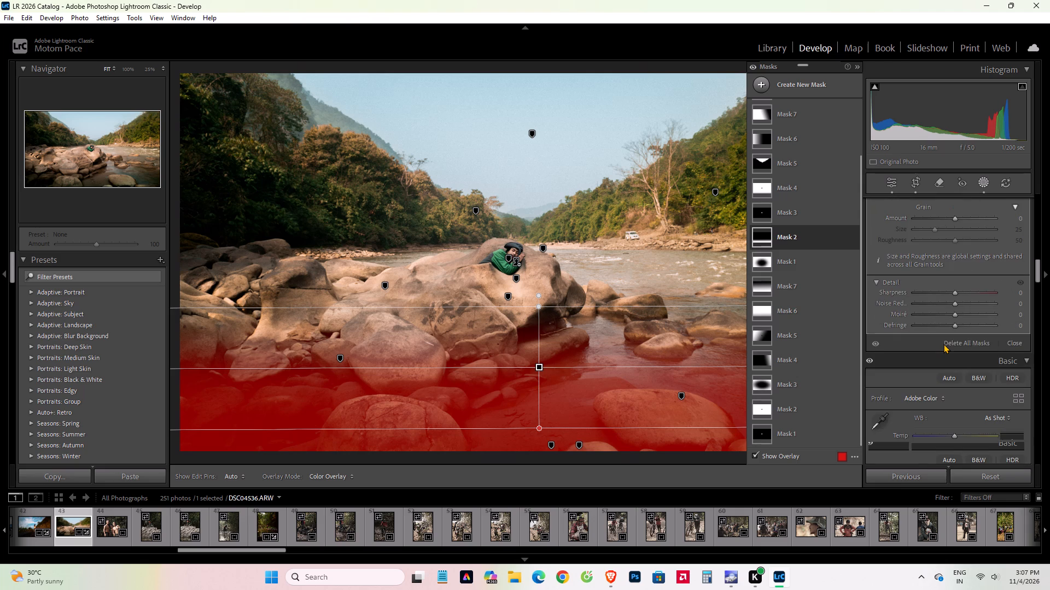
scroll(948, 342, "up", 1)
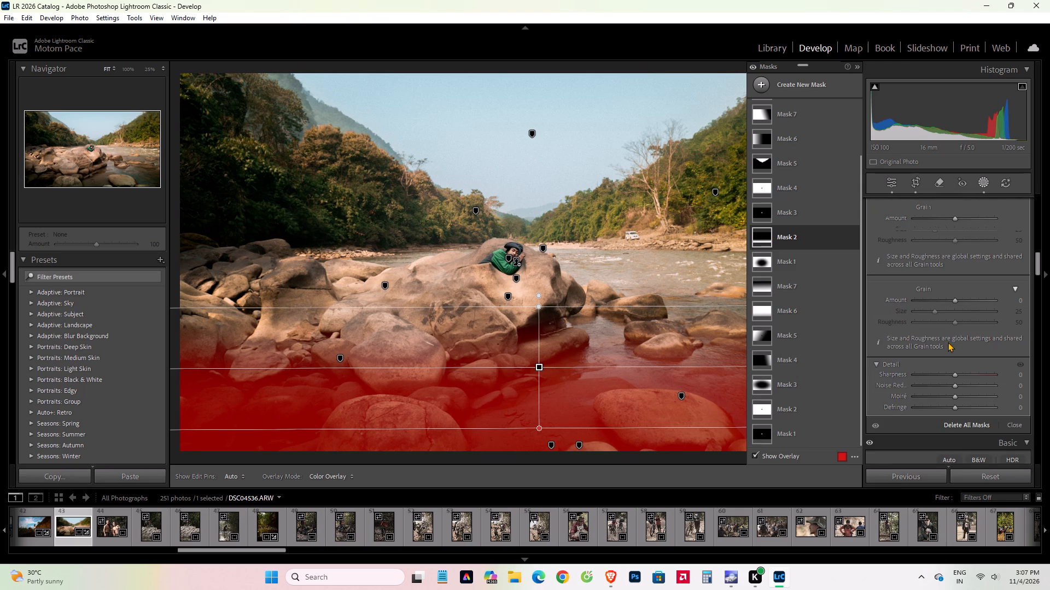
Set the foreground linear gradient's Texture to 29.
left_click_drag(956, 251, 977, 259)
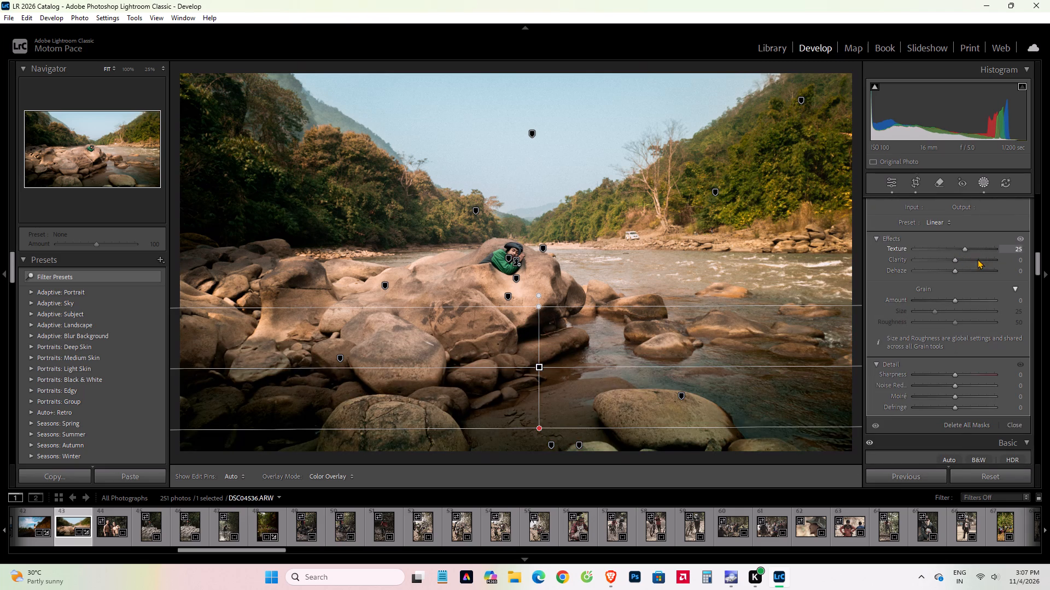
left_click_drag(977, 259, 967, 265)
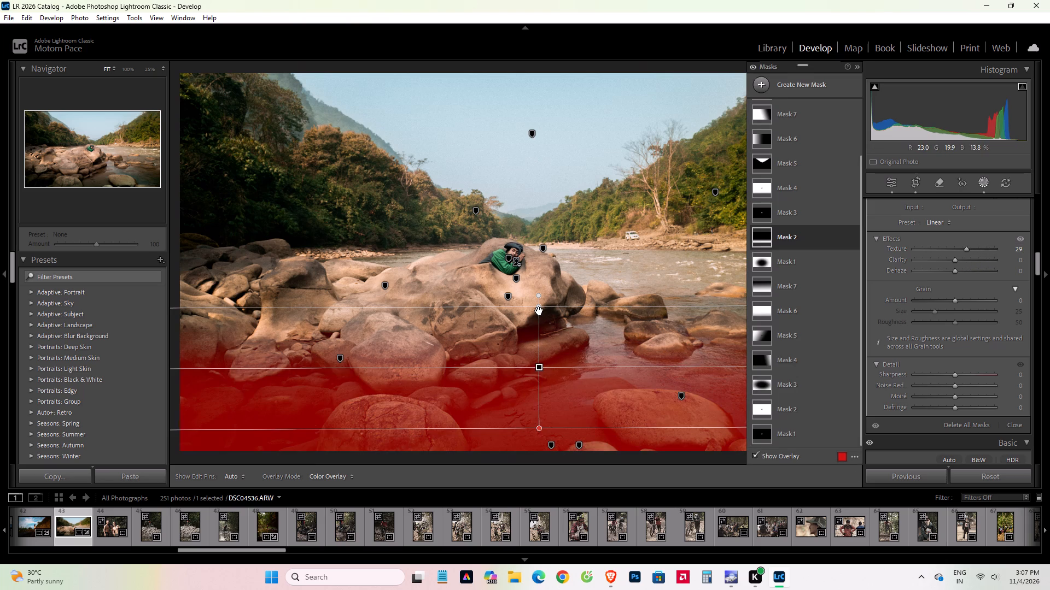
Widen the foreground linear gradient's feather upward and shift the whole gradient slightly up the rocks.
left_click_drag(539, 311, 518, 291)
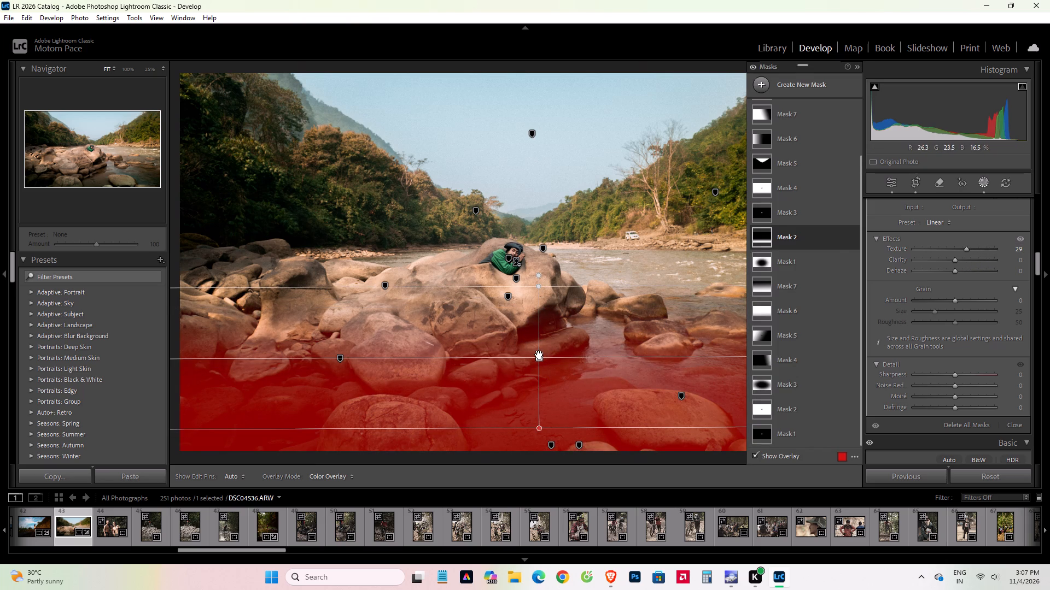
left_click_drag(538, 360, 536, 345)
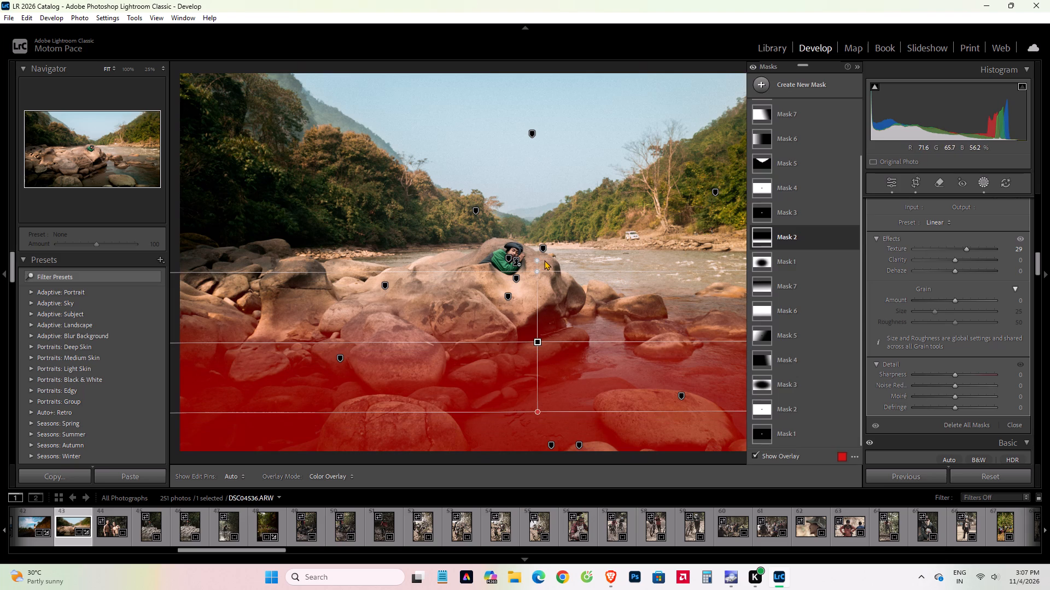
left_click(536, 260)
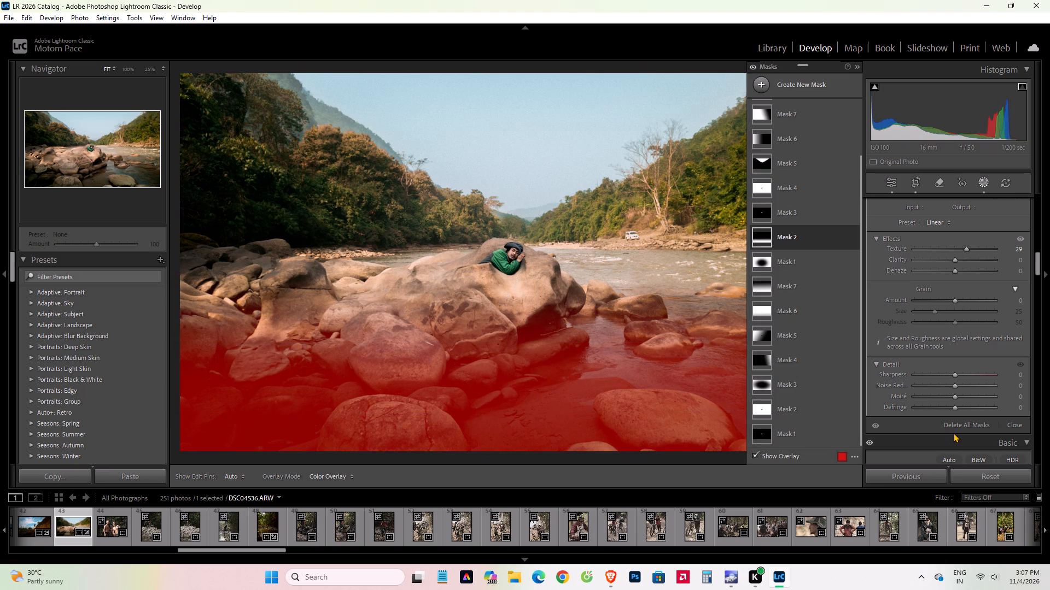
Turn off the mask overlay and set the foreground linear gradient's Dehaze to 3.
left_click_drag(955, 272, 974, 281)
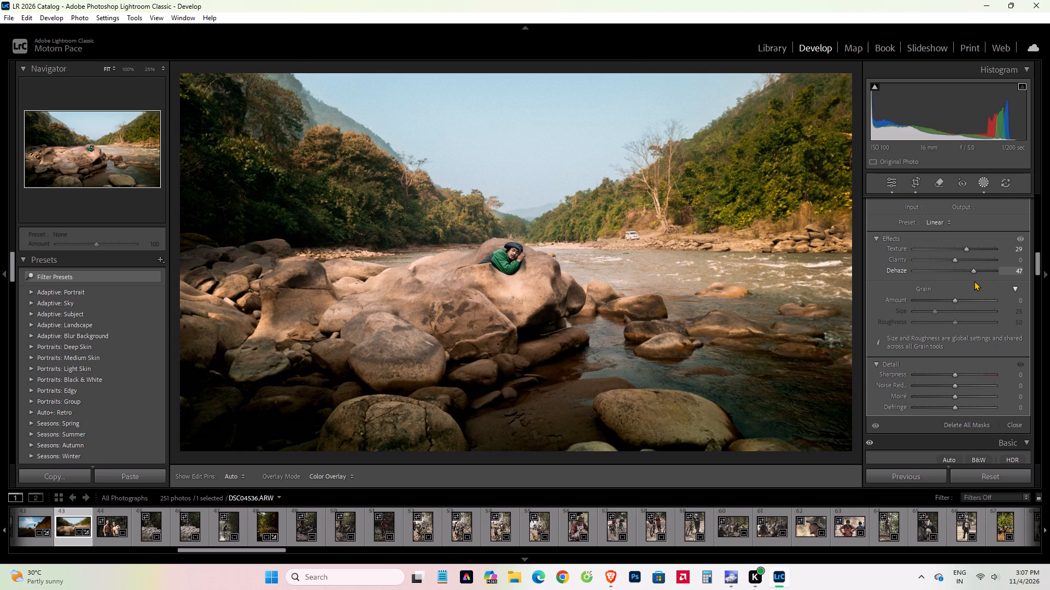
left_click_drag(974, 281, 961, 282)
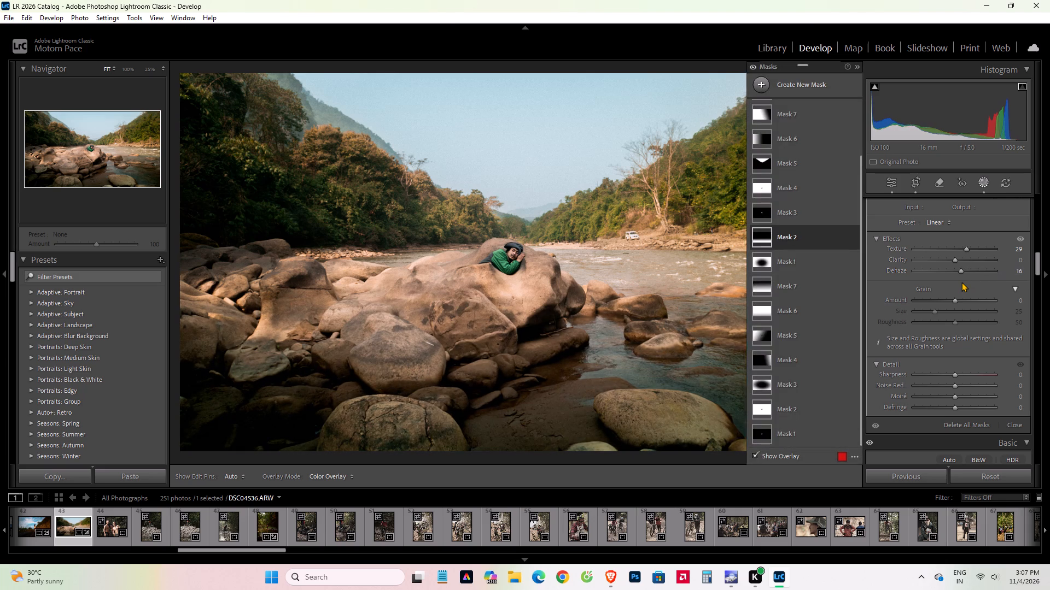
left_click(755, 454)
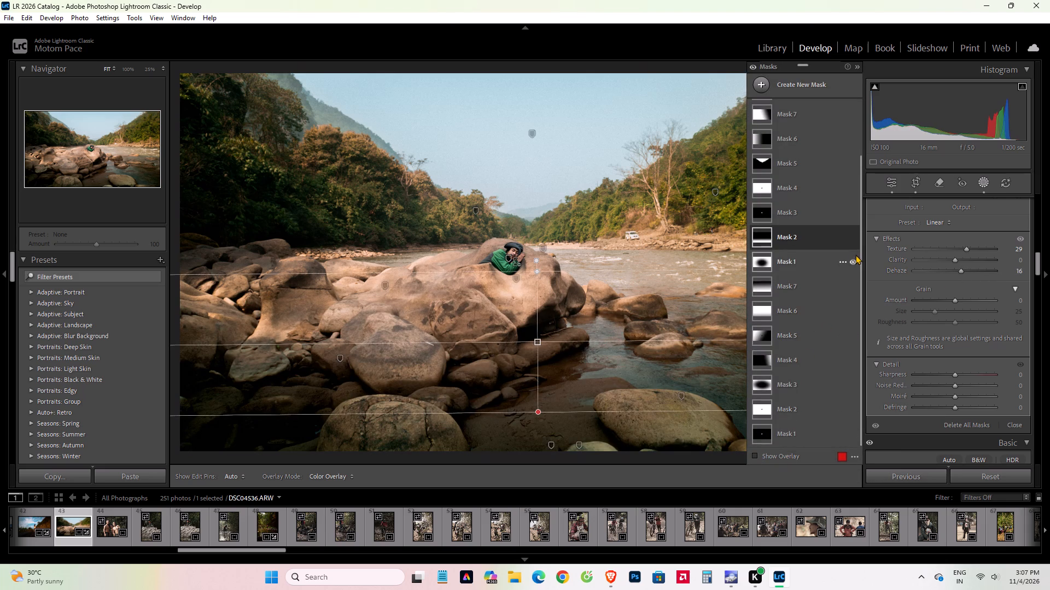
left_click_drag(960, 271, 946, 275)
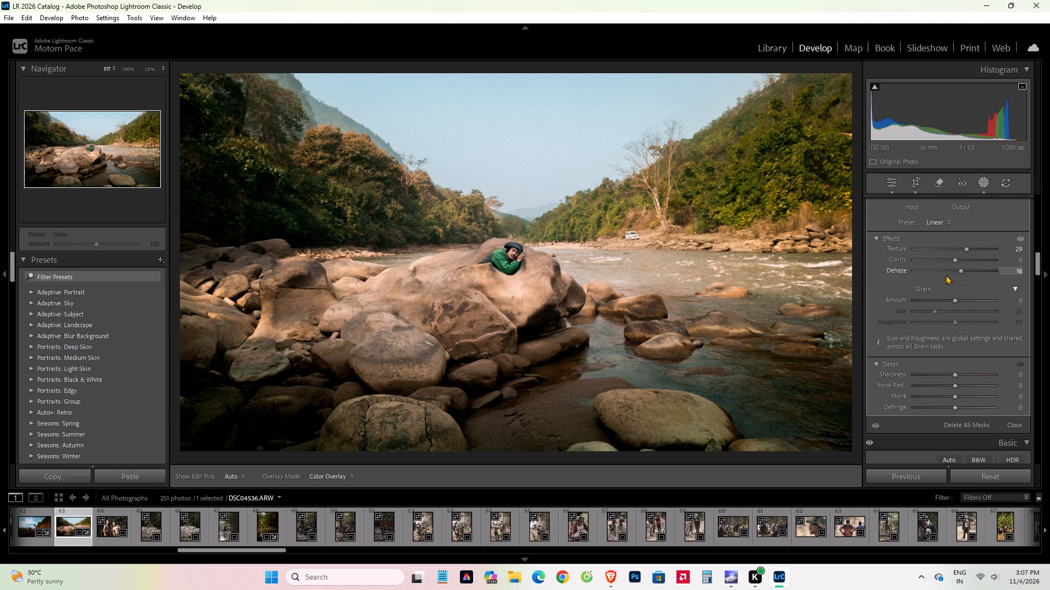
left_click_drag(946, 275, 961, 278)
left_click_drag(961, 278, 962, 279)
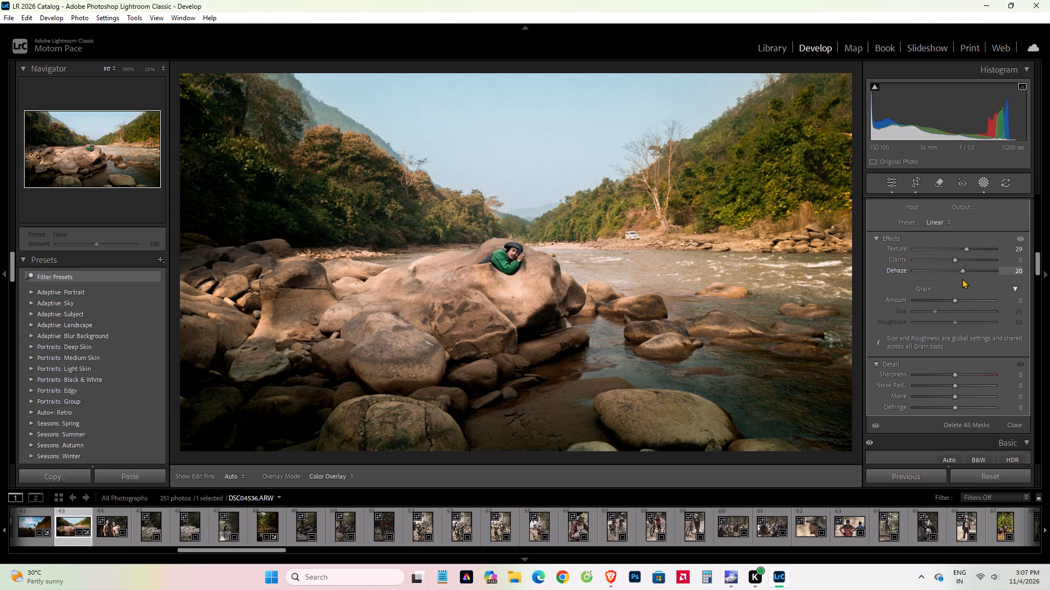
left_click_drag(962, 279, 956, 285)
left_click_drag(956, 285, 955, 287)
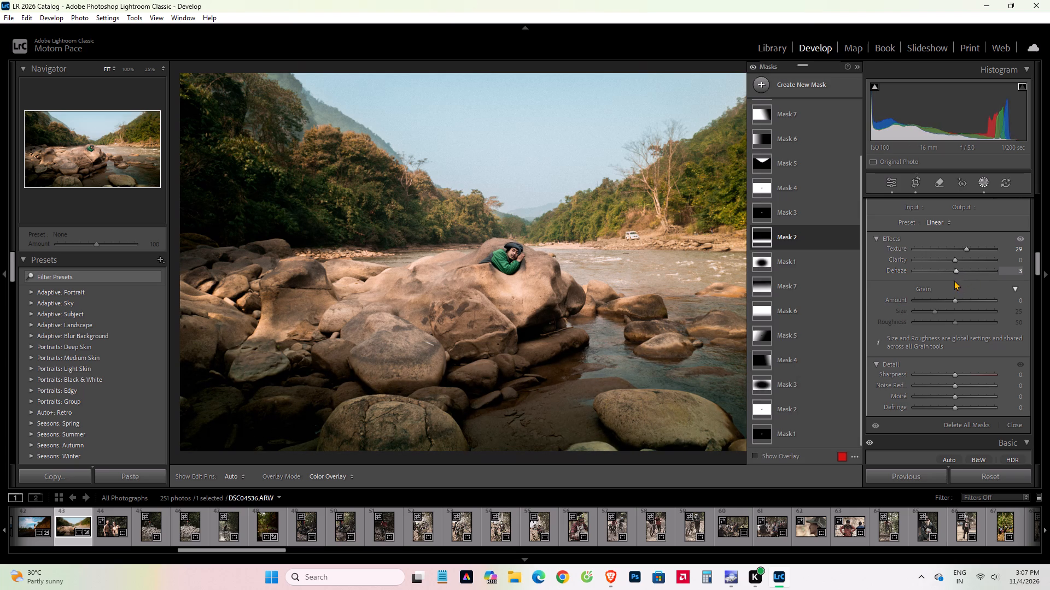
Try lower and higher Clarity on the foreground linear gradient, bring it back near neutral and leave masking.
left_click_drag(954, 260, 933, 258)
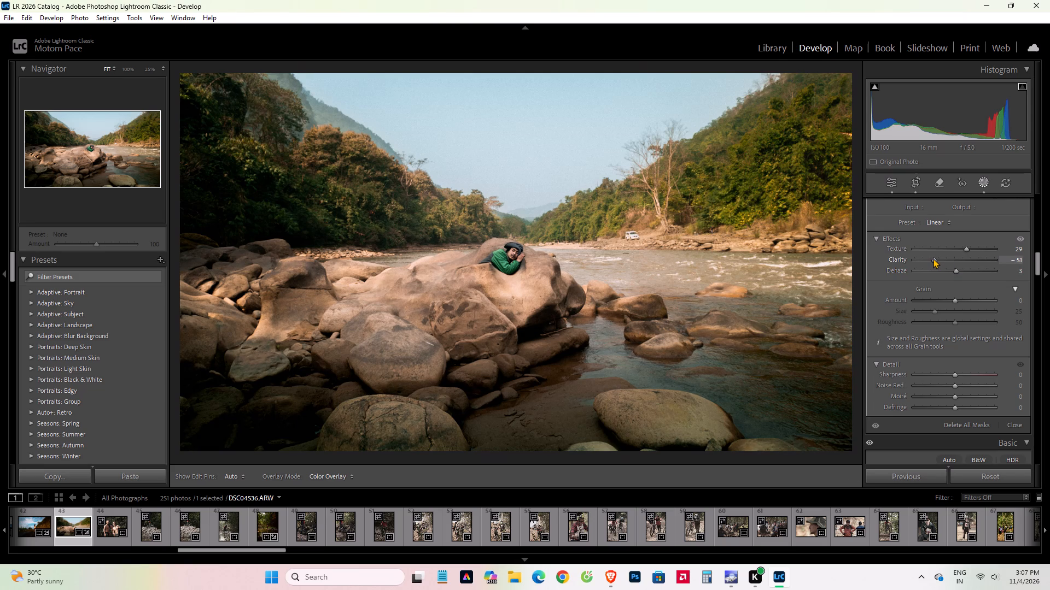
left_click_drag(933, 258, 938, 264)
left_click_drag(938, 264, 965, 268)
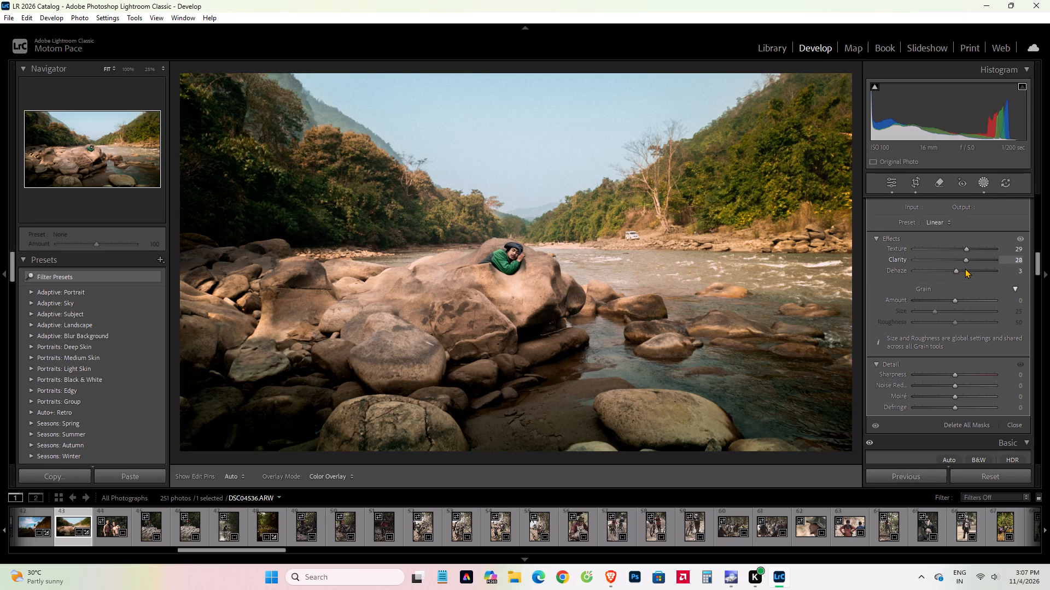
left_click_drag(965, 268, 954, 269)
left_click(891, 185)
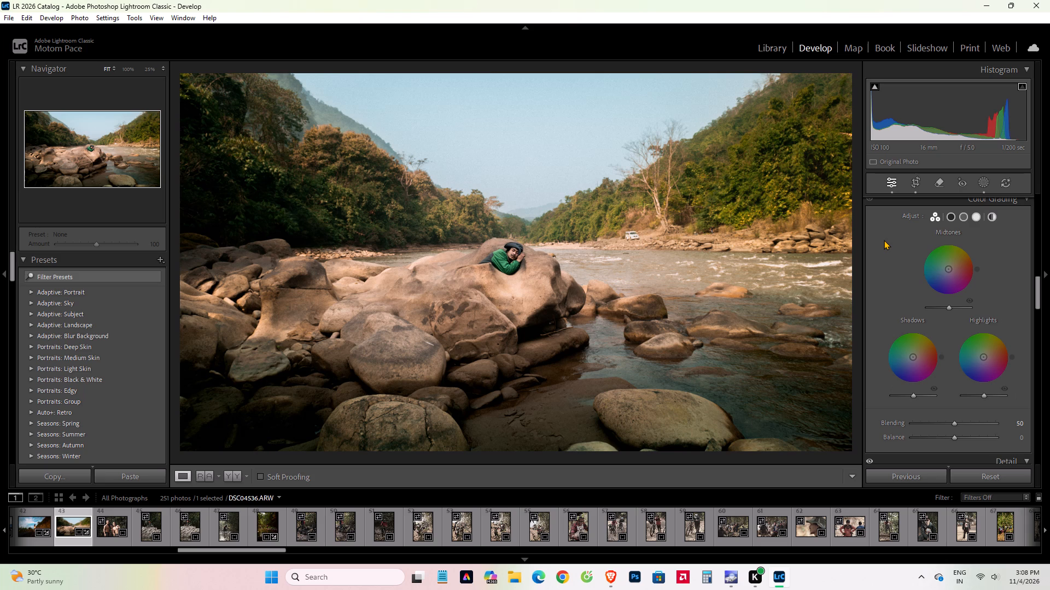
Compare the river photo's before and after versions side by side and return to the single view.
key("y")
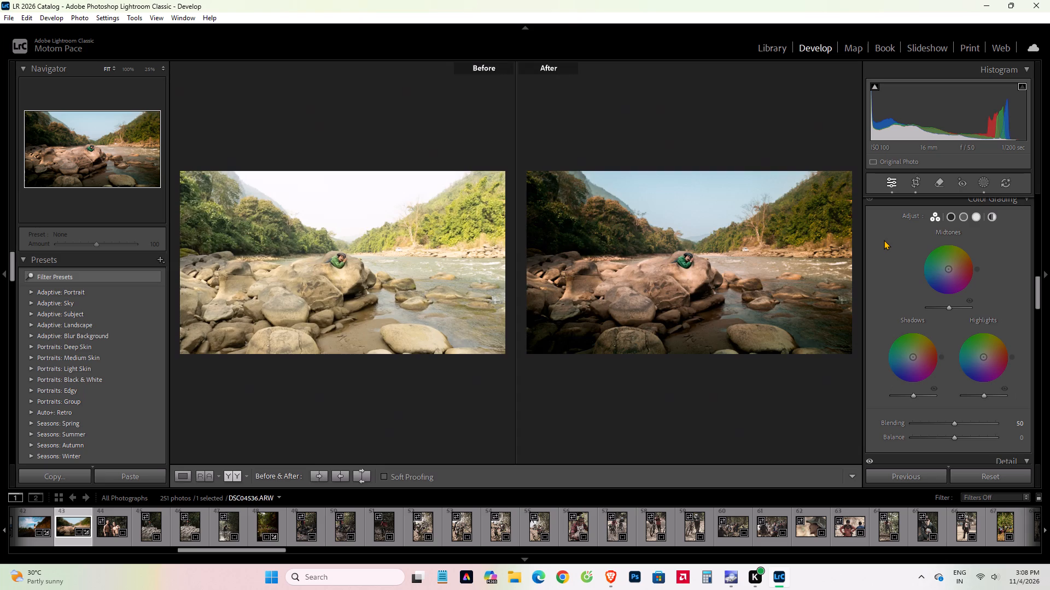
key("y")
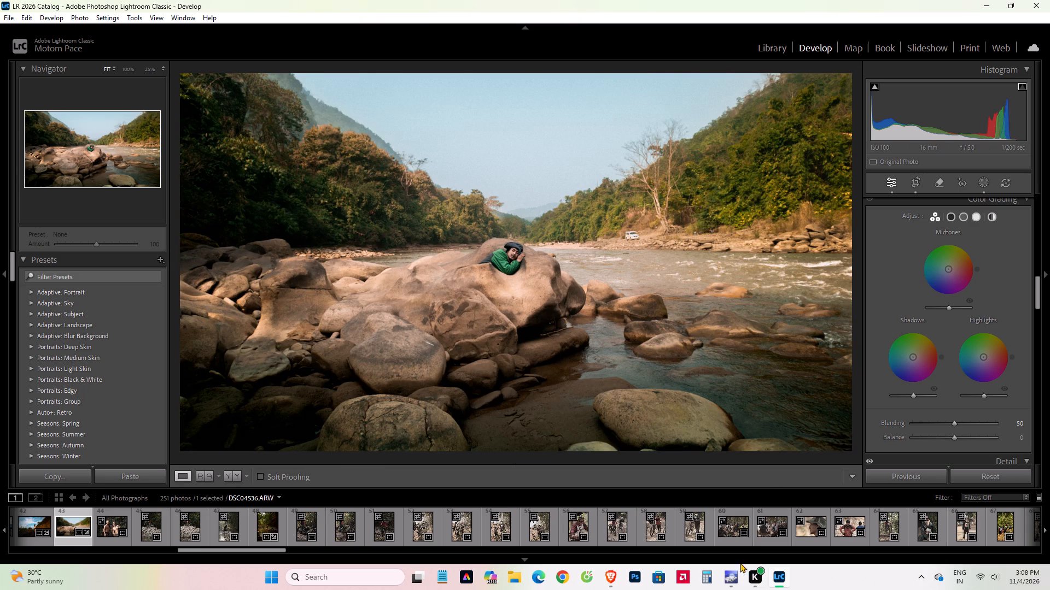
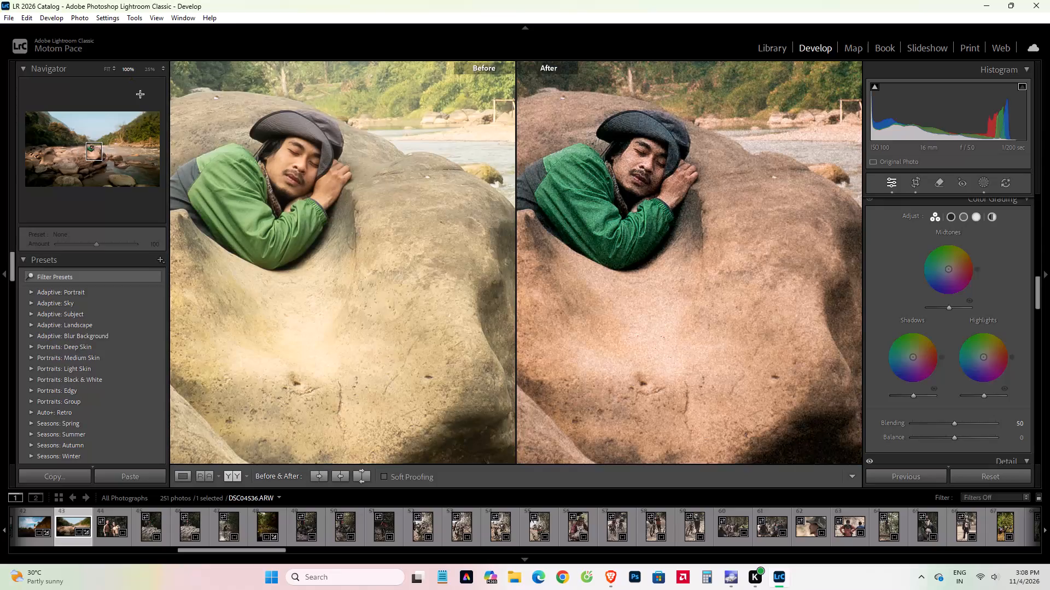
Compare the sleeping man on the rock close up in the before and after versions.
left_click_drag(401, 234, 483, 260)
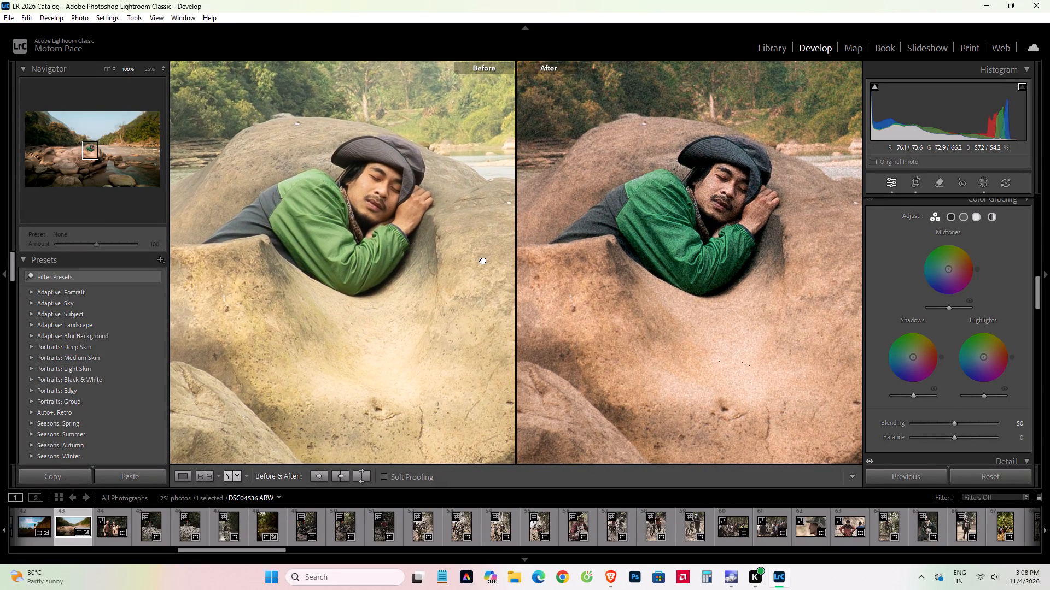
left_click_drag(483, 260, 483, 261)
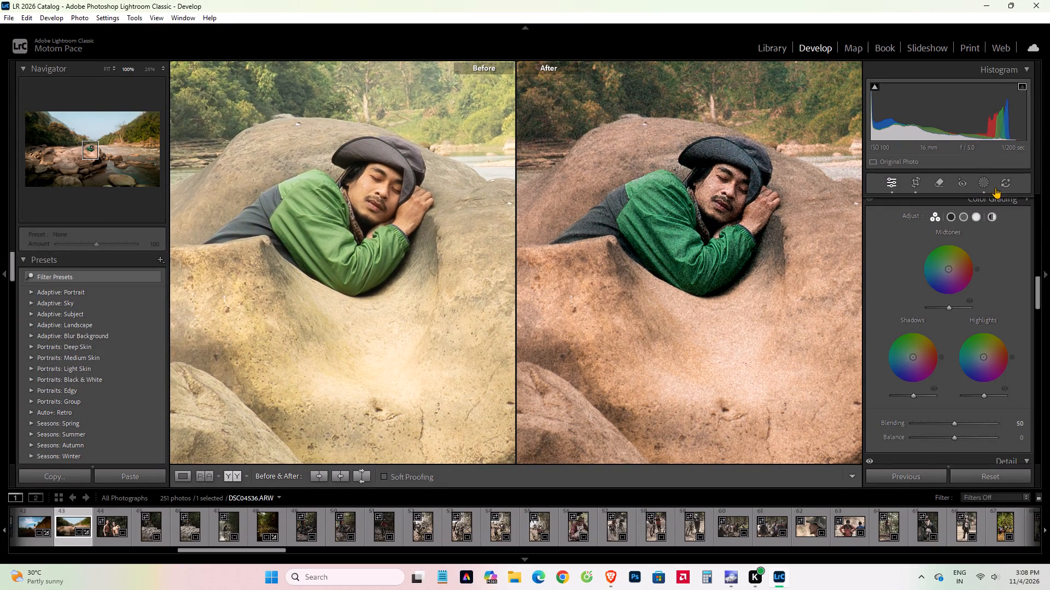
Return to the single view and start a new brush mask with size 4, Exposure 0.19 and Contrast −12.
left_click(983, 179)
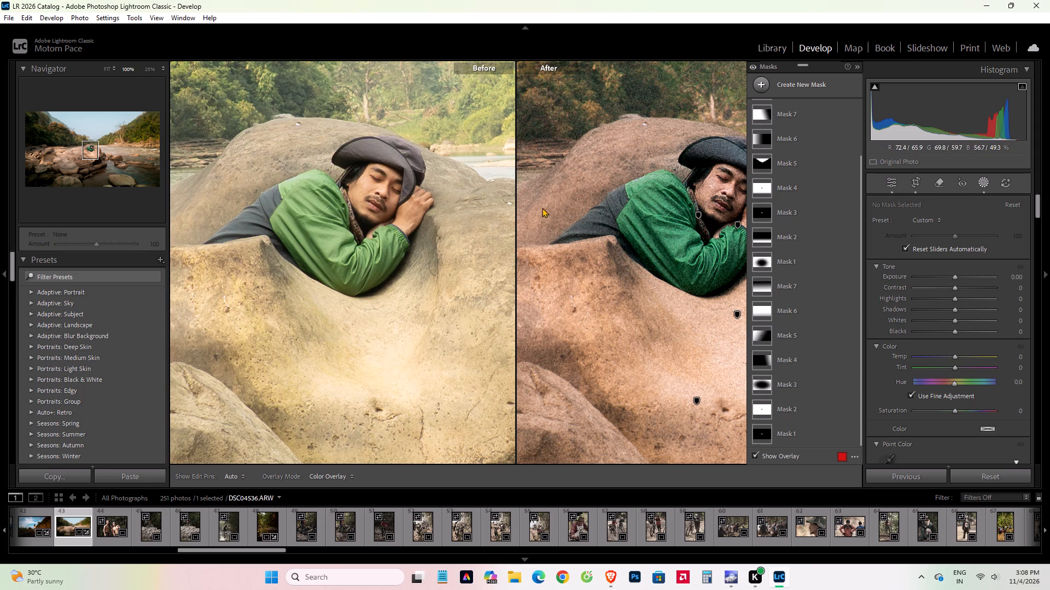
key("y")
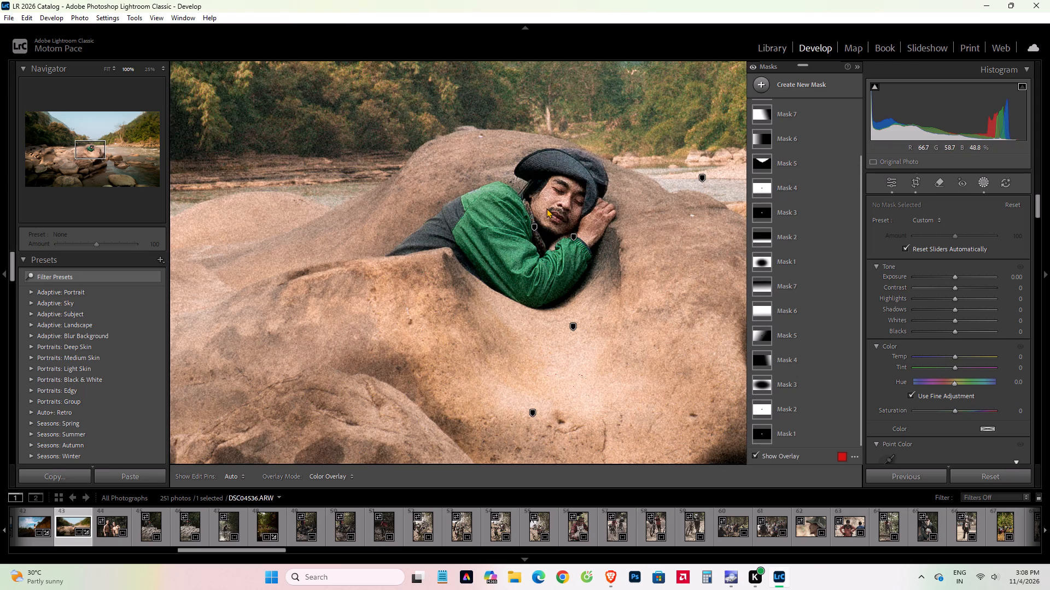
left_click(808, 86)
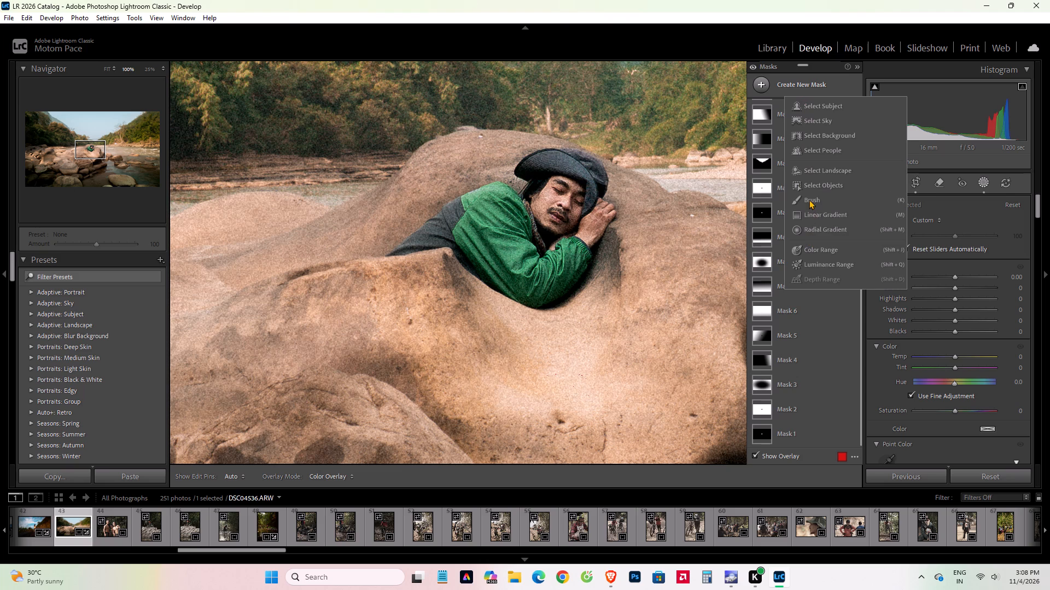
left_click(809, 199)
scroll(556, 208, "down", 2)
scroll(557, 205, "up", 2)
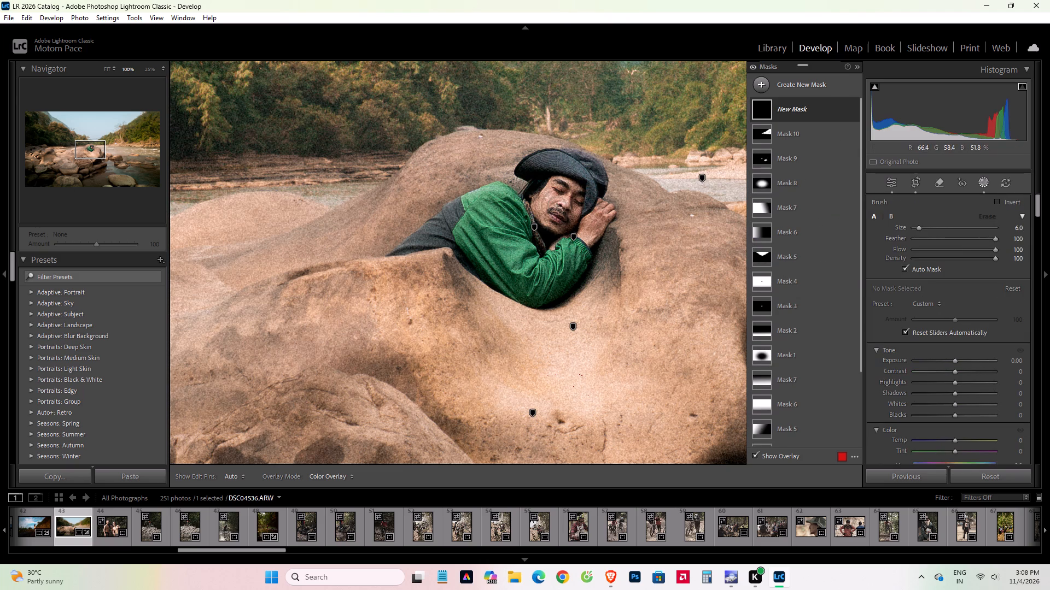
scroll(561, 195, "down", 2)
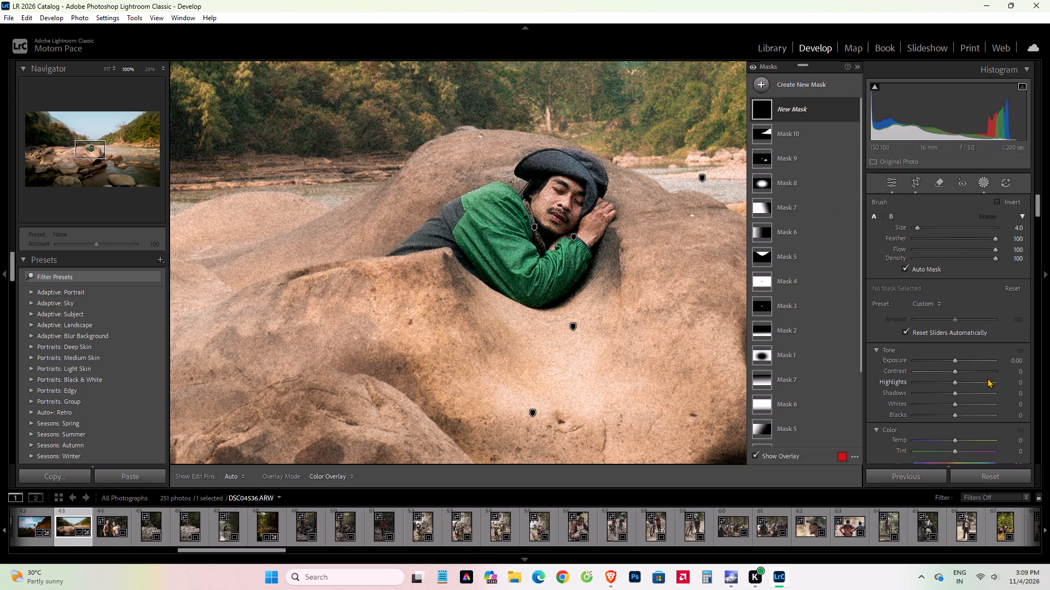
left_click(952, 361)
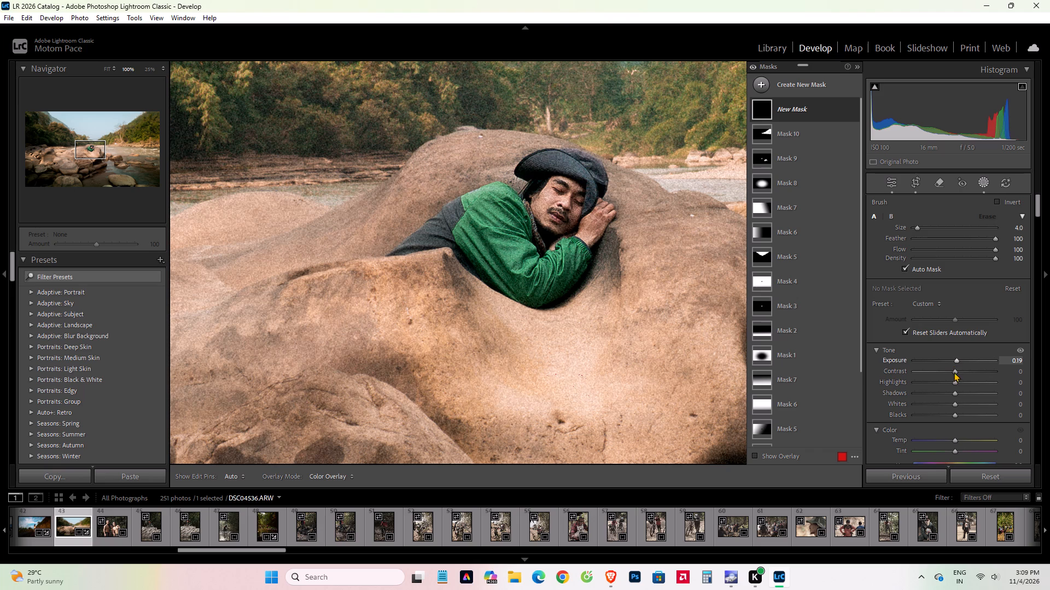
left_click_drag(954, 372, 949, 373)
Paint the new brush mask over the sleeping man's face and hand.
left_click_drag(553, 189, 549, 202)
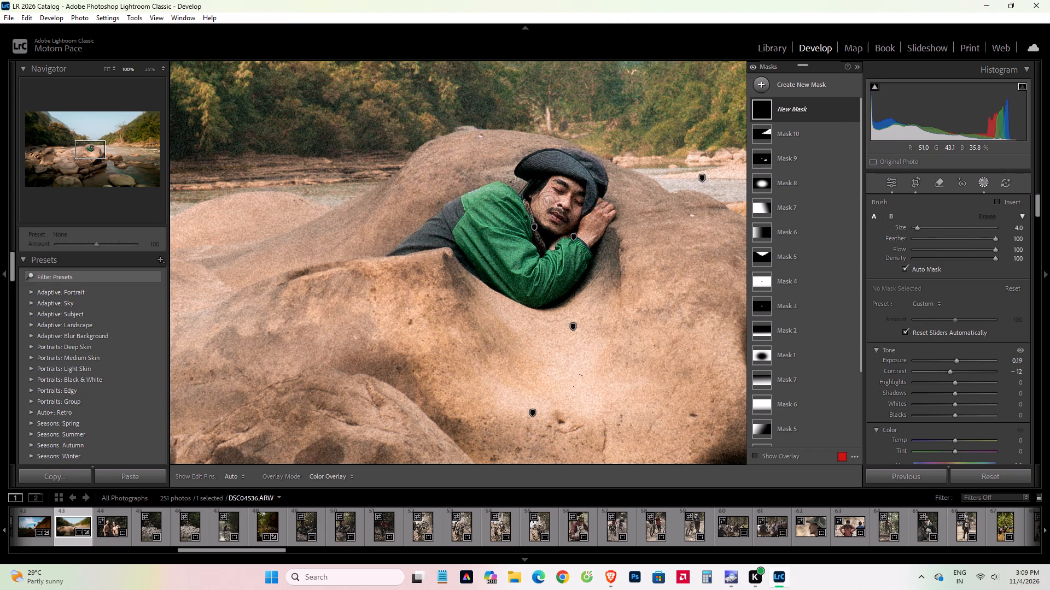
left_click_drag(549, 202, 577, 187)
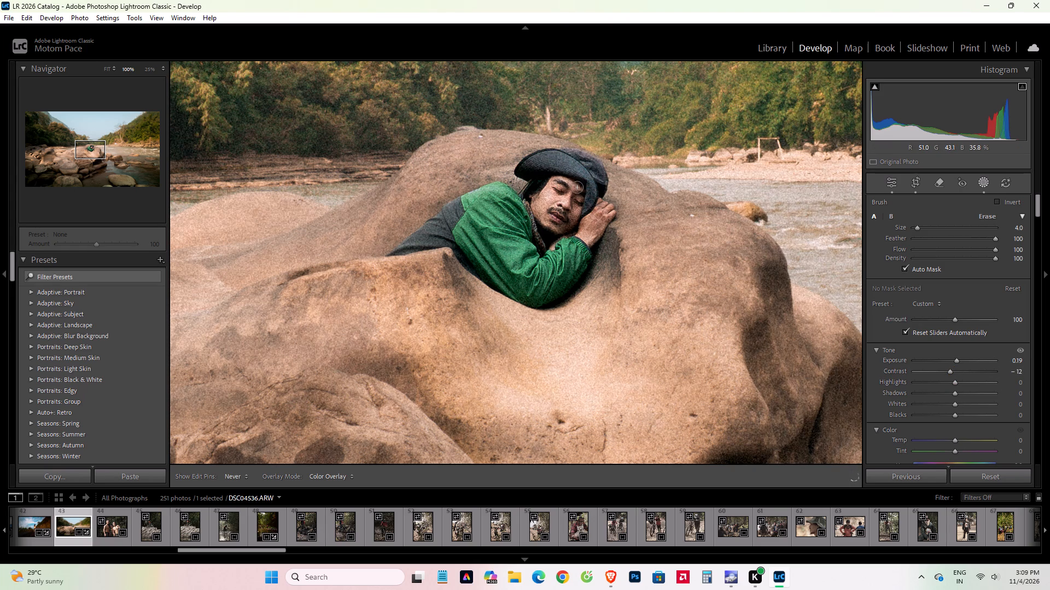
left_click_drag(577, 187, 554, 215)
left_click_drag(554, 215, 538, 207)
left_click_drag(538, 207, 579, 184)
left_click_drag(579, 184, 593, 210)
left_click_drag(593, 210, 597, 231)
left_click_drag(597, 231, 586, 237)
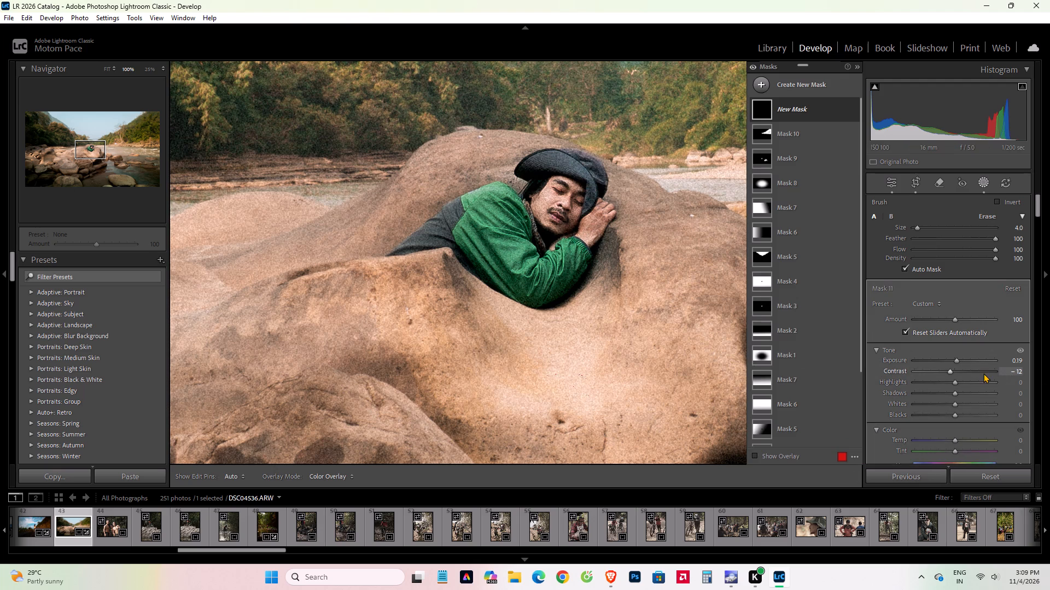
Set the face brush mask's Texture to −100 and Clarity to −14.
scroll(983, 373, "down", 3)
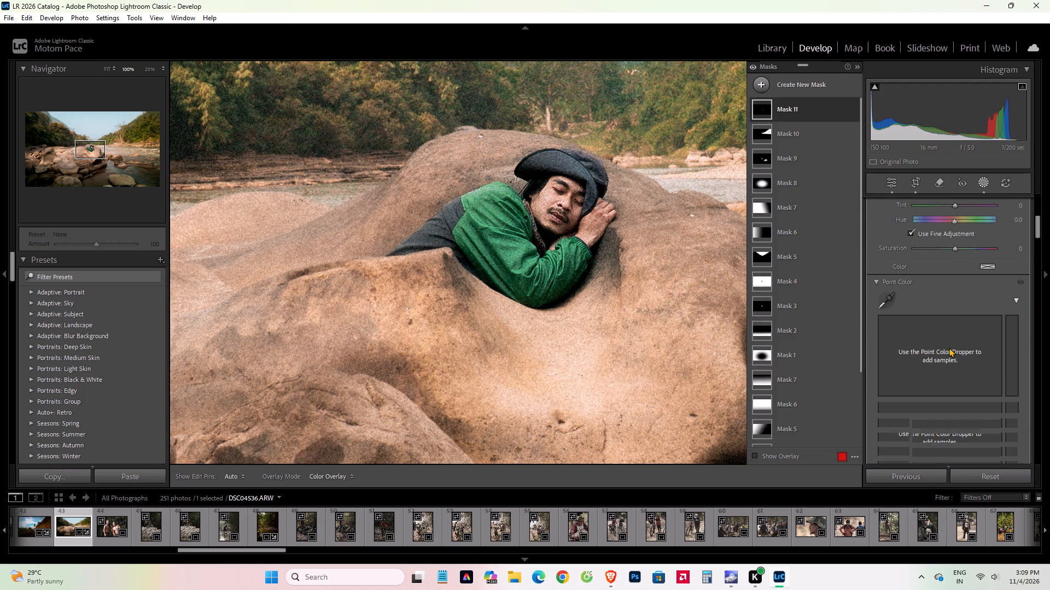
scroll(949, 347, "down", 5)
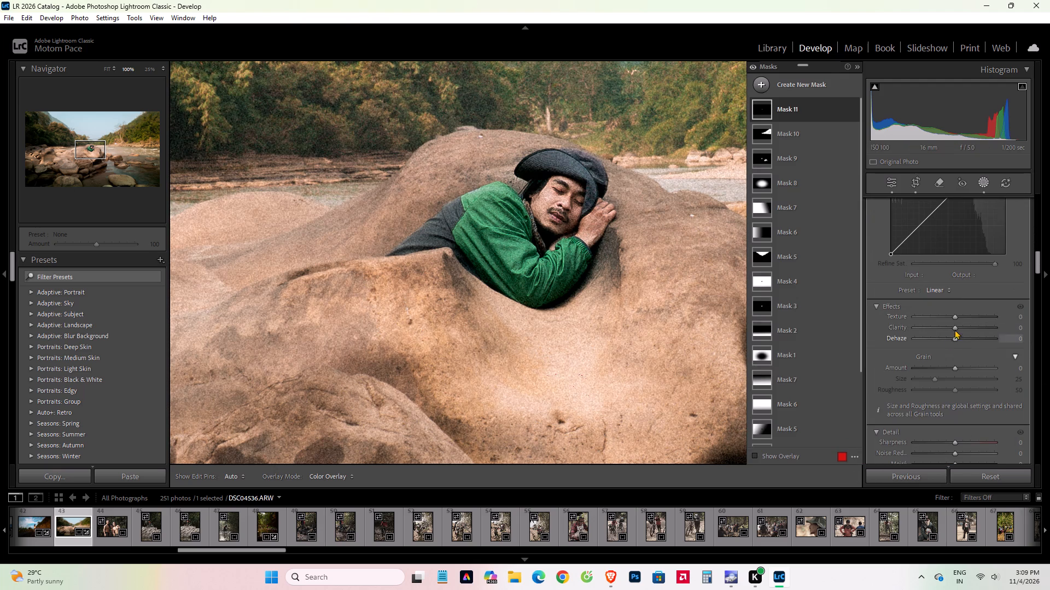
left_click_drag(955, 317, 944, 322)
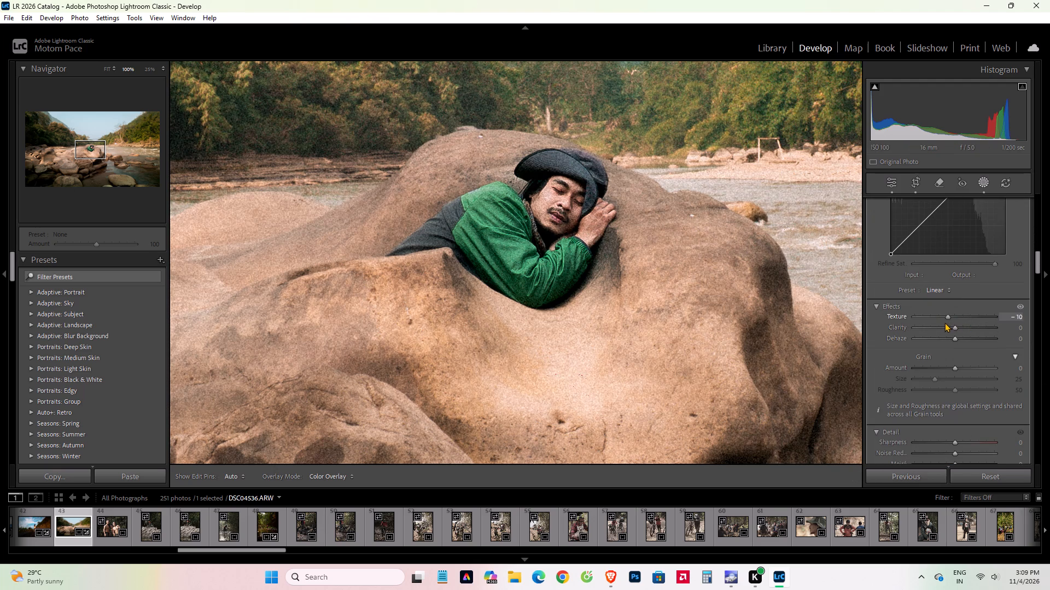
left_click_drag(944, 322, 913, 322)
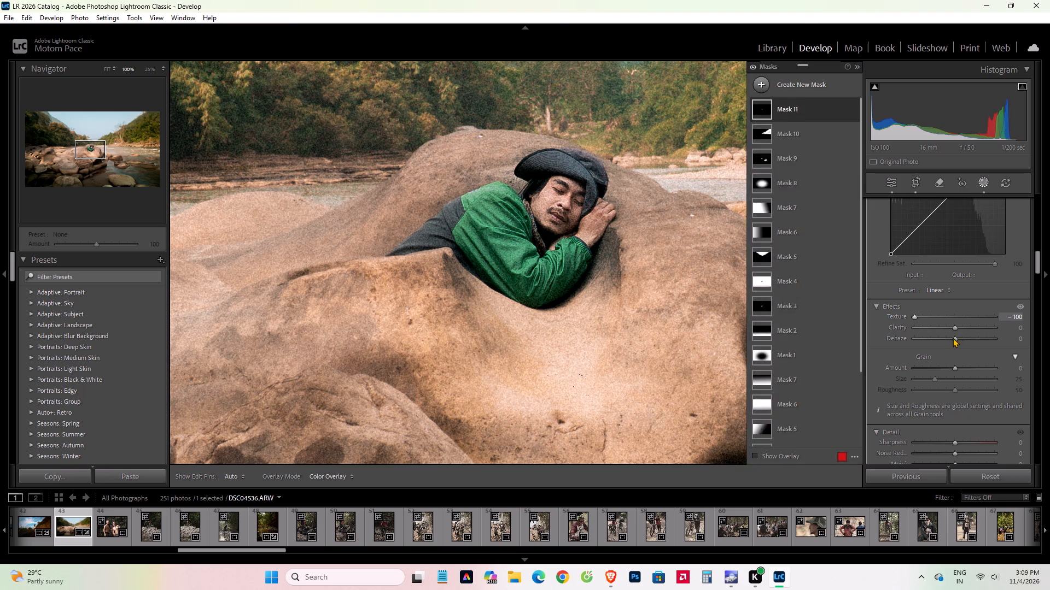
left_click_drag(953, 327, 923, 326)
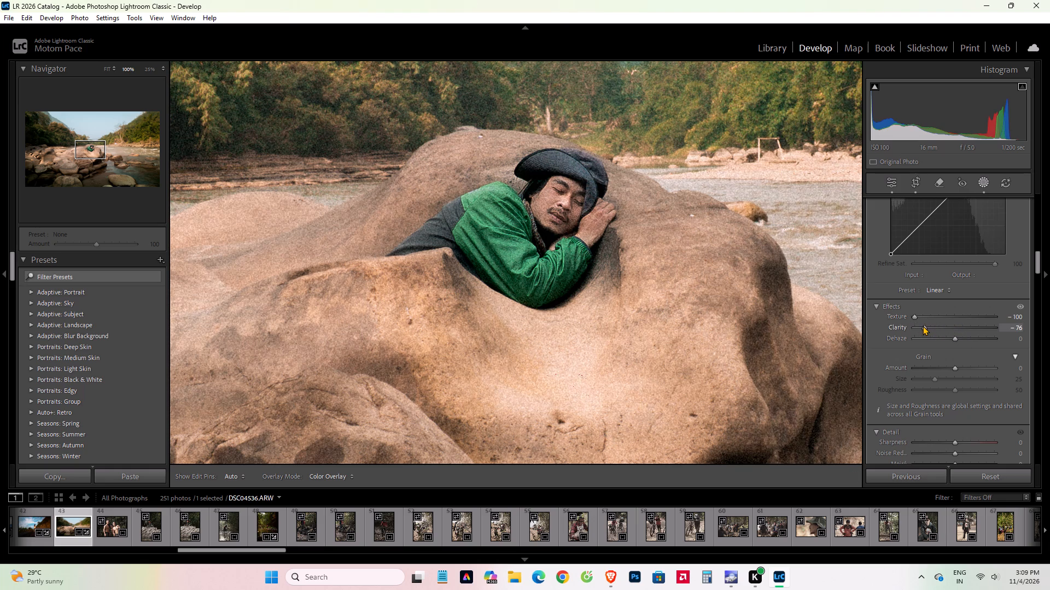
left_click_drag(923, 326, 945, 333)
left_click_drag(945, 333, 947, 333)
Set the face brush mask's Dehaze to −2 and leave masking.
left_click_drag(955, 339, 952, 339)
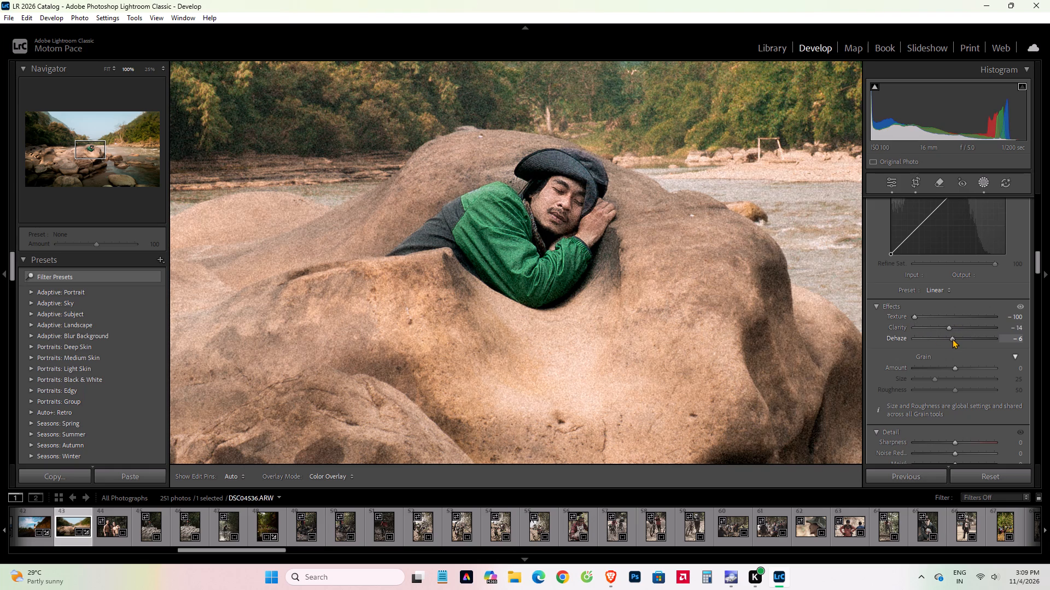
left_click_drag(952, 339, 952, 346)
left_click_drag(952, 346, 954, 350)
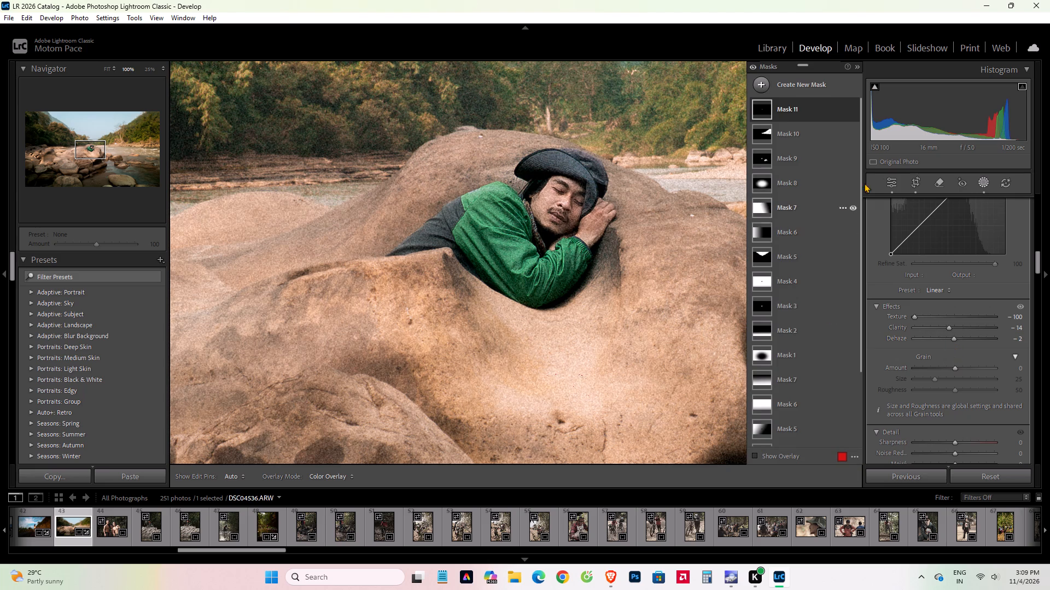
left_click(894, 181)
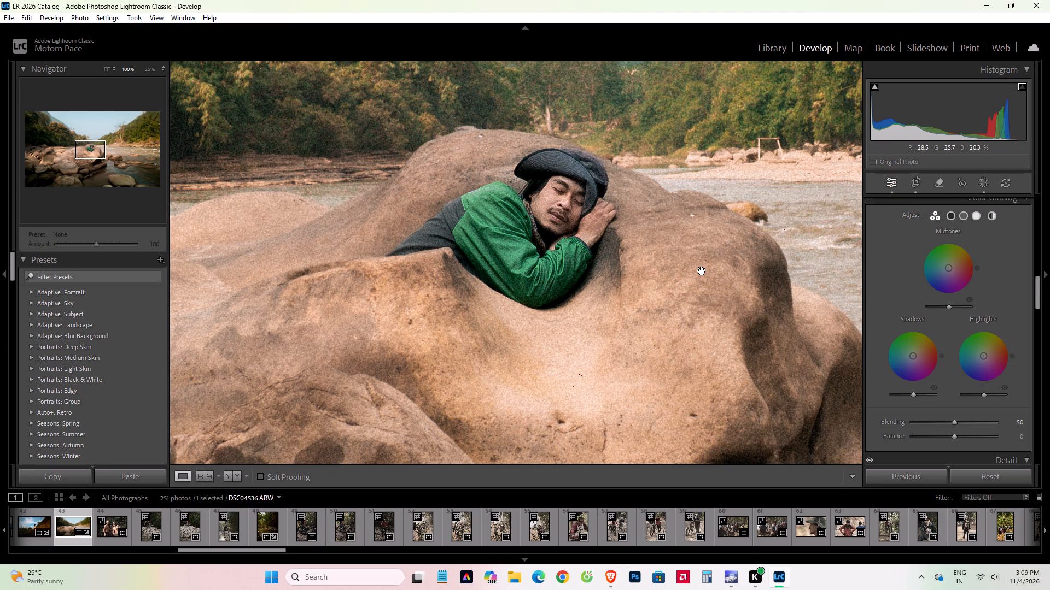
Return to the full-photo view and examine the lens correction, effects and calibration settings of DSC04536.ARW.
left_click(702, 271)
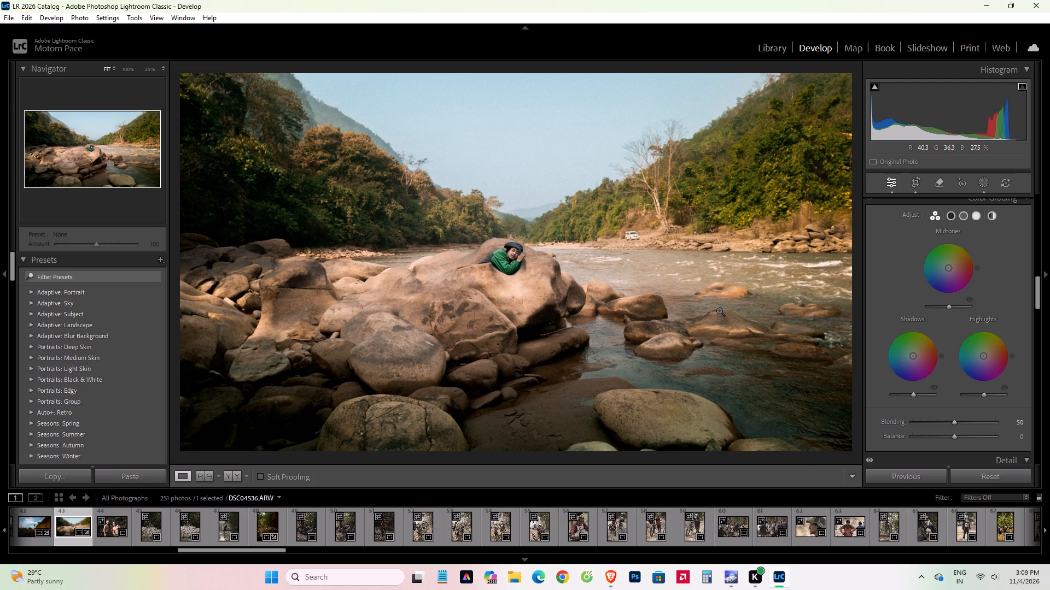
scroll(948, 260, "down", 5)
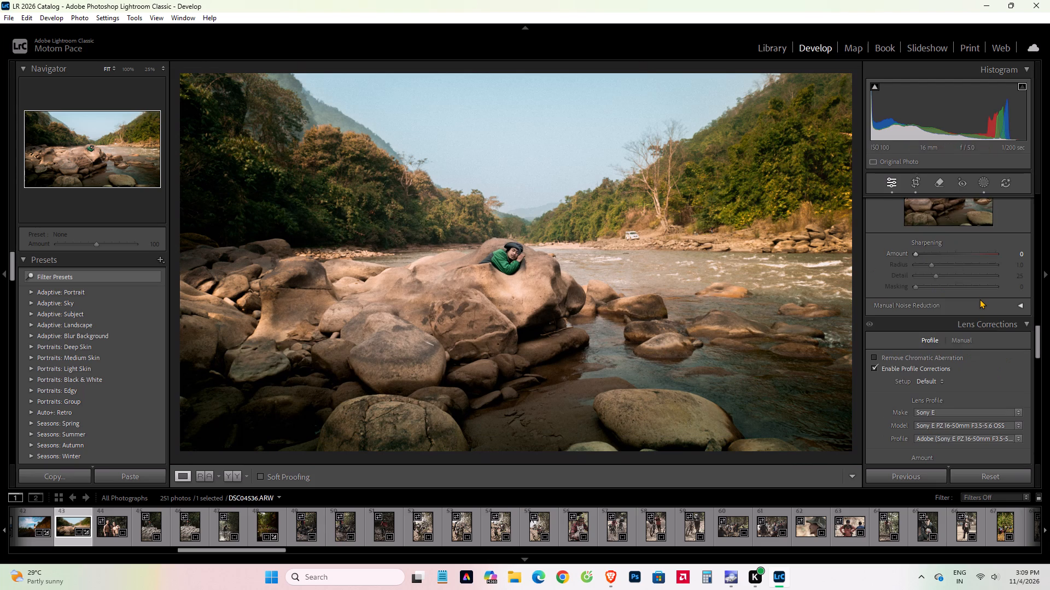
scroll(979, 299, "down", 8)
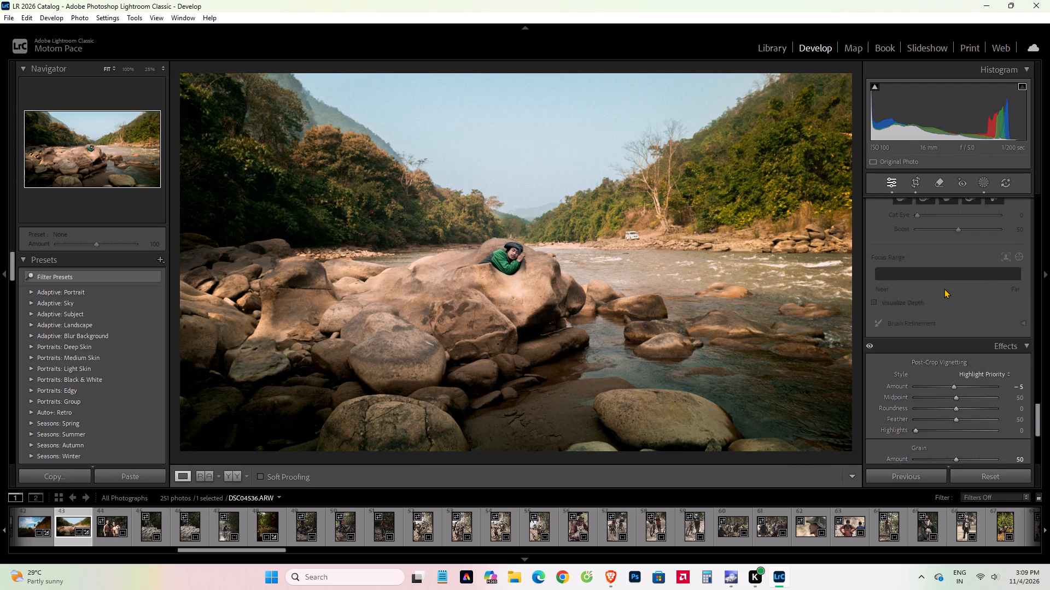
scroll(944, 289, "down", 7)
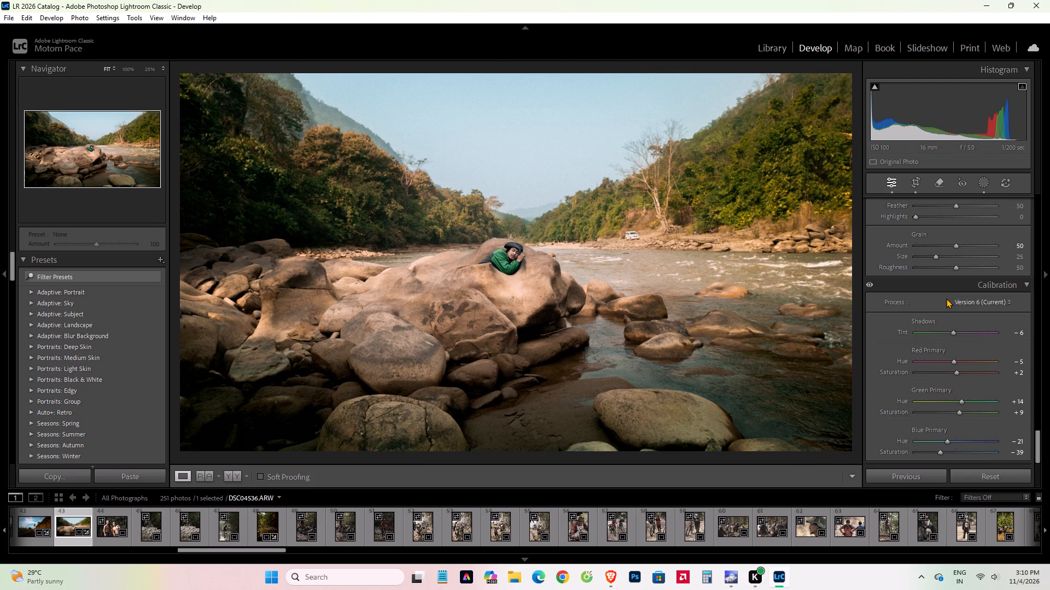
scroll(946, 299, "up", 3)
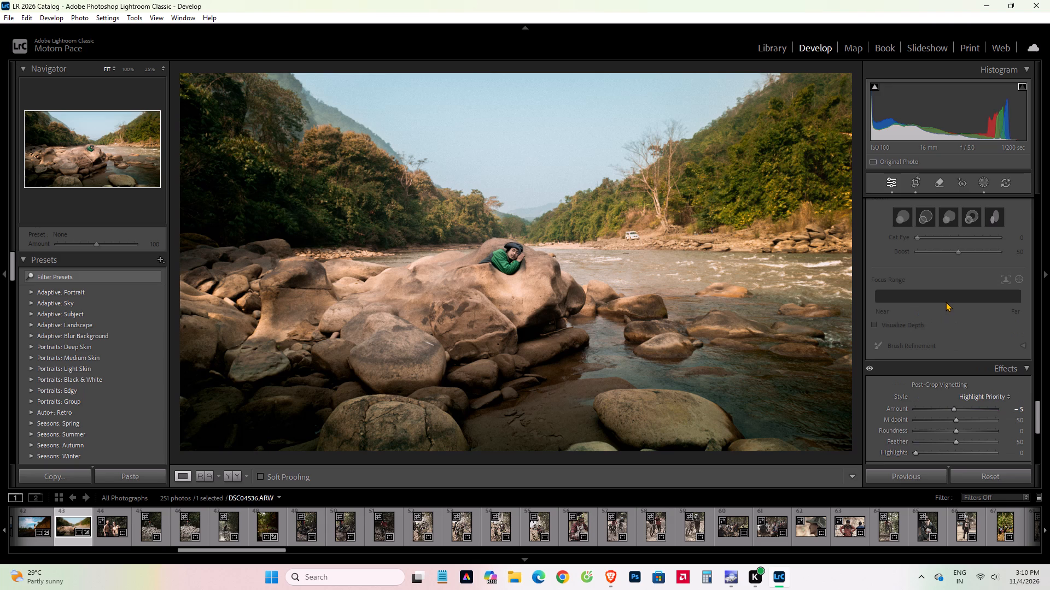
scroll(945, 302, "down", 2)
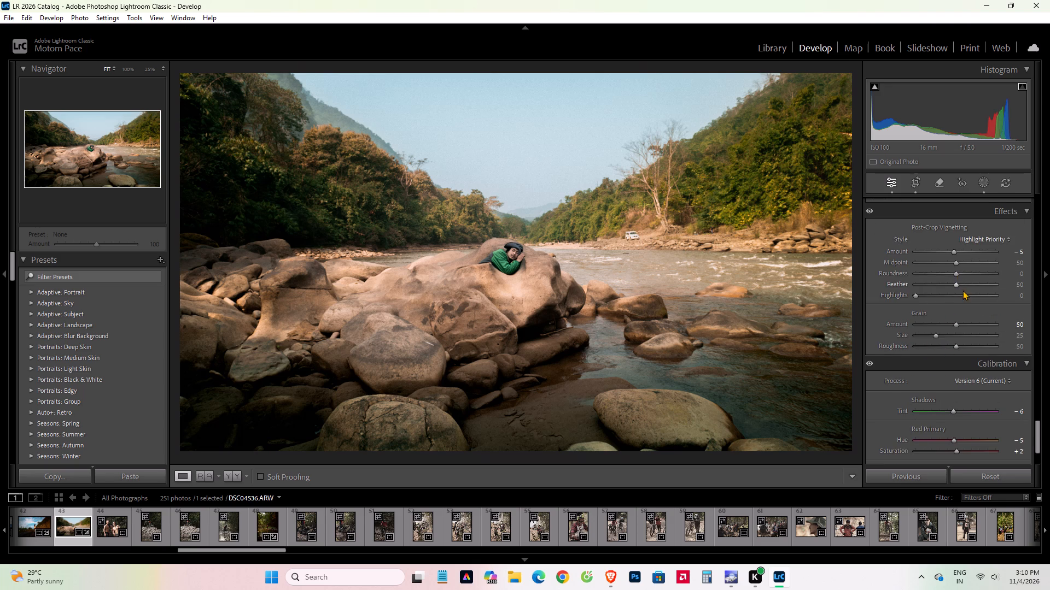
scroll(958, 308, "down", 3)
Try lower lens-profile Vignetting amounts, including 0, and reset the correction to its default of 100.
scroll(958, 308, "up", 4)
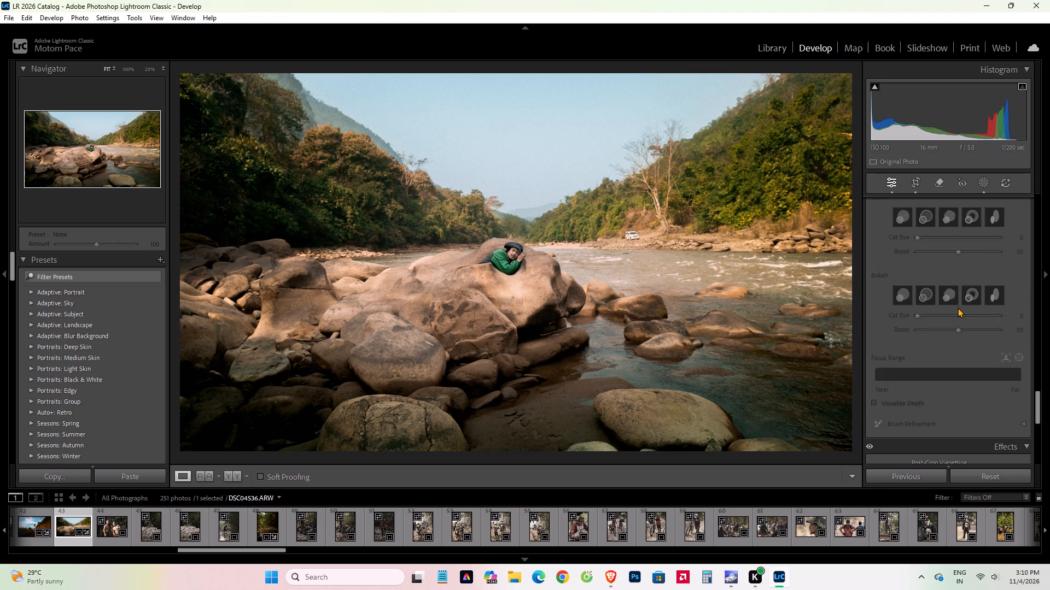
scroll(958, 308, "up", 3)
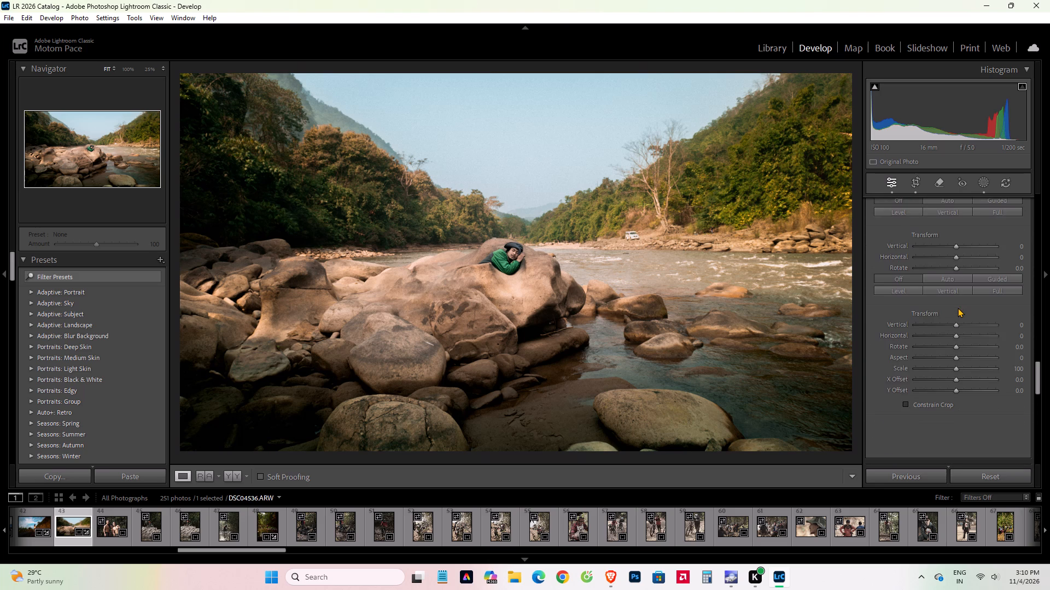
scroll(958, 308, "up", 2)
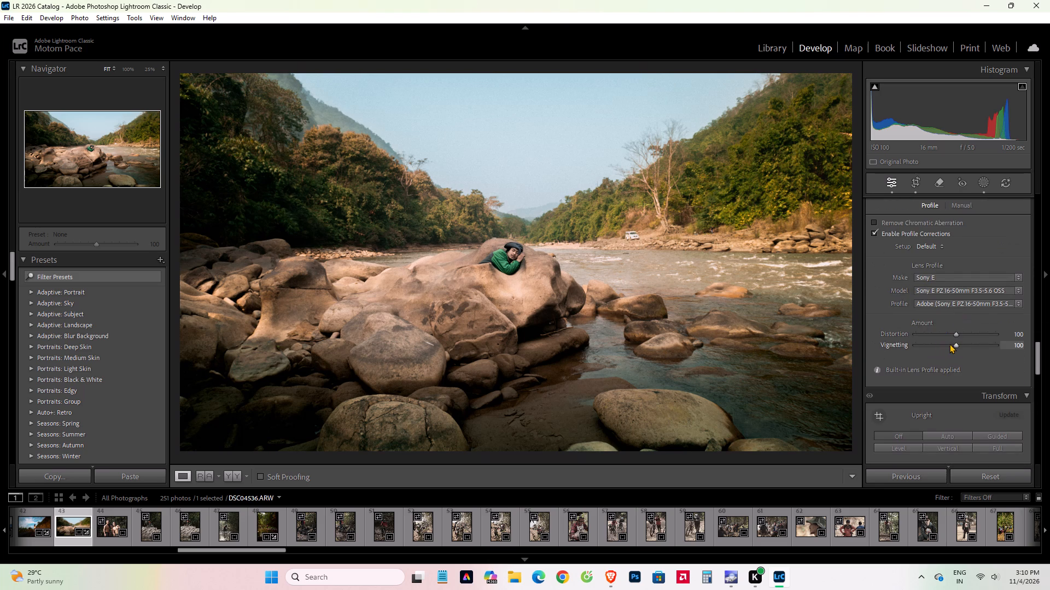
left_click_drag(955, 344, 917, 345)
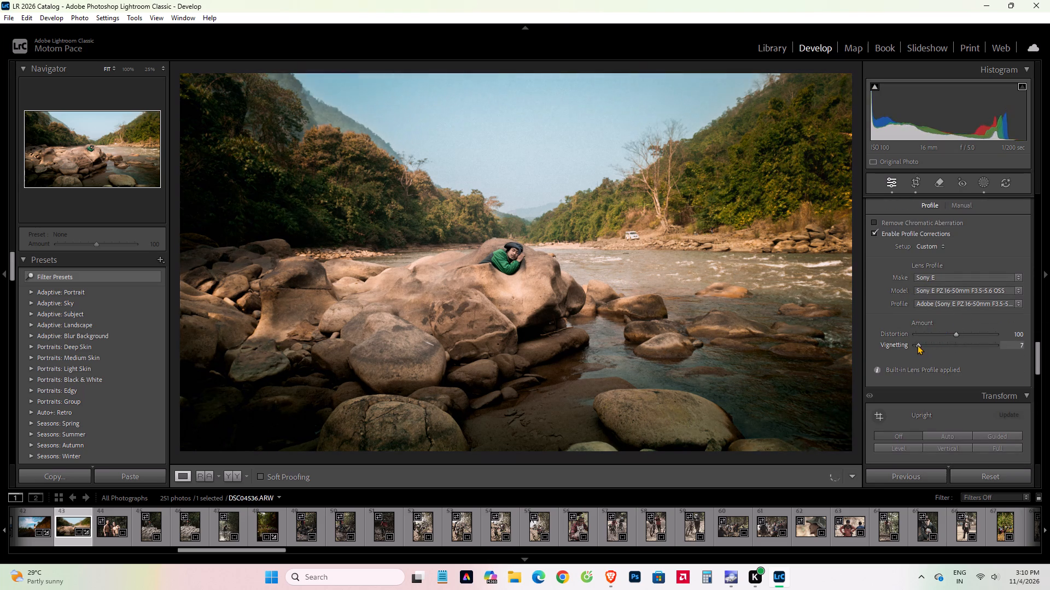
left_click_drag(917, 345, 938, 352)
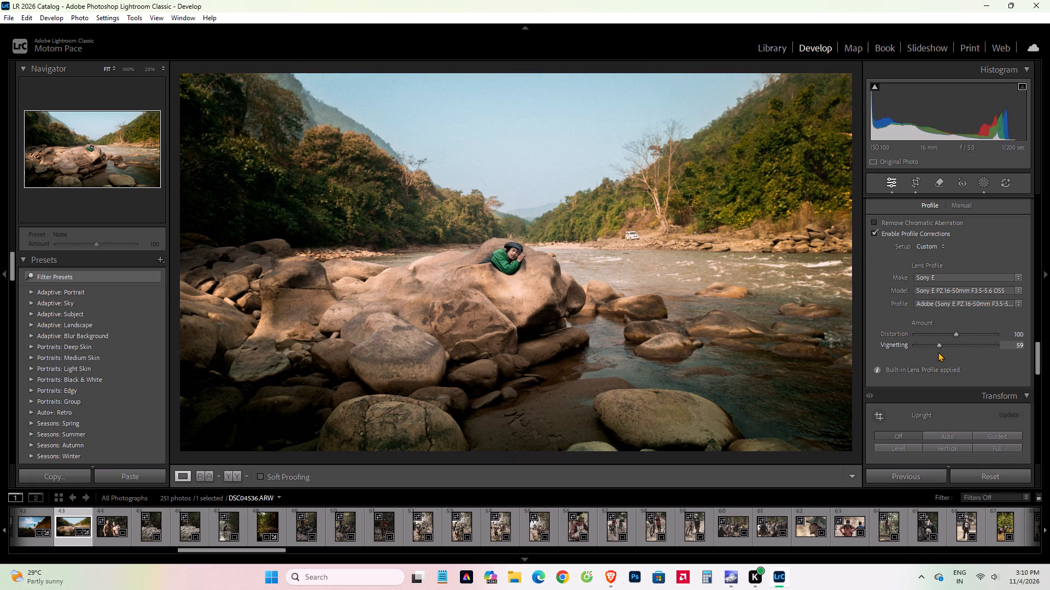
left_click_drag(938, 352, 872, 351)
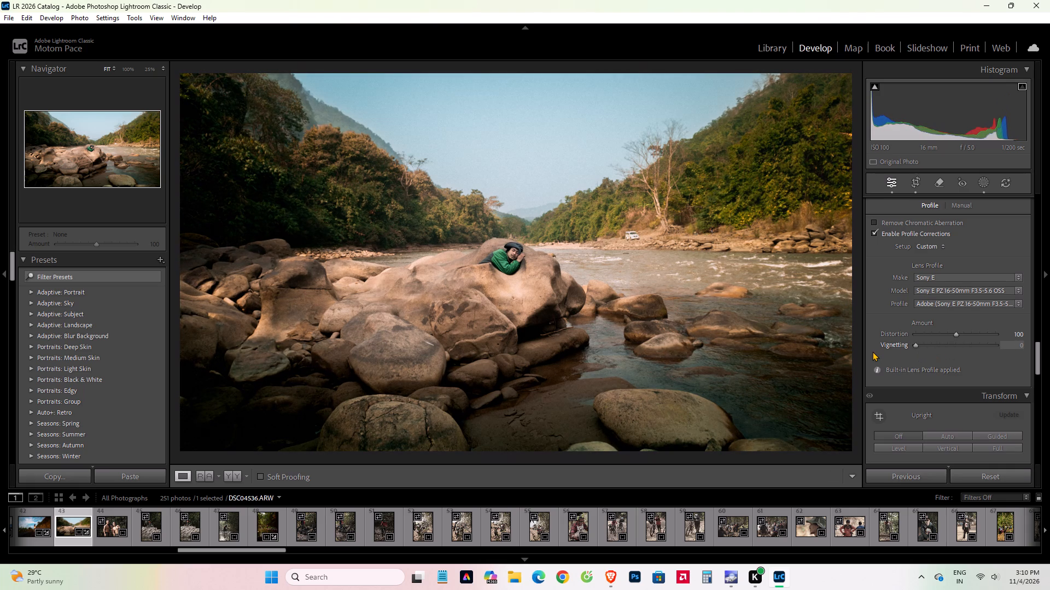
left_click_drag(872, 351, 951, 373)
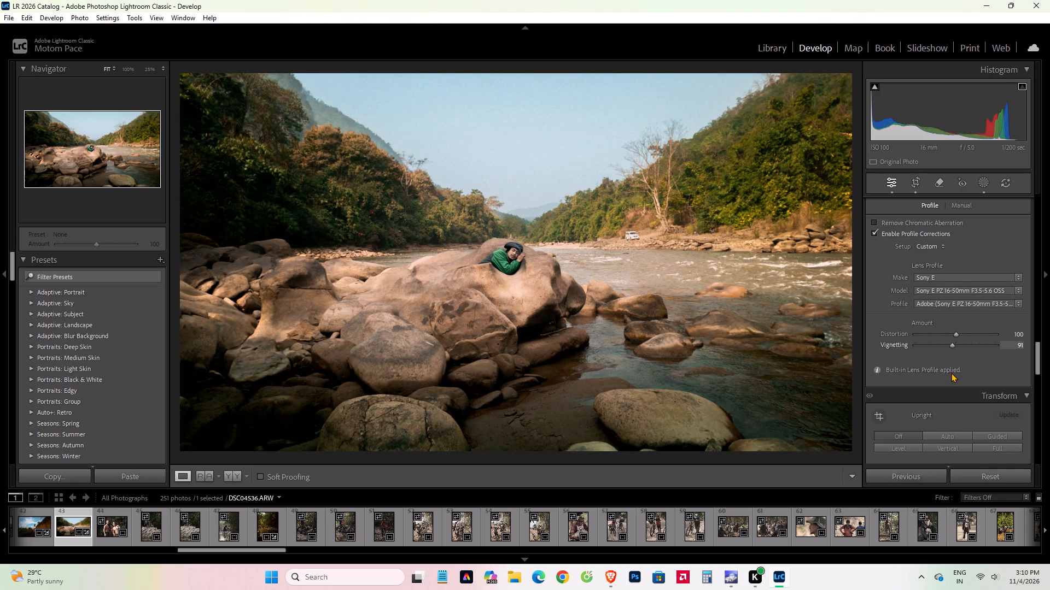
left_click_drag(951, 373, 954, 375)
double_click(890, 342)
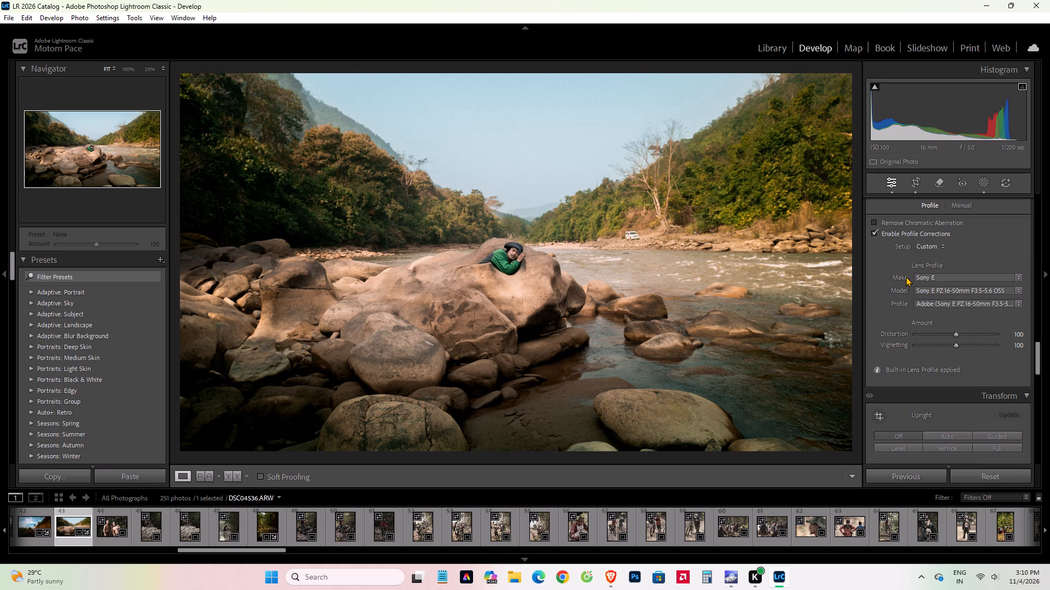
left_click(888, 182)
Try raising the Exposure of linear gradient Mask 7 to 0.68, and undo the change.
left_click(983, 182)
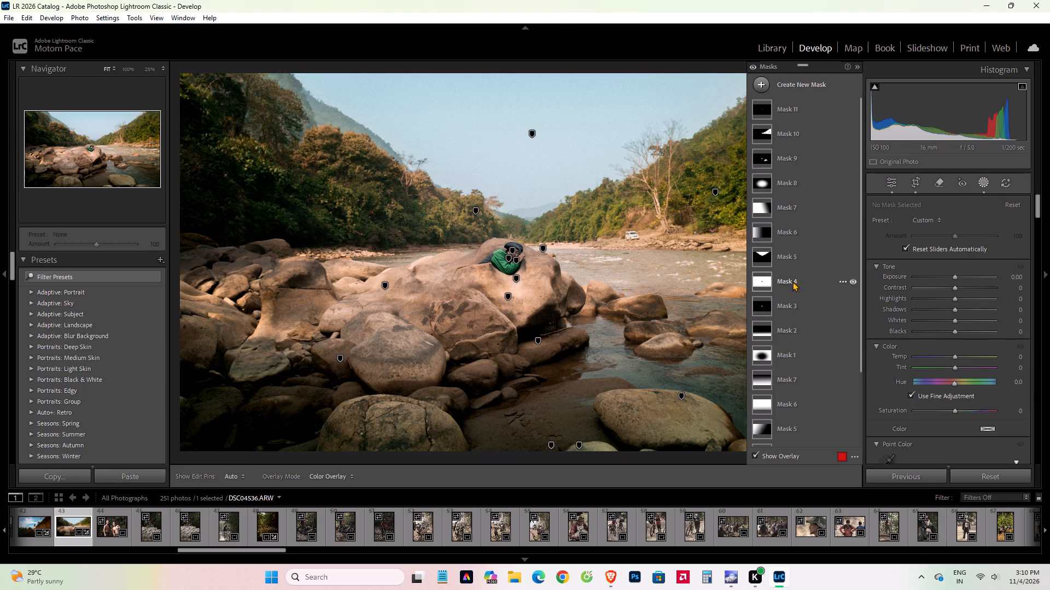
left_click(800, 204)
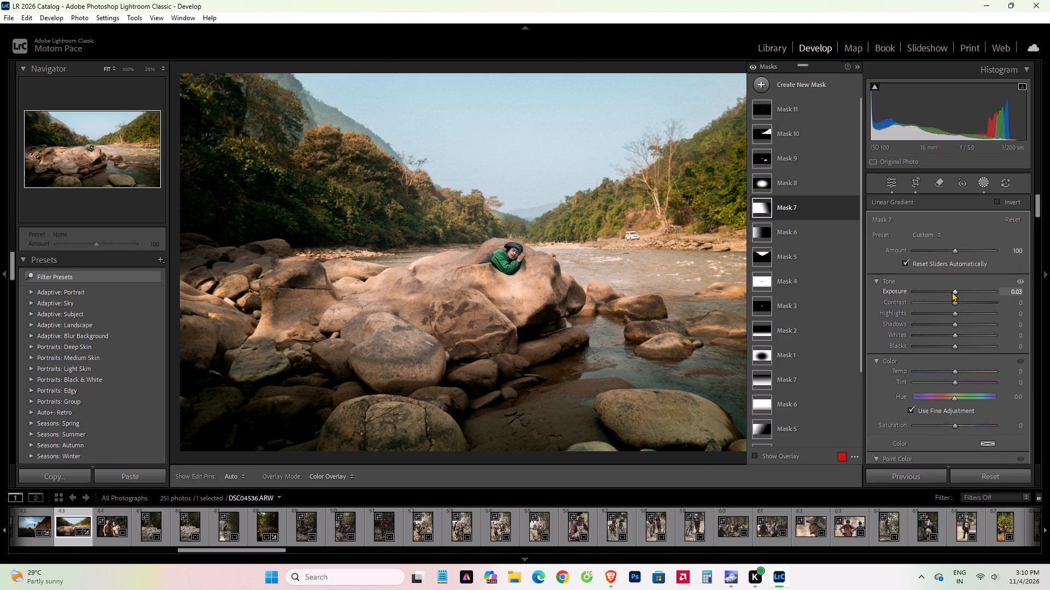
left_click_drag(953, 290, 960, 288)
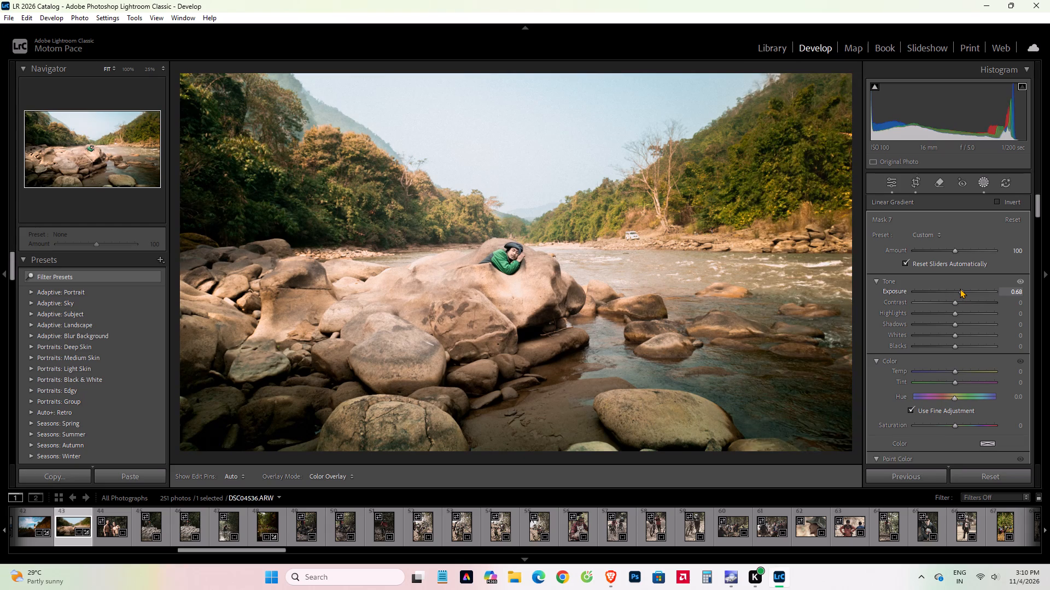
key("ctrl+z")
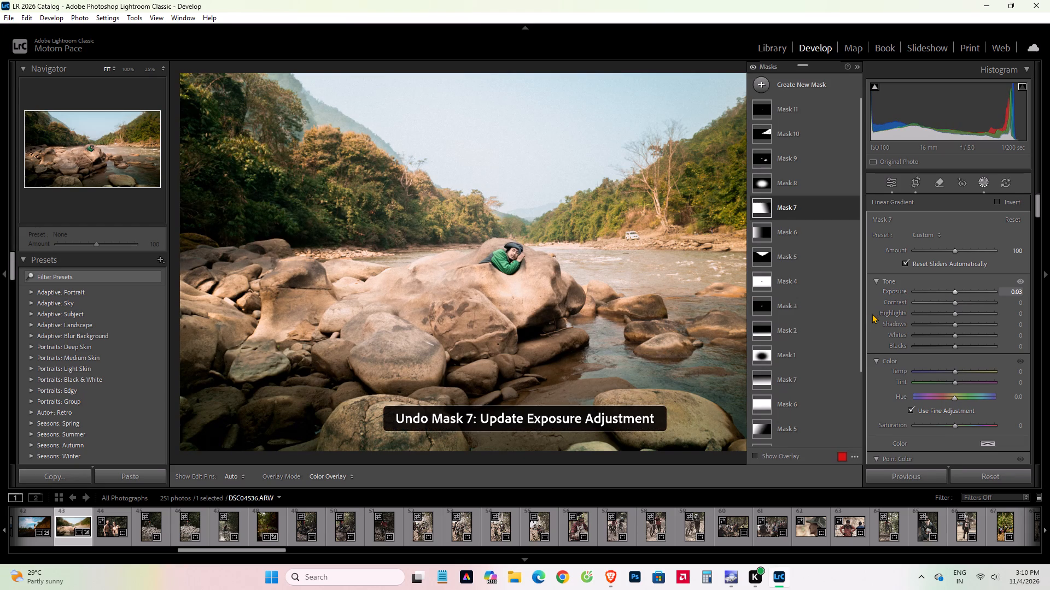
Set linear gradient Mask 6's Highlights to 51, raise its Exposure slightly, and leave masking.
left_click(788, 237)
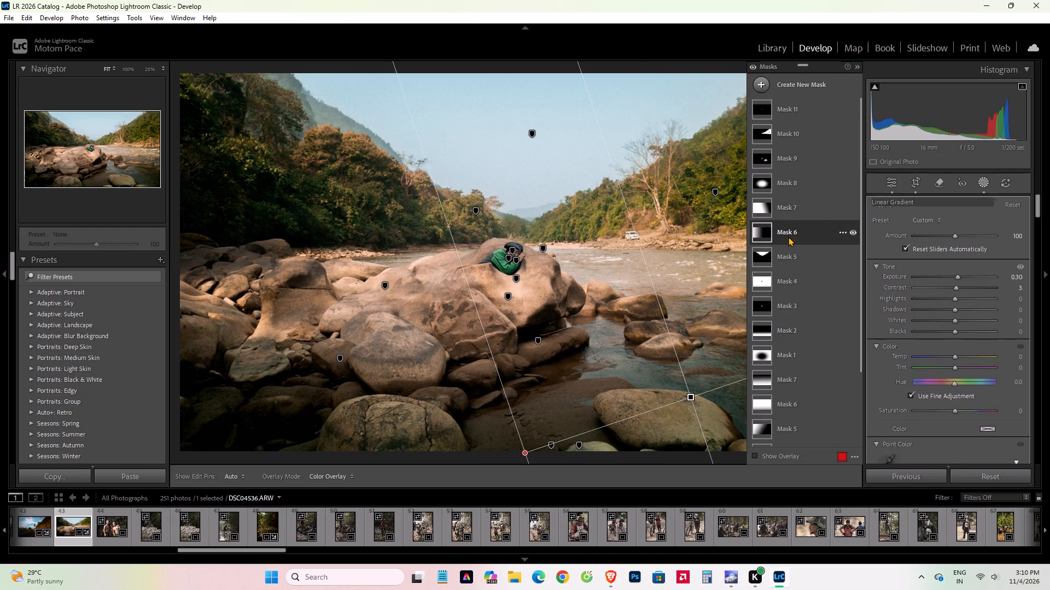
left_click(955, 303)
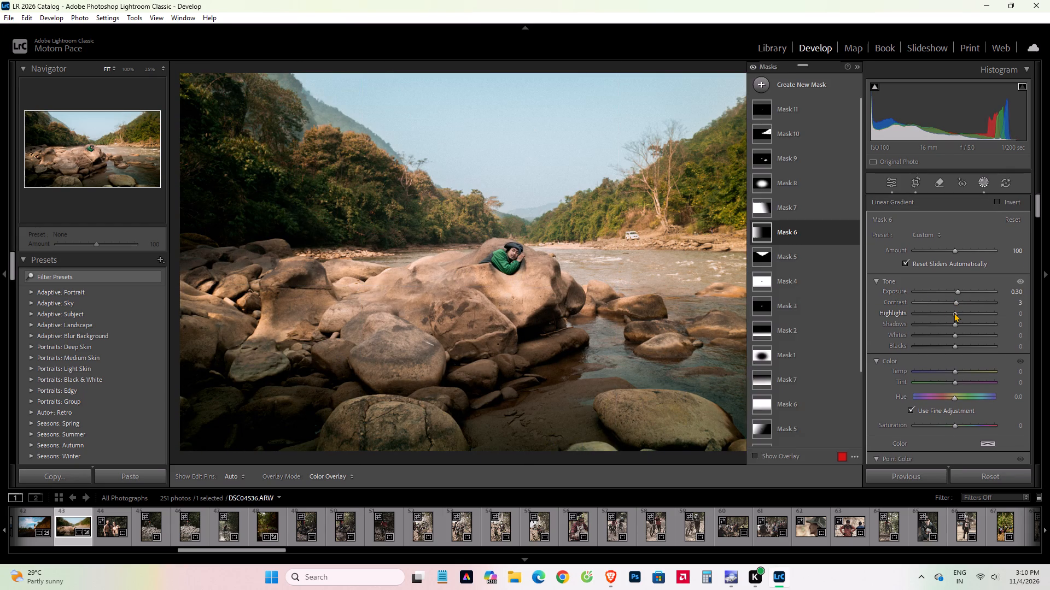
left_click_drag(954, 312, 984, 317)
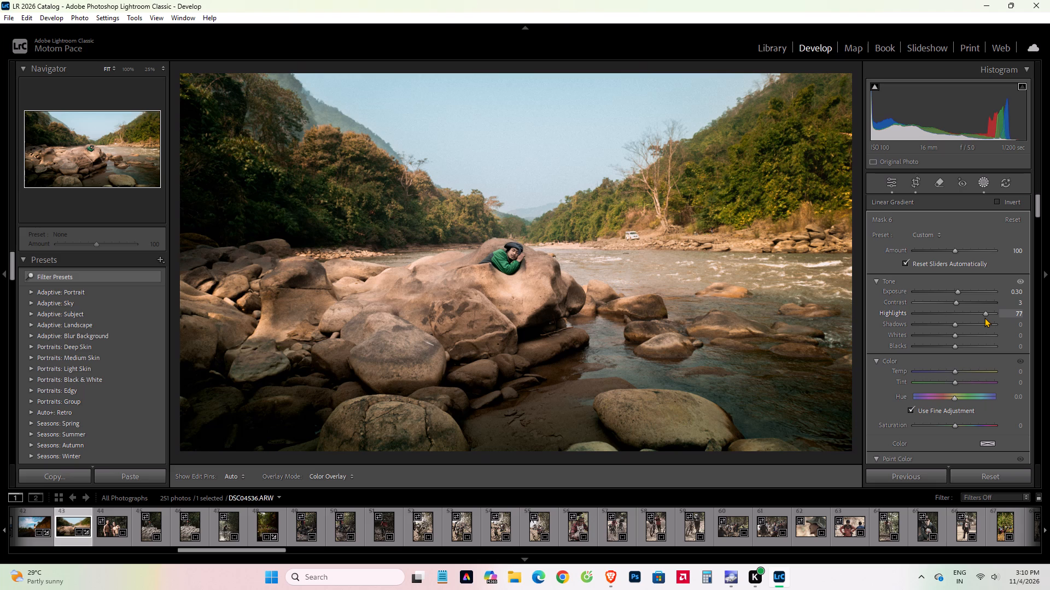
left_click_drag(984, 317, 974, 324)
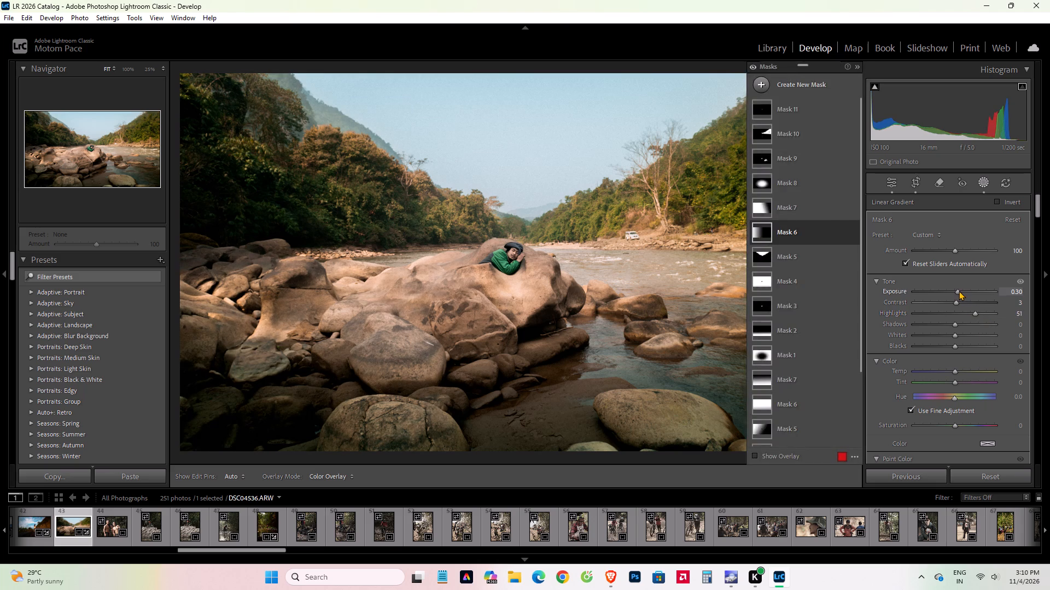
left_click_drag(958, 291, 959, 291)
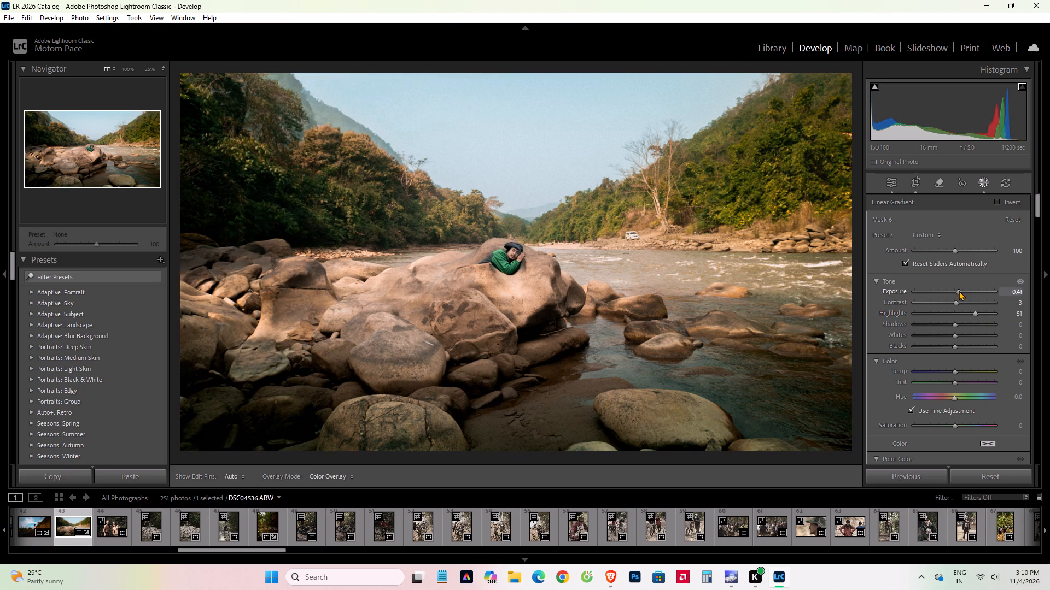
left_click_drag(959, 291, 963, 293)
left_click_drag(963, 293, 960, 297)
left_click_drag(960, 297, 960, 297)
left_click(891, 182)
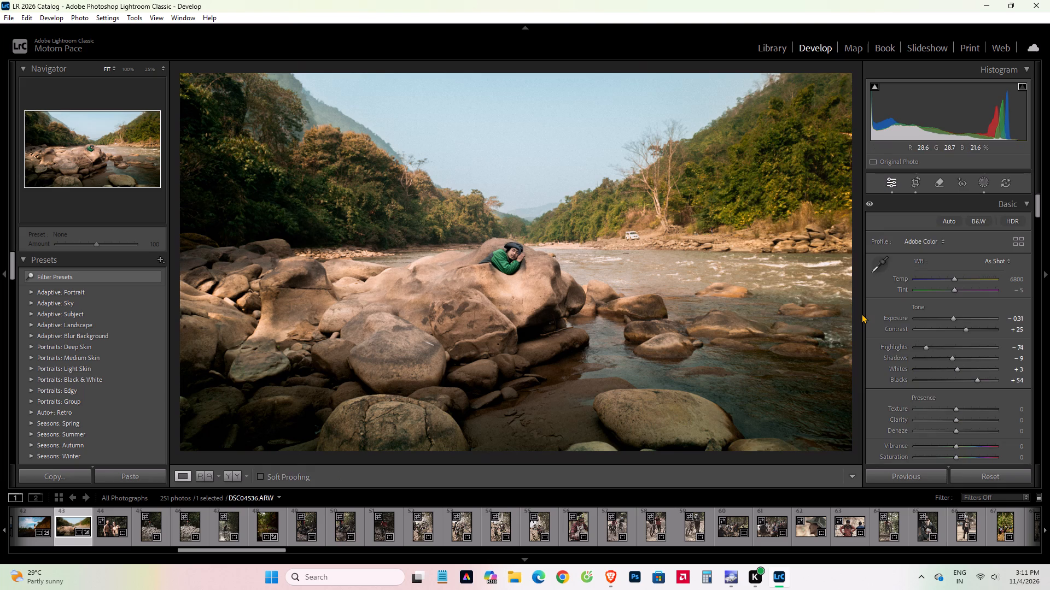
Compare the photo before and after editing, and return to the single view.
key("y")
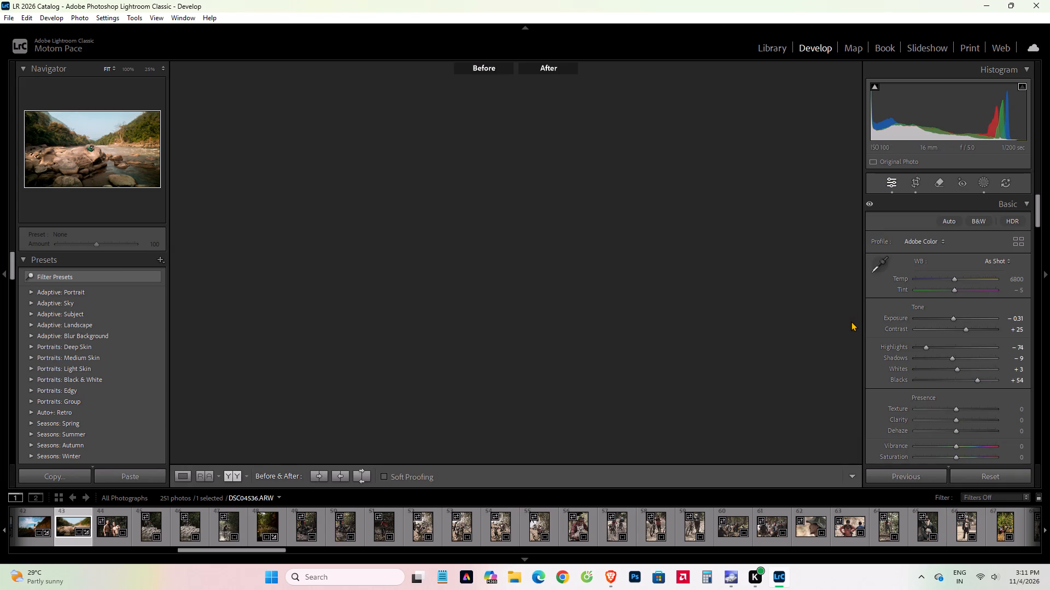
key("y")
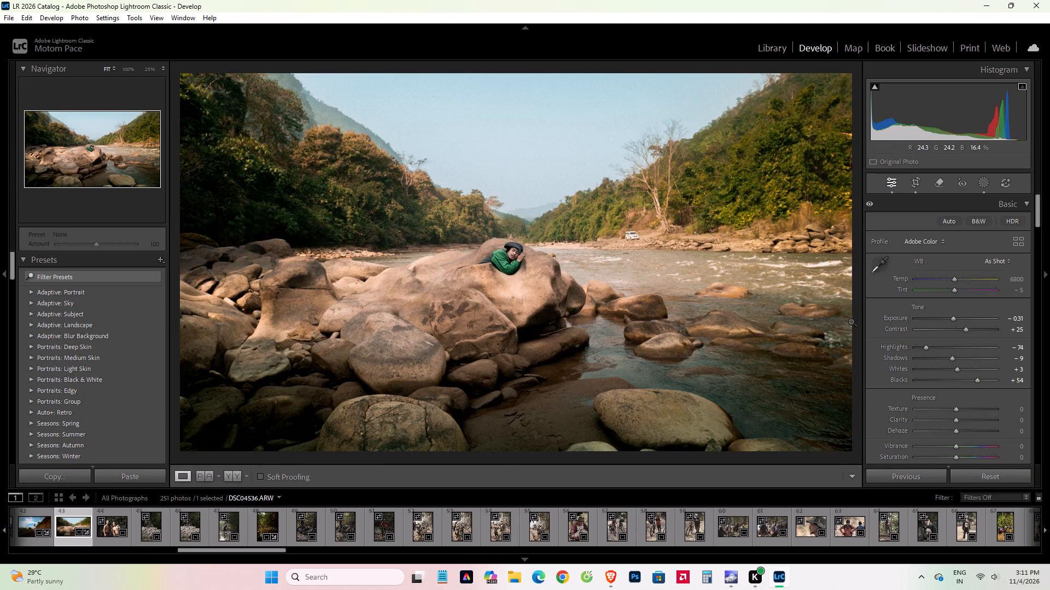
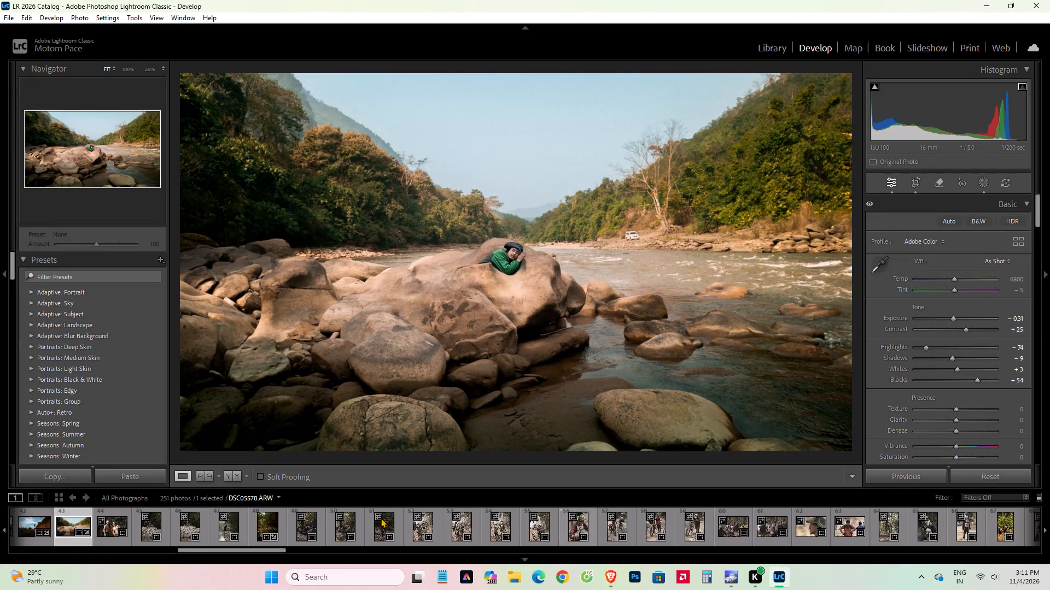
Open the cyclist photo DSC05549.ARW, widen its crop, set the aspect to 5 x 7, and shift the framing down to the water.
left_click(144, 532)
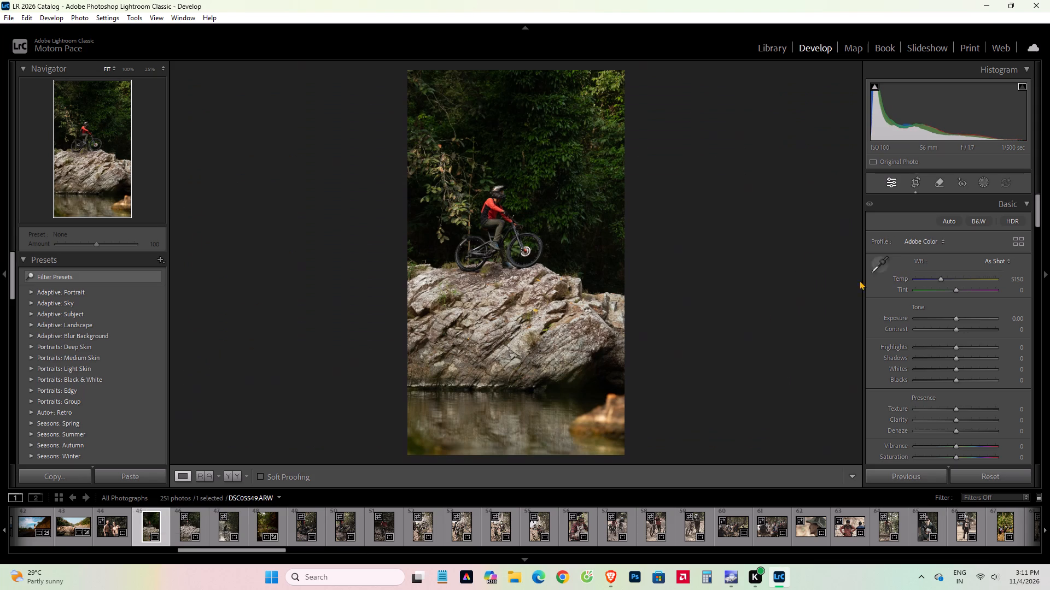
key("Right")
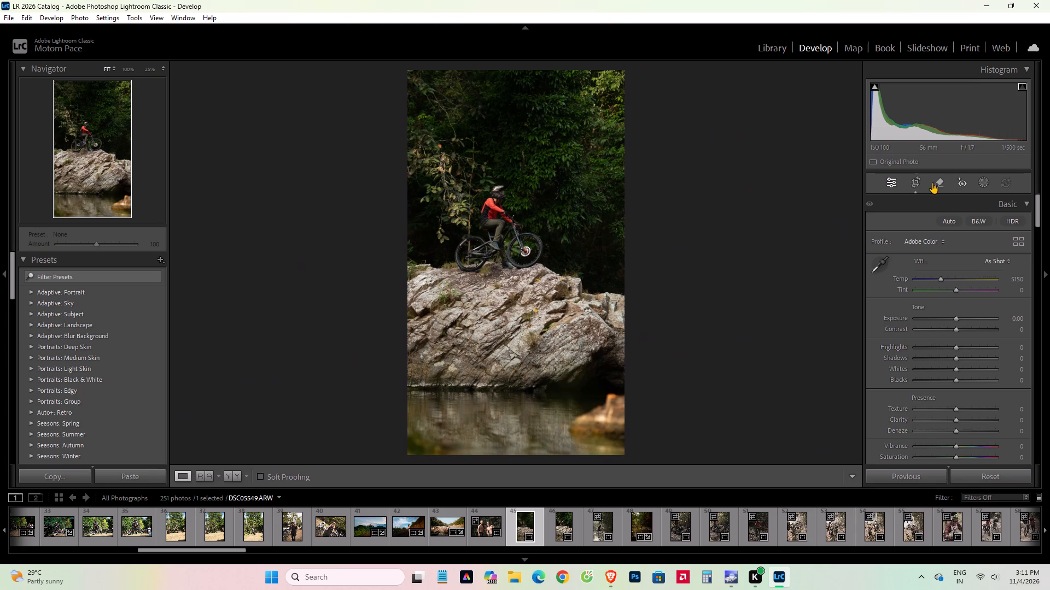
left_click(913, 179)
left_click_drag(620, 281, 660, 291)
left_click_drag(398, 260, 341, 264)
left_click(1000, 227)
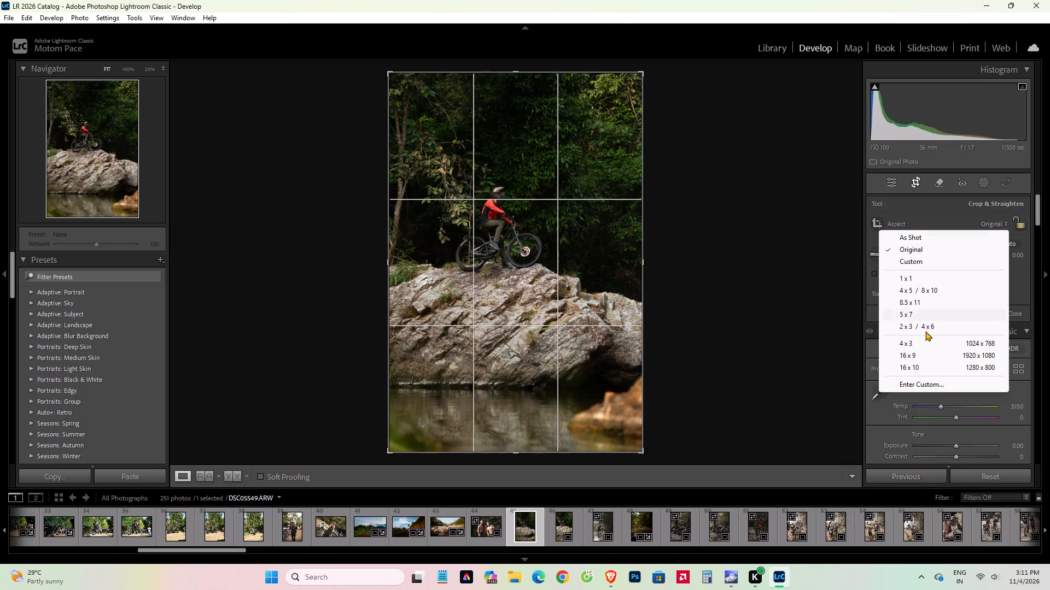
left_click(924, 316)
left_click_drag(596, 257, 618, 191)
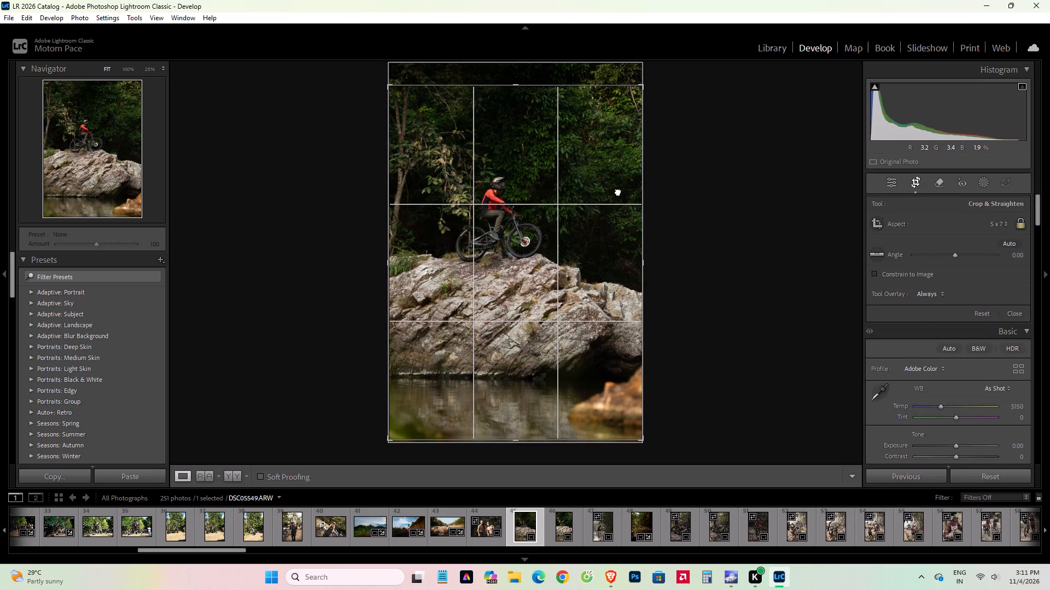
left_click_drag(618, 191, 620, 187)
left_click(887, 188)
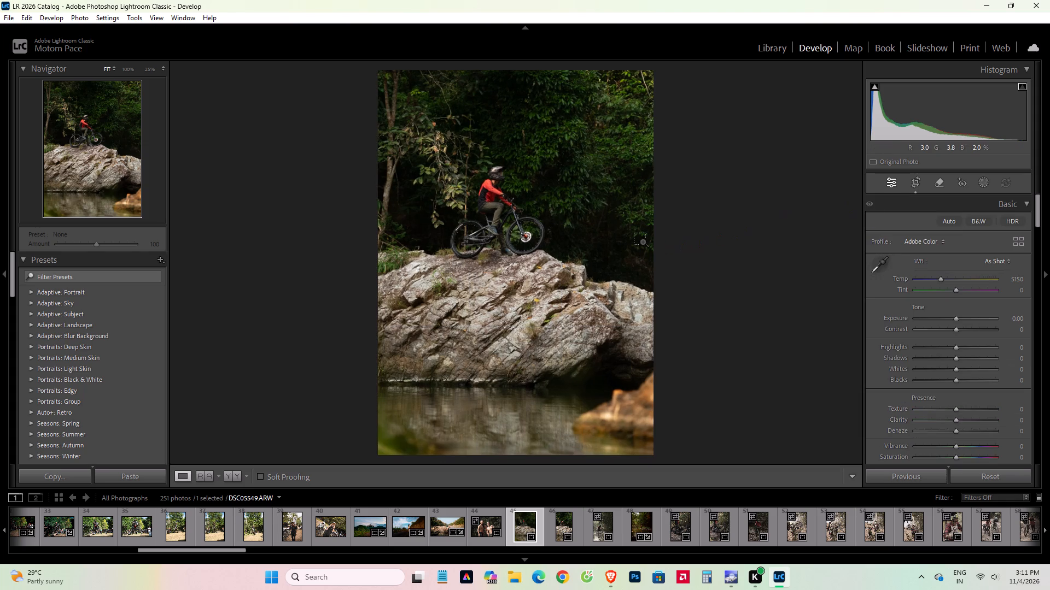
Paste the copied develop settings and masks onto DSC05549.ARW.
key("ctrl+v")
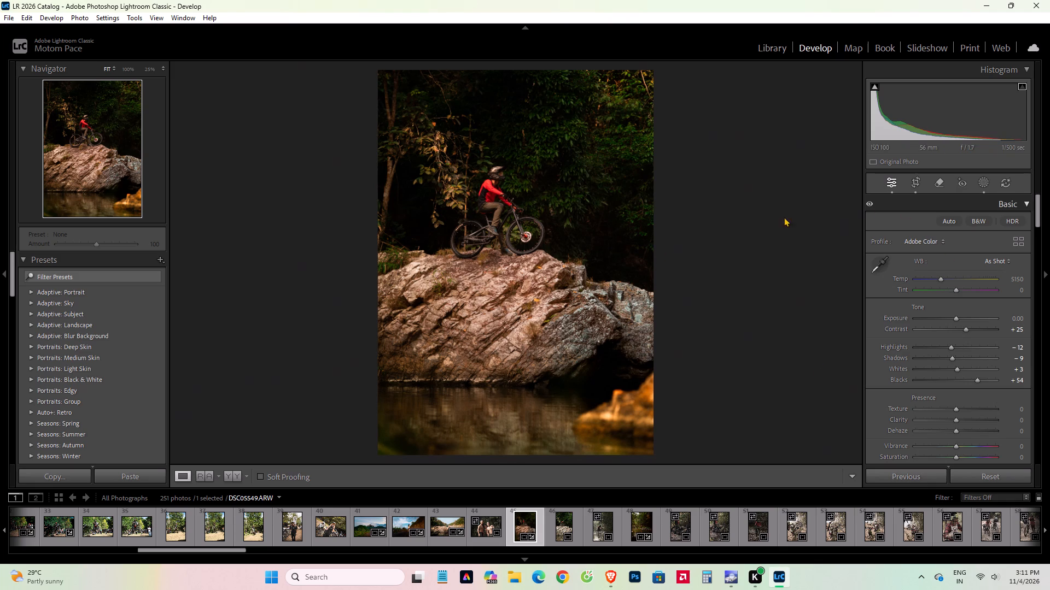
left_click(502, 191)
left_click(528, 257)
Reposition the 5 x 7 crop slightly higher on the photo and leave cropping.
left_click(916, 184)
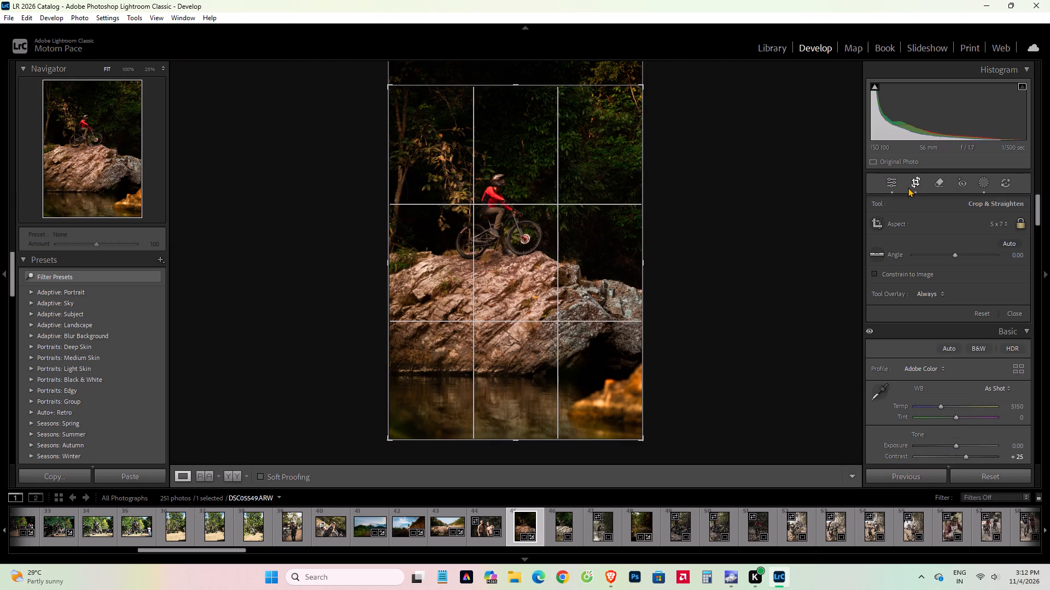
left_click_drag(581, 256, 580, 265)
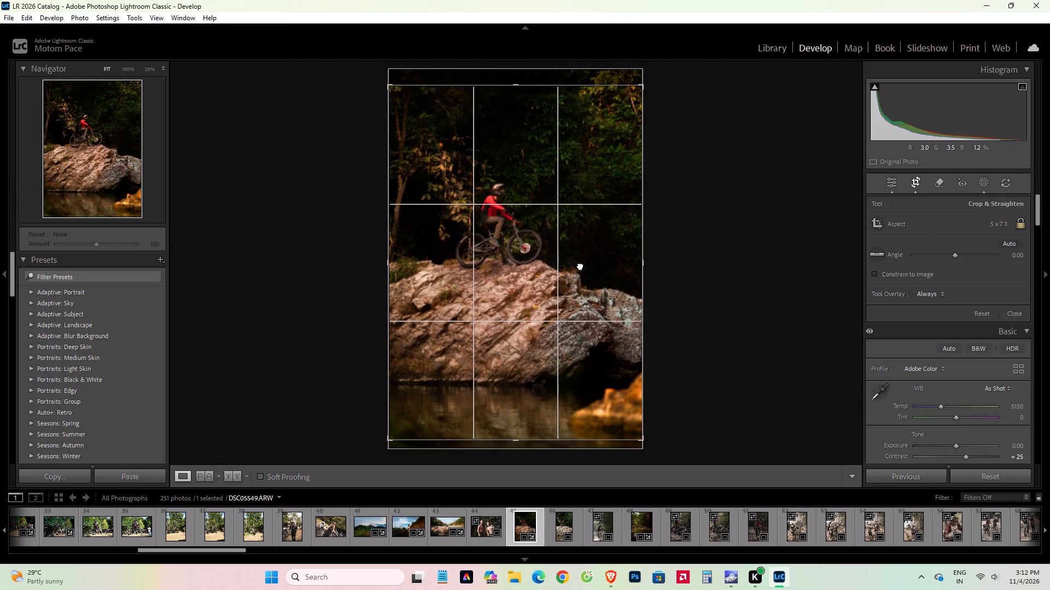
left_click_drag(580, 265, 582, 264)
left_click(892, 190)
Check the effect of Masks 3 and 4, and set Mask 4's Temp to 12 and Tint to 6.
left_click(982, 184)
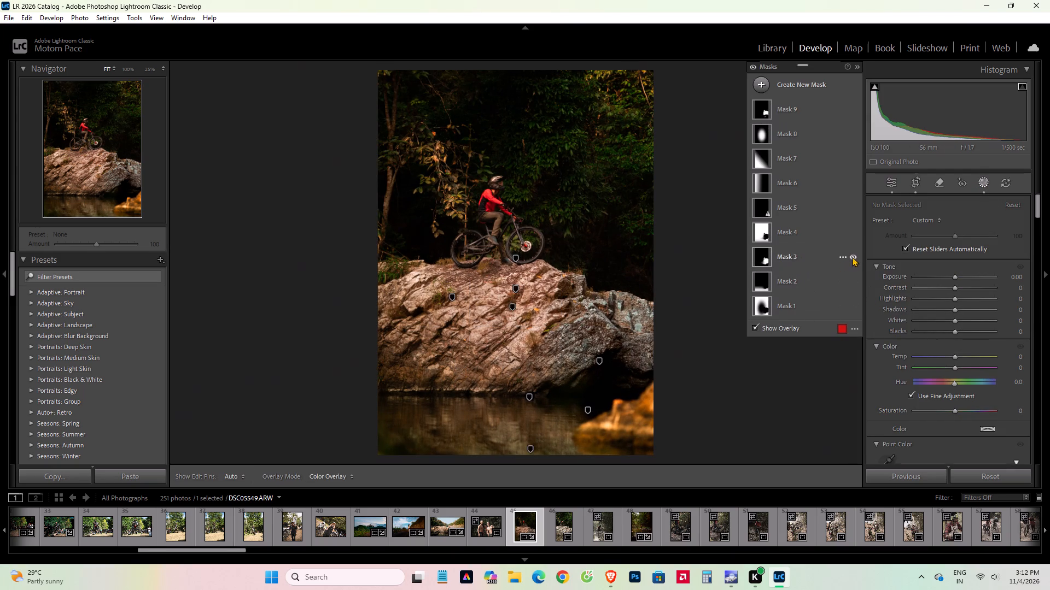
left_click(854, 255)
left_click(854, 255)
left_click(851, 232)
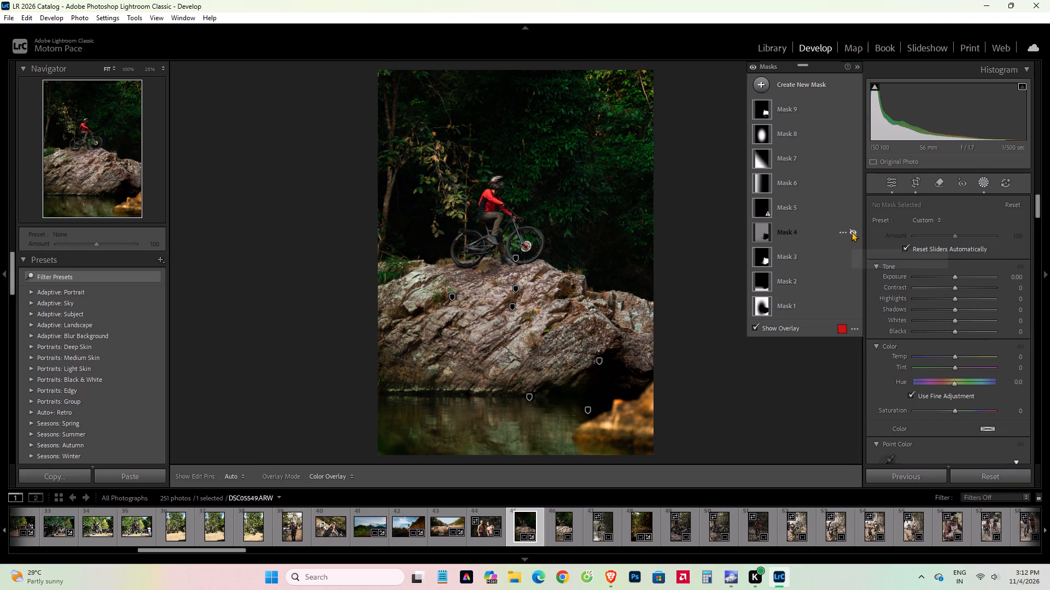
left_click(796, 232)
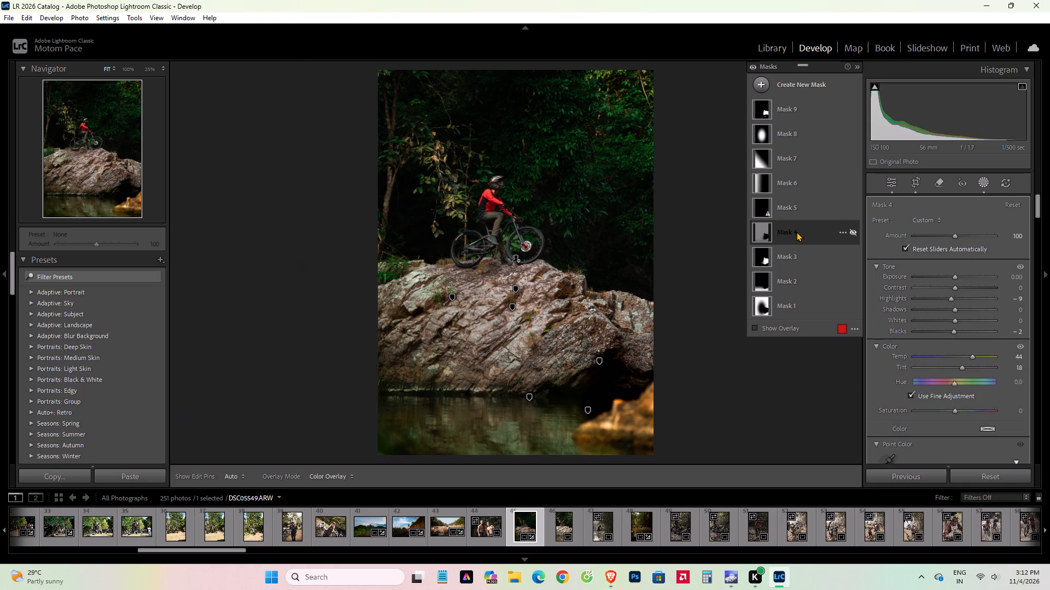
left_click(851, 231)
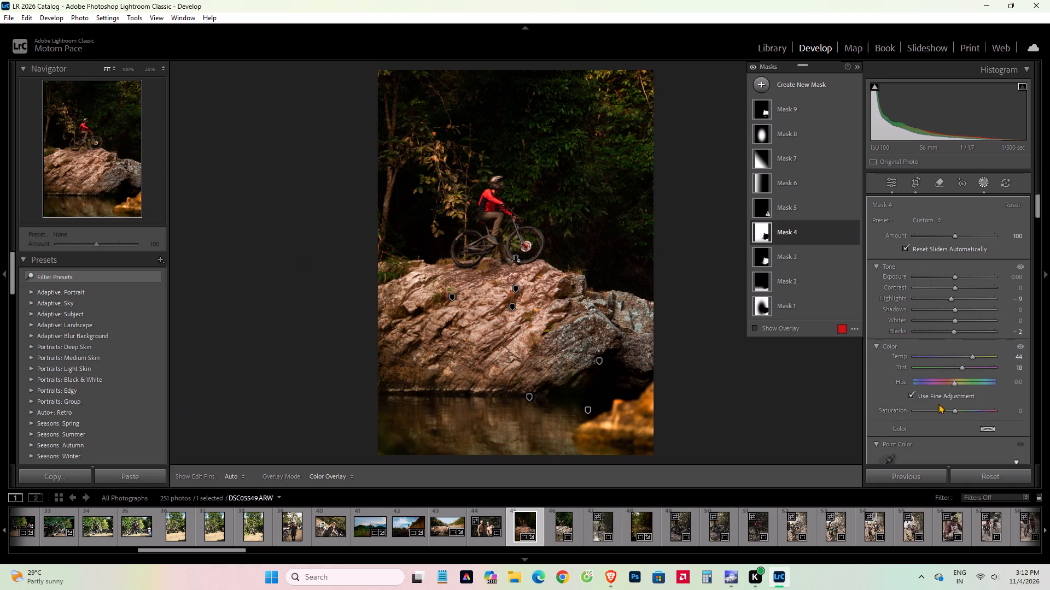
double_click(897, 356)
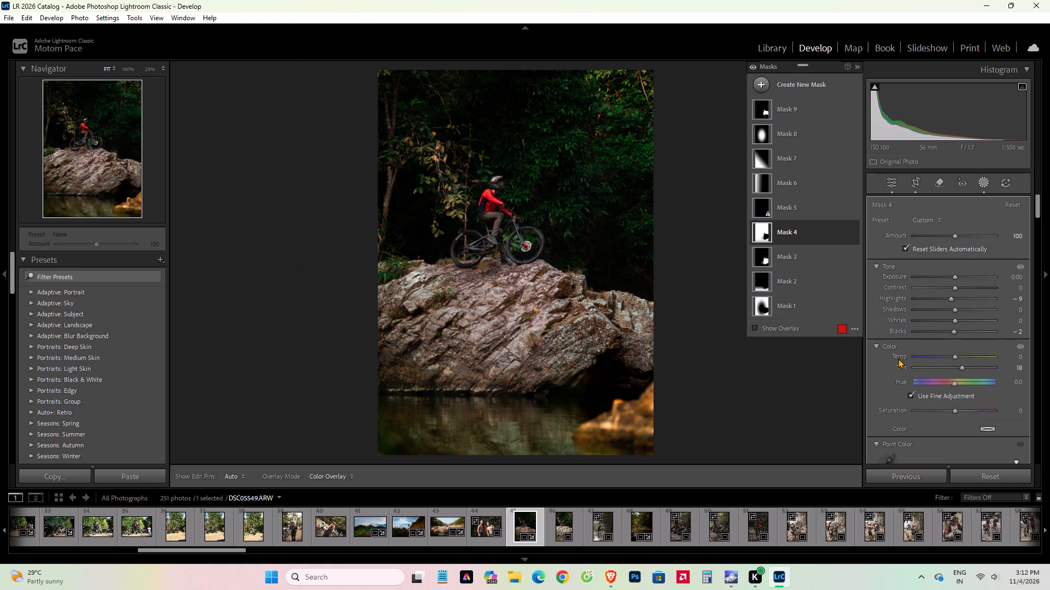
double_click(902, 367)
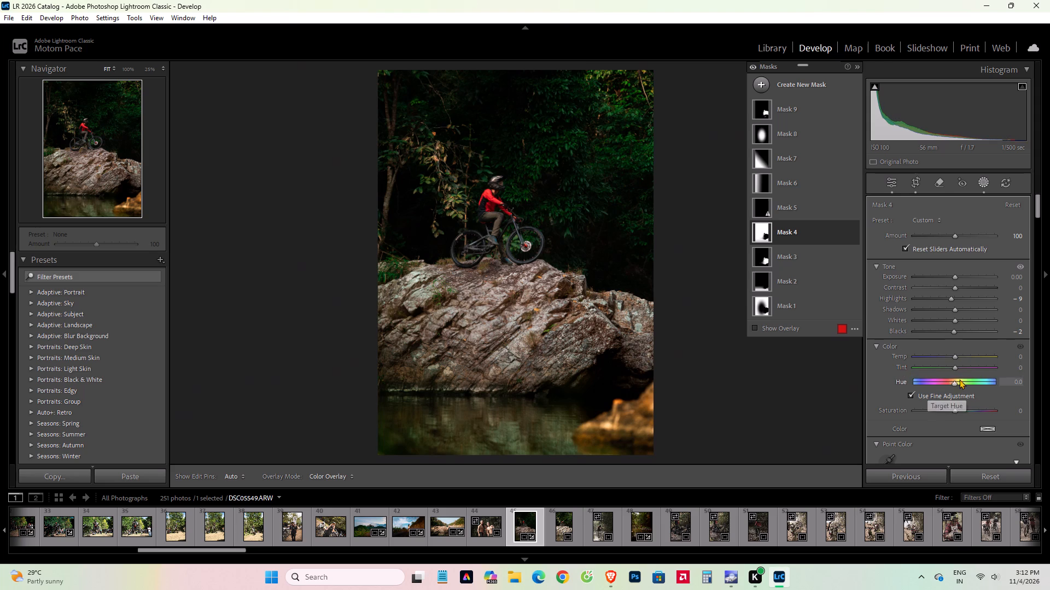
left_click_drag(955, 368, 957, 374)
left_click(955, 357)
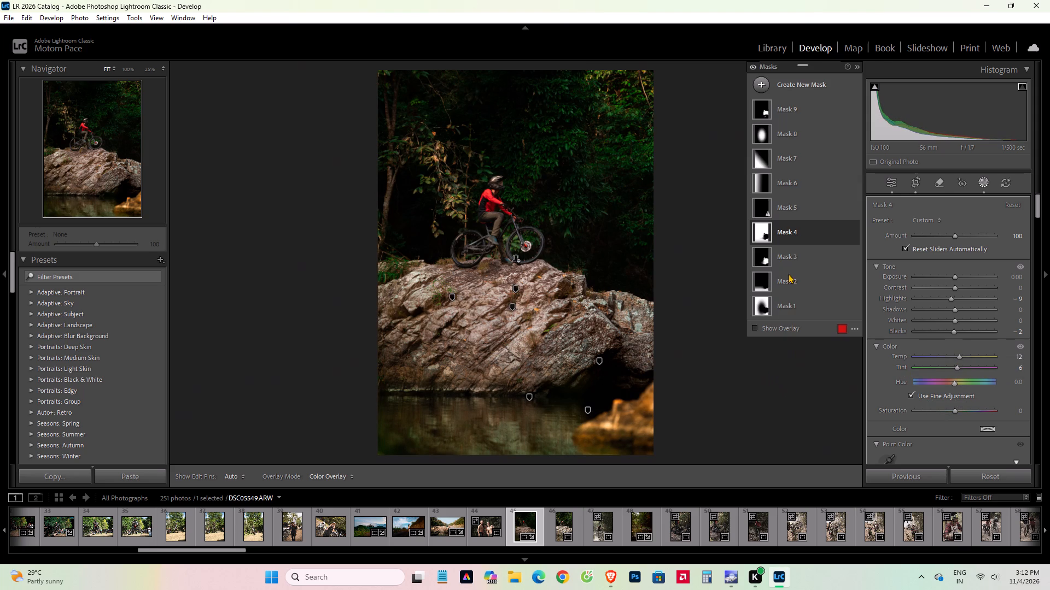
Hide and show Masks 9, 8, 7 and 6 one by one to examine each one's effect on the photo.
left_click(795, 111)
left_click(854, 108)
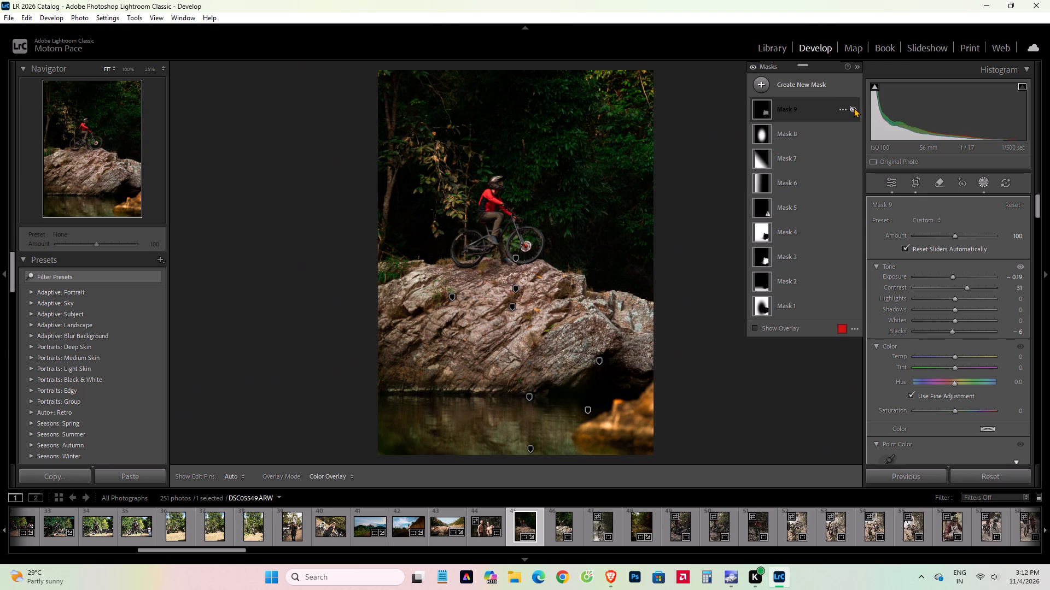
left_click(854, 108)
left_click(854, 108)
left_click(854, 108)
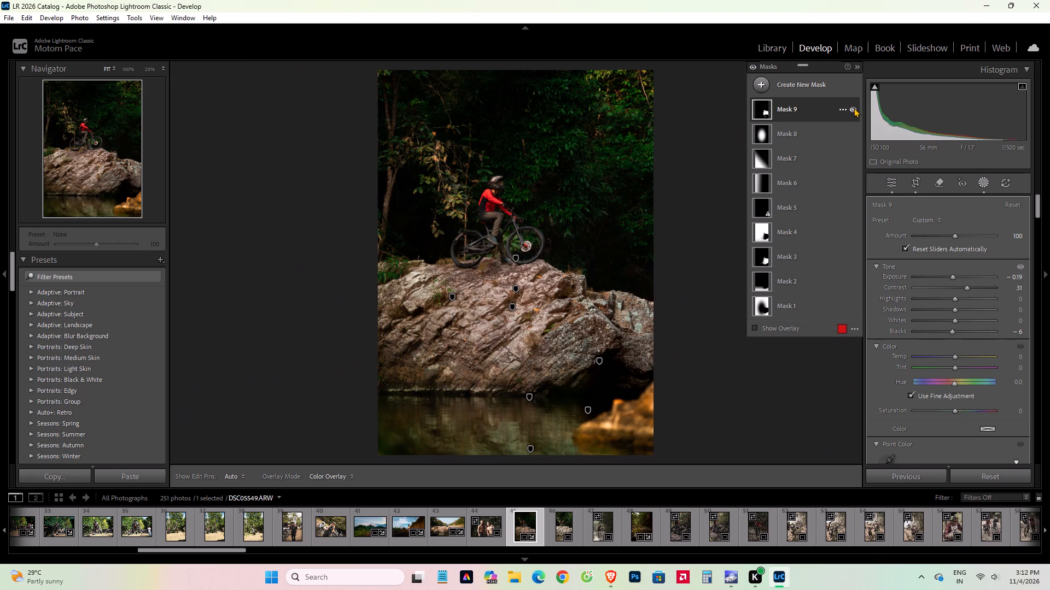
left_click(853, 134)
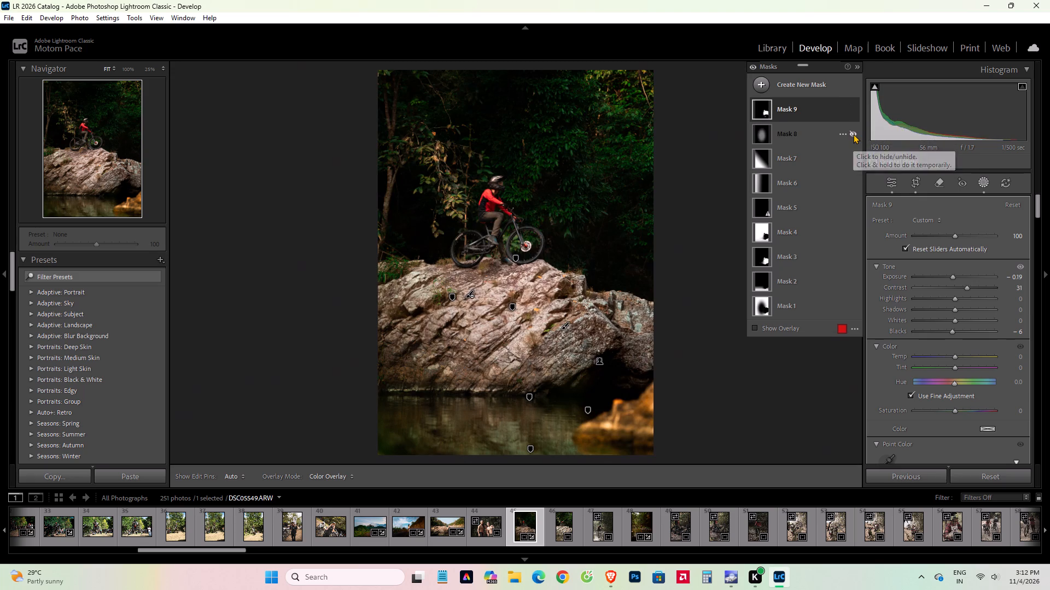
left_click(853, 134)
left_click(850, 158)
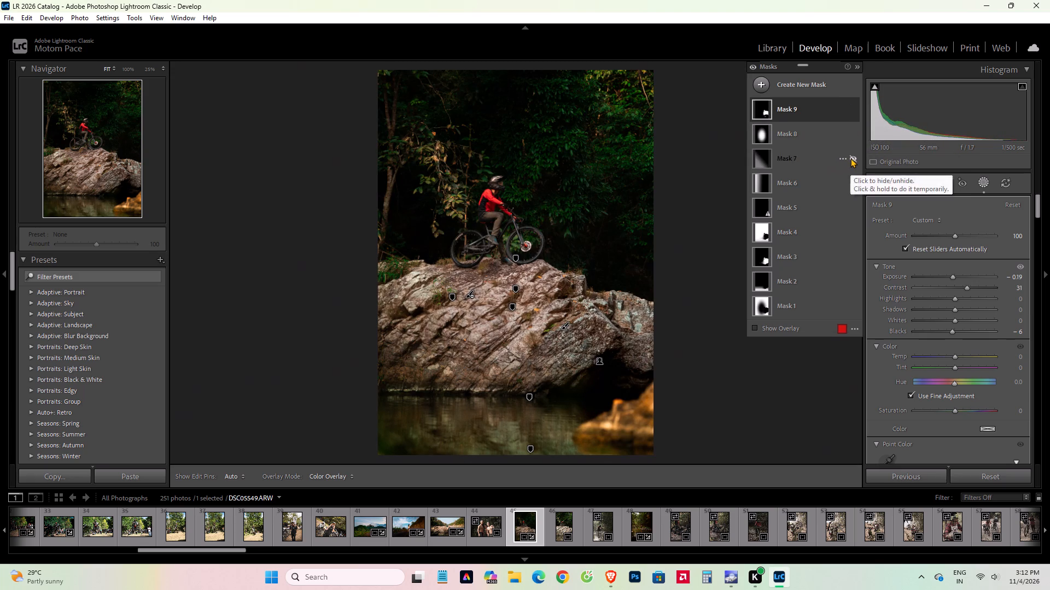
left_click(850, 158)
left_click(853, 181)
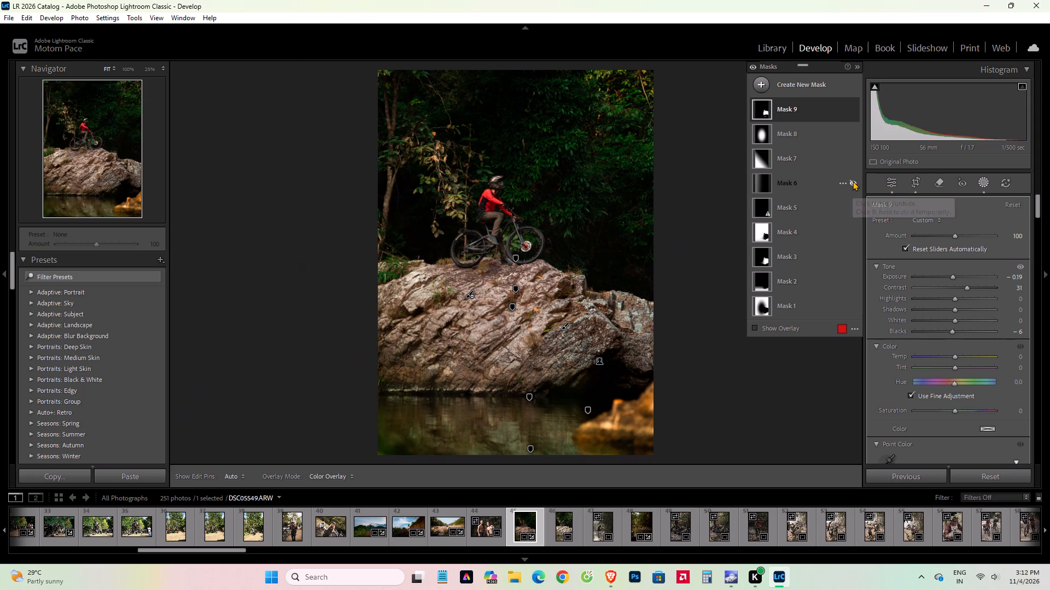
left_click(853, 181)
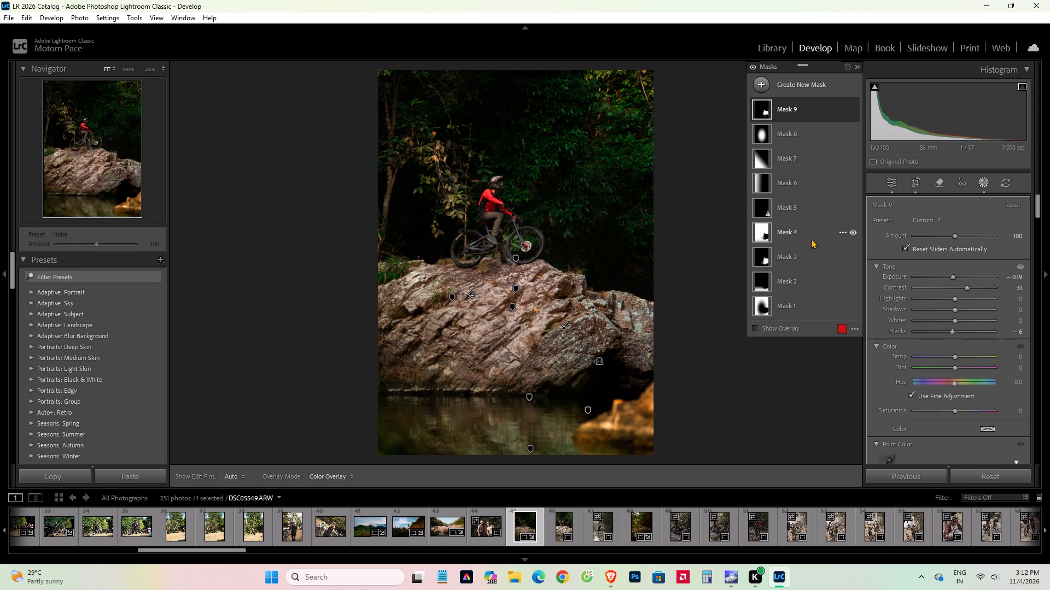
Delete the sky-selection Mask 5.
left_click(812, 206)
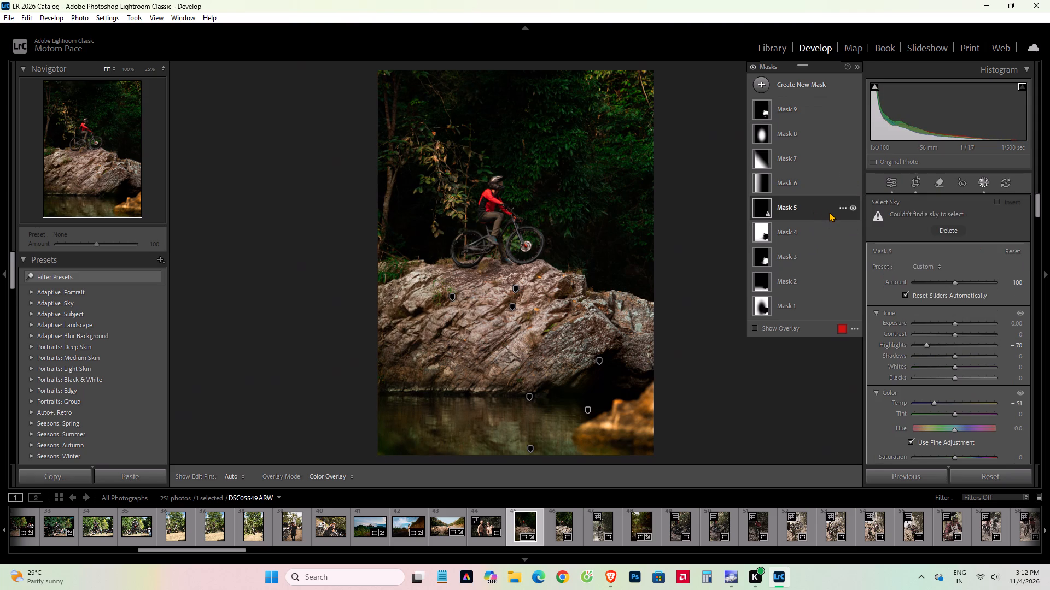
key("Delete")
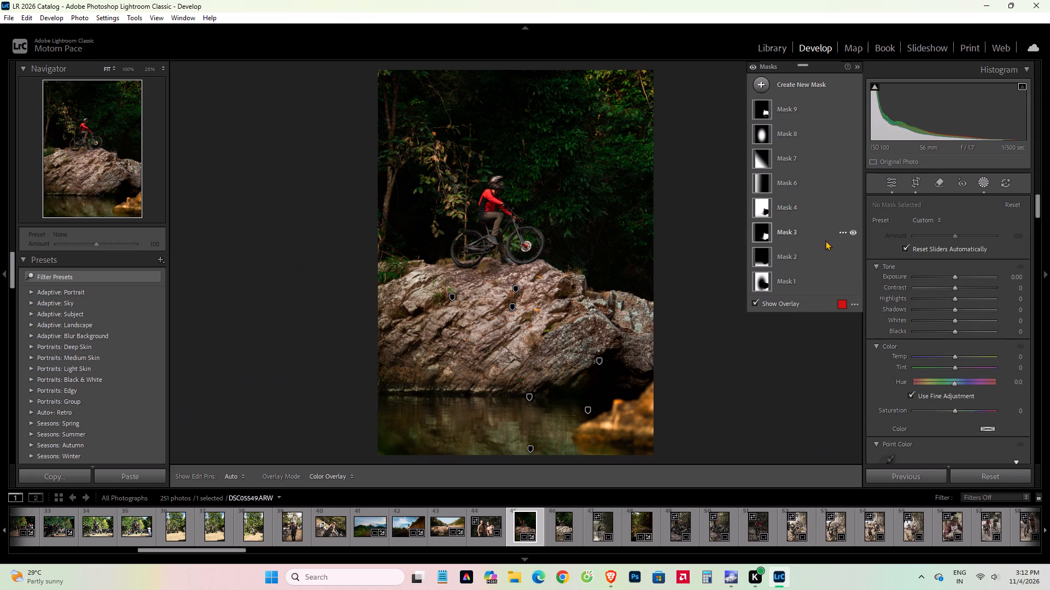
Hide and show Masks 4, 3, 2 and 1 one by one to examine their effects, and leave masking.
left_click(851, 205)
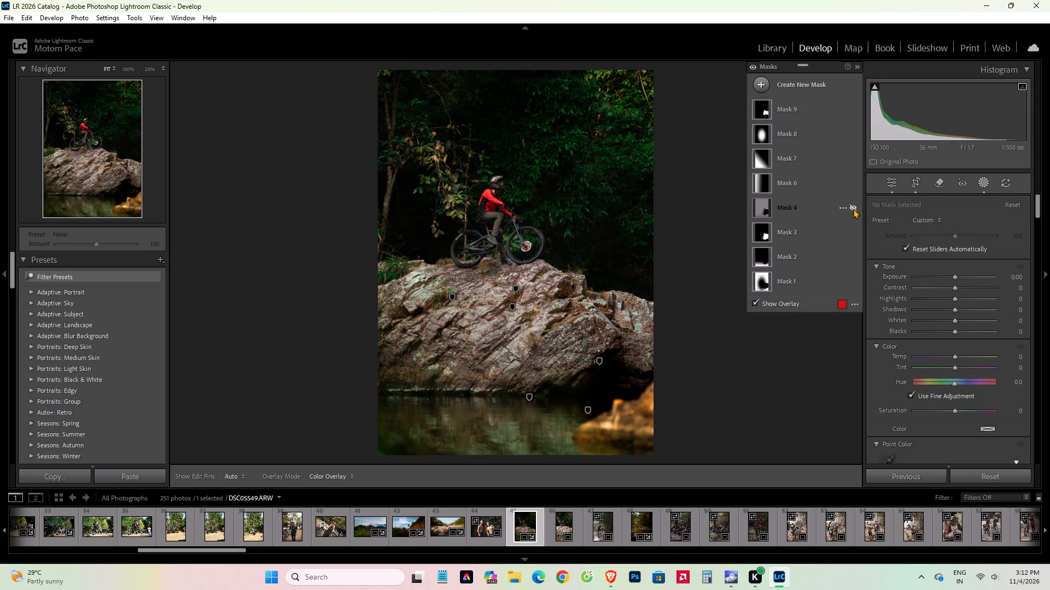
left_click(854, 206)
left_click(854, 206)
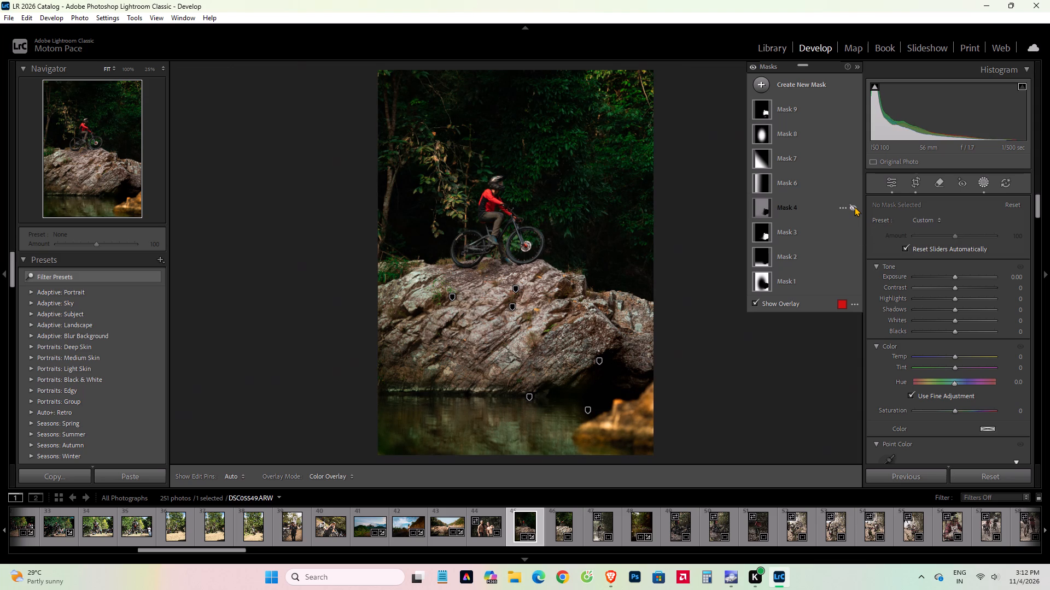
left_click(854, 206)
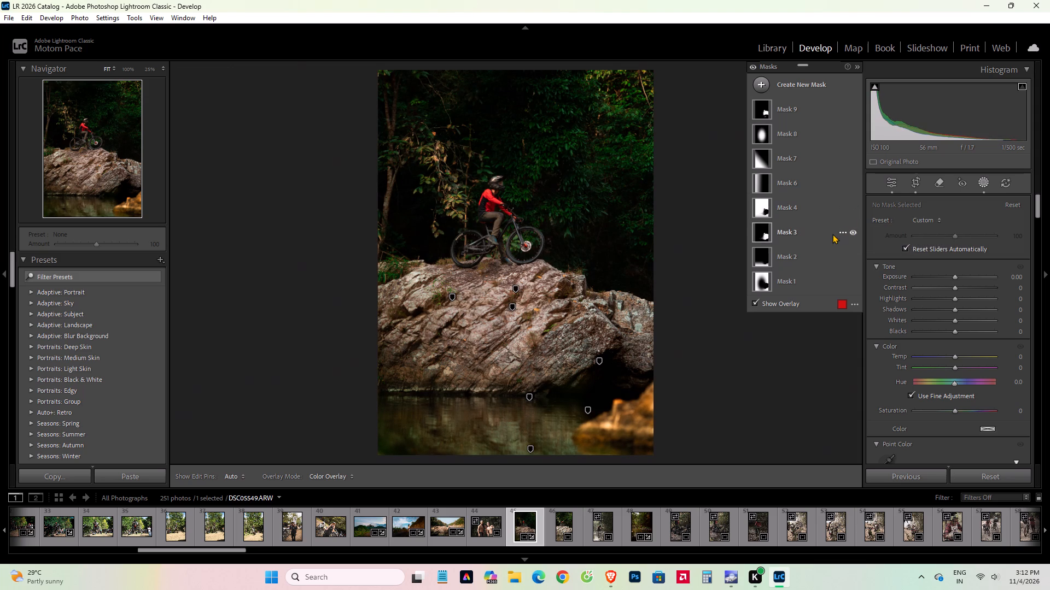
left_click(852, 232)
left_click(852, 232)
left_click(821, 259)
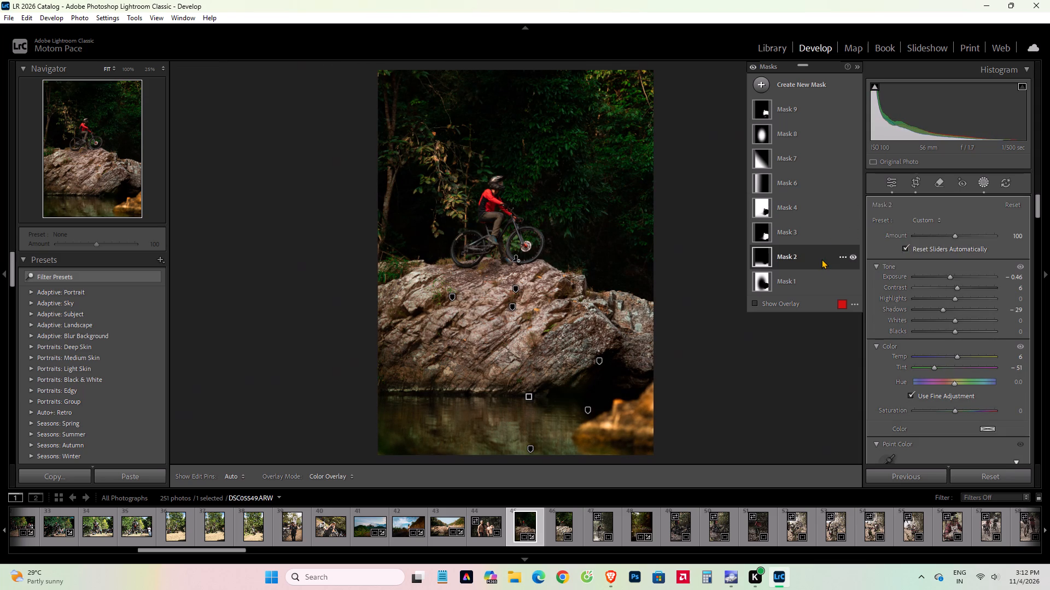
left_click(852, 254)
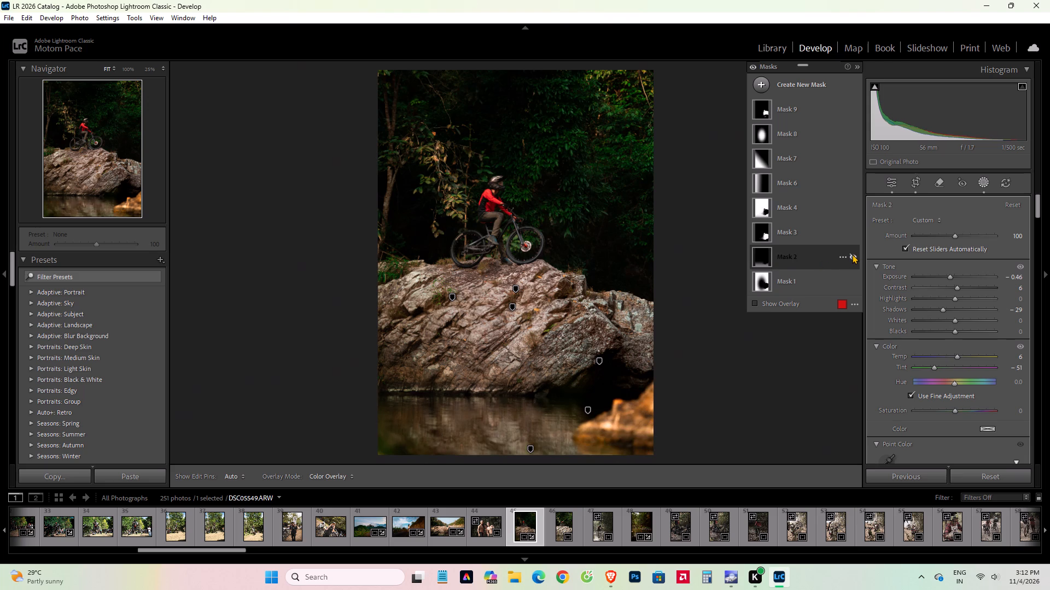
left_click(852, 254)
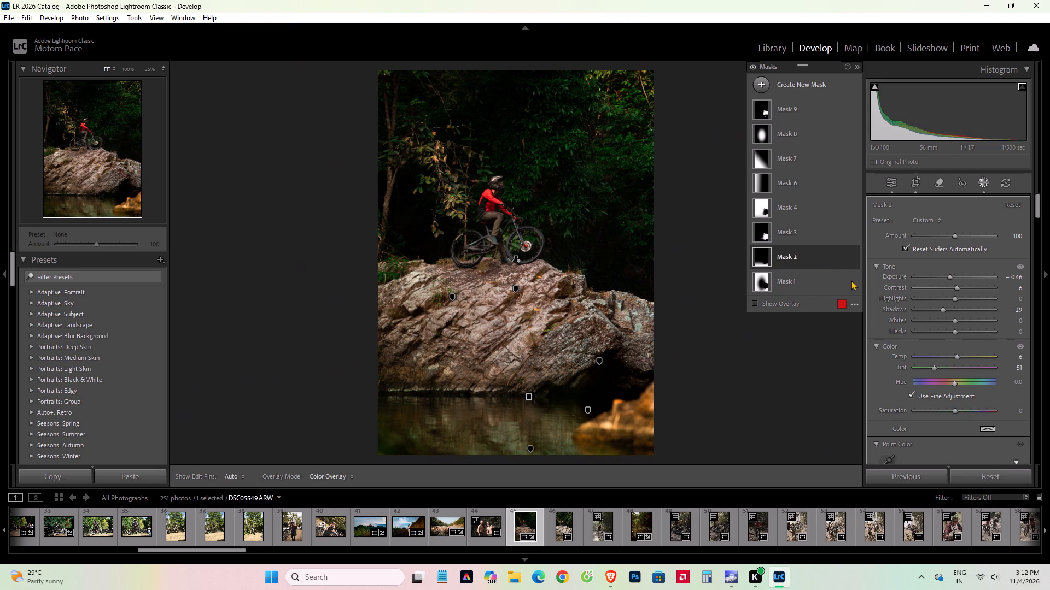
left_click(851, 280)
left_click(851, 280)
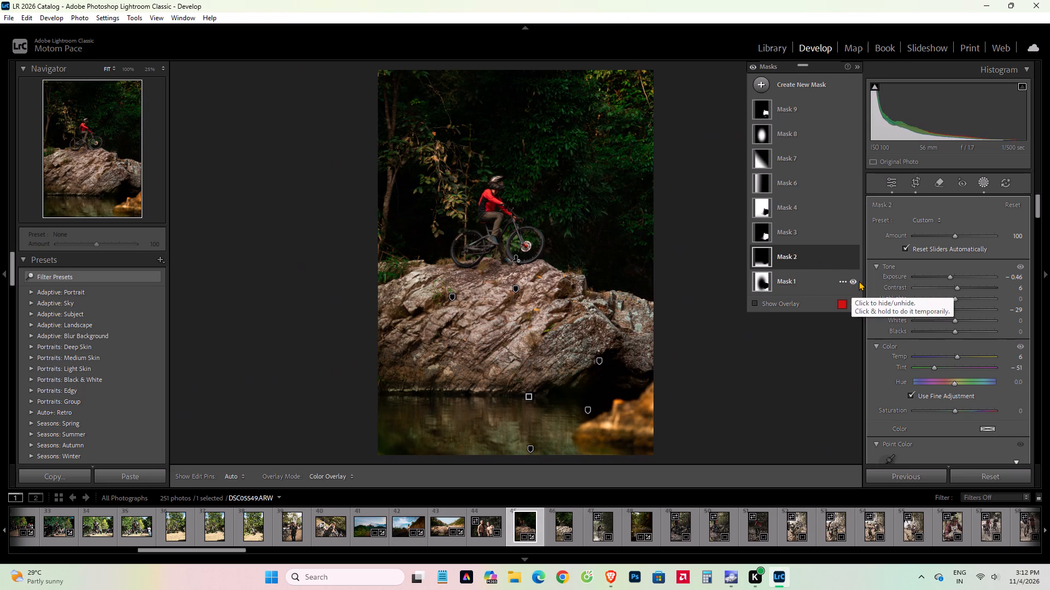
left_click(886, 186)
Zoom to 100% on the cyclist and examine the legs, jacket and helmet up close.
left_click(492, 219)
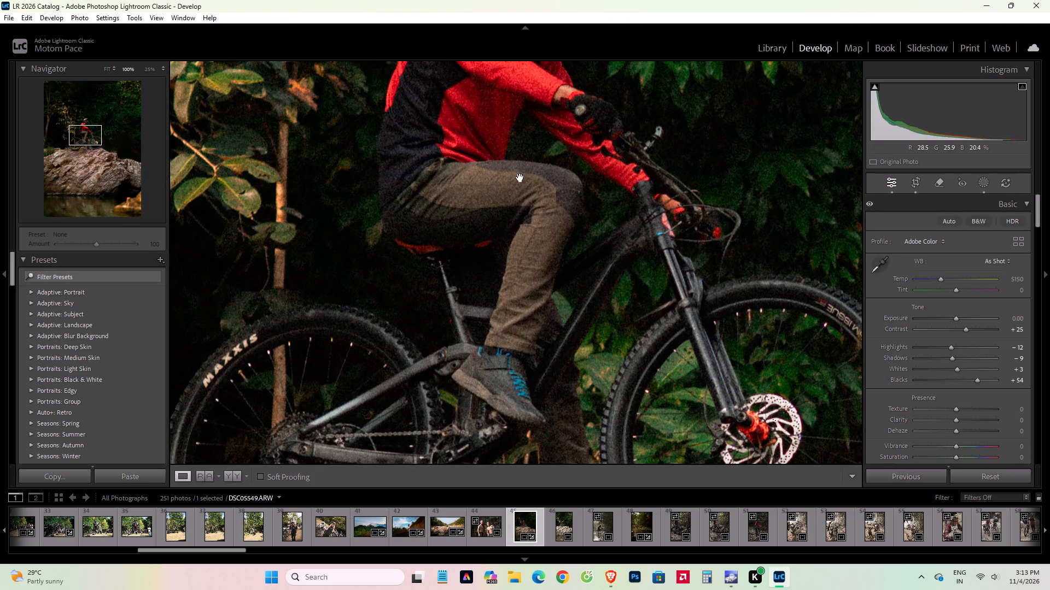
left_click_drag(520, 176, 556, 373)
left_click(571, 339)
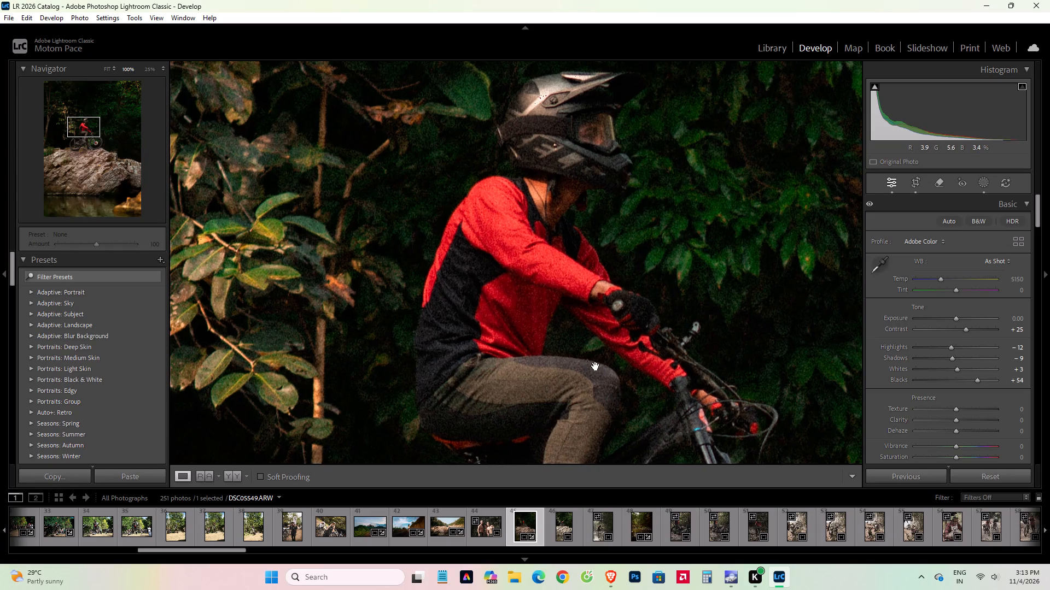
Reset the photo's global Grain Amount to 0.
left_click(634, 282)
scroll(930, 332, "down", 9)
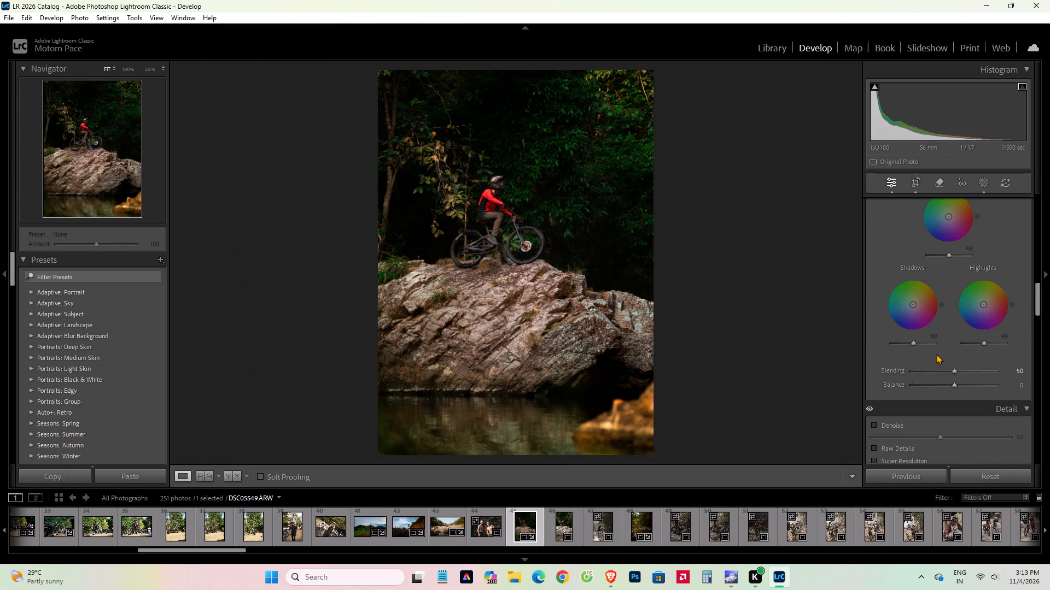
scroll(943, 364, "down", 10)
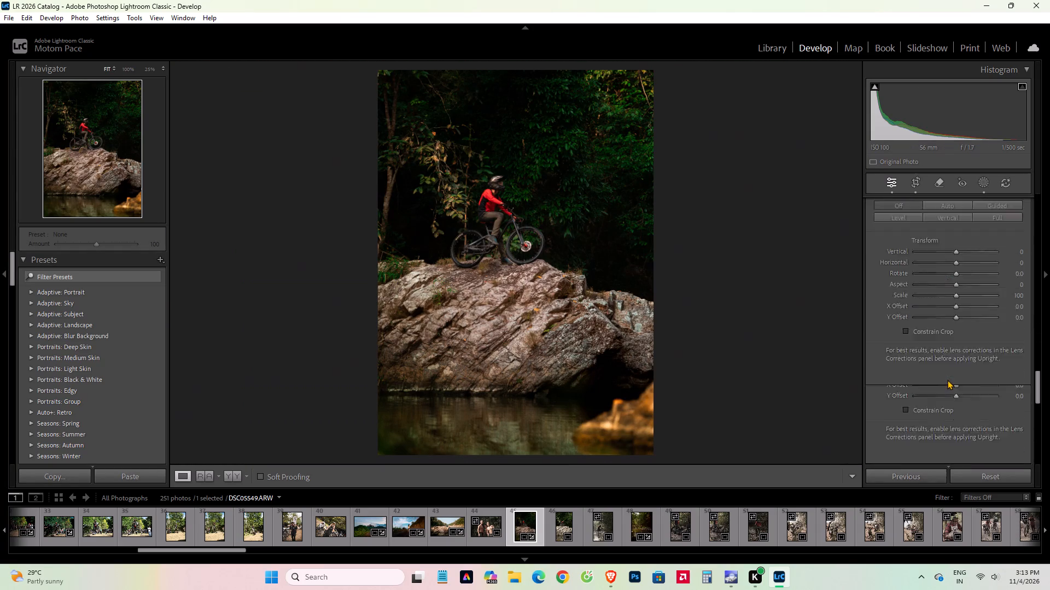
scroll(947, 380, "down", 9)
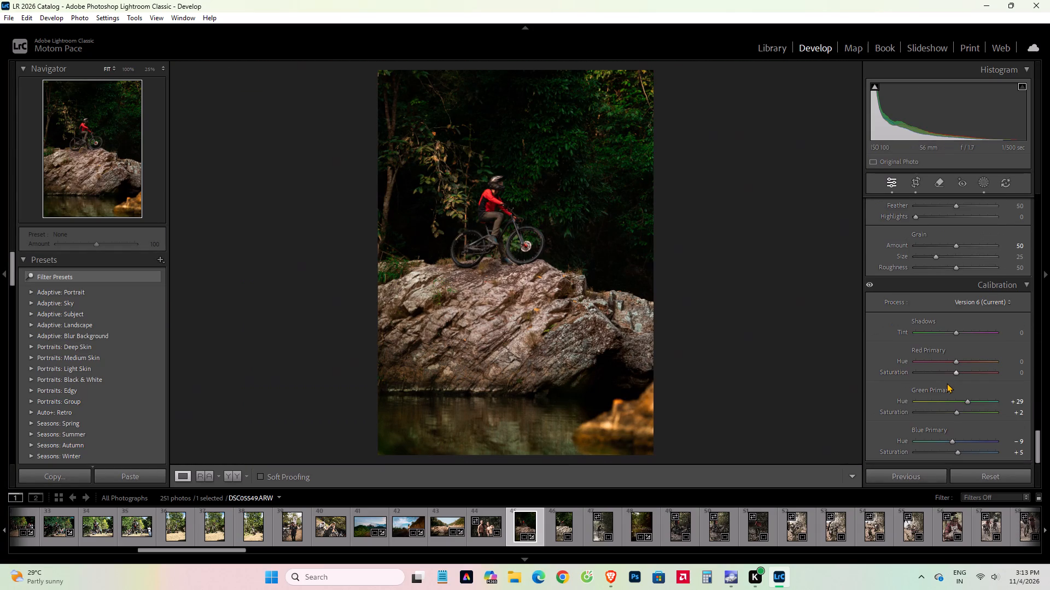
double_click(900, 244)
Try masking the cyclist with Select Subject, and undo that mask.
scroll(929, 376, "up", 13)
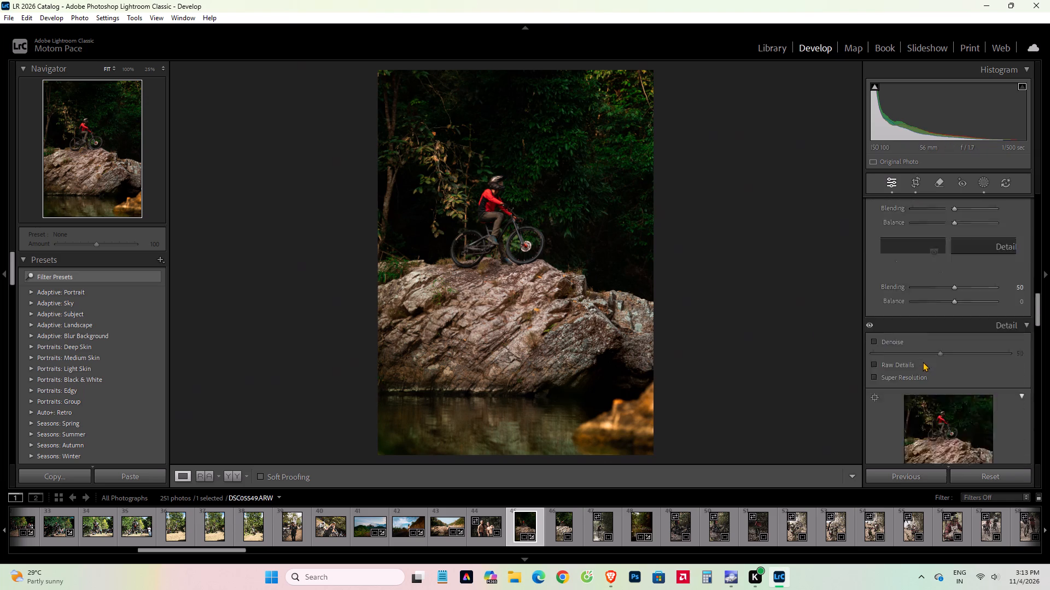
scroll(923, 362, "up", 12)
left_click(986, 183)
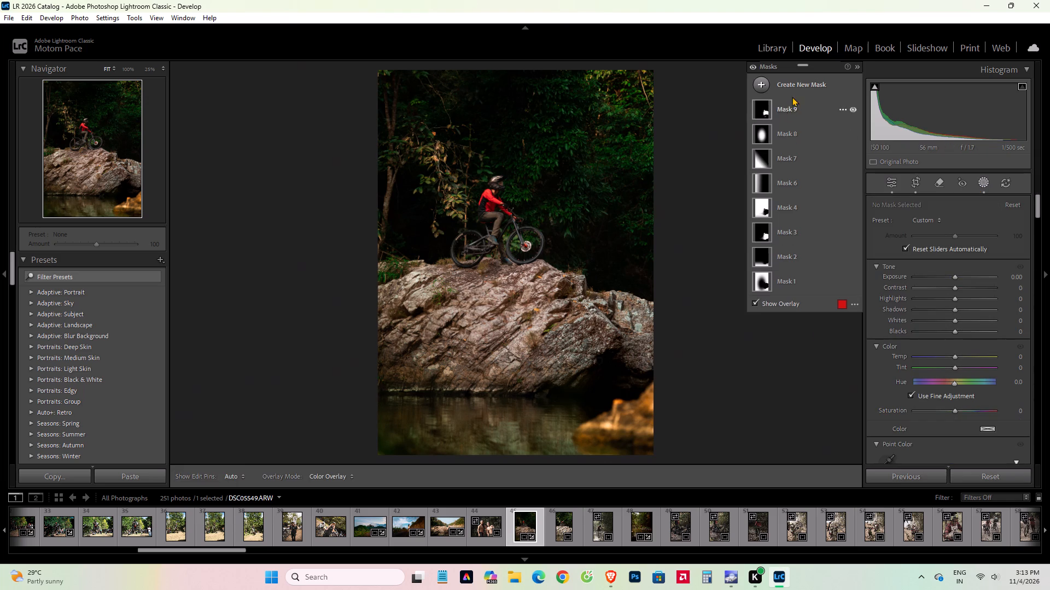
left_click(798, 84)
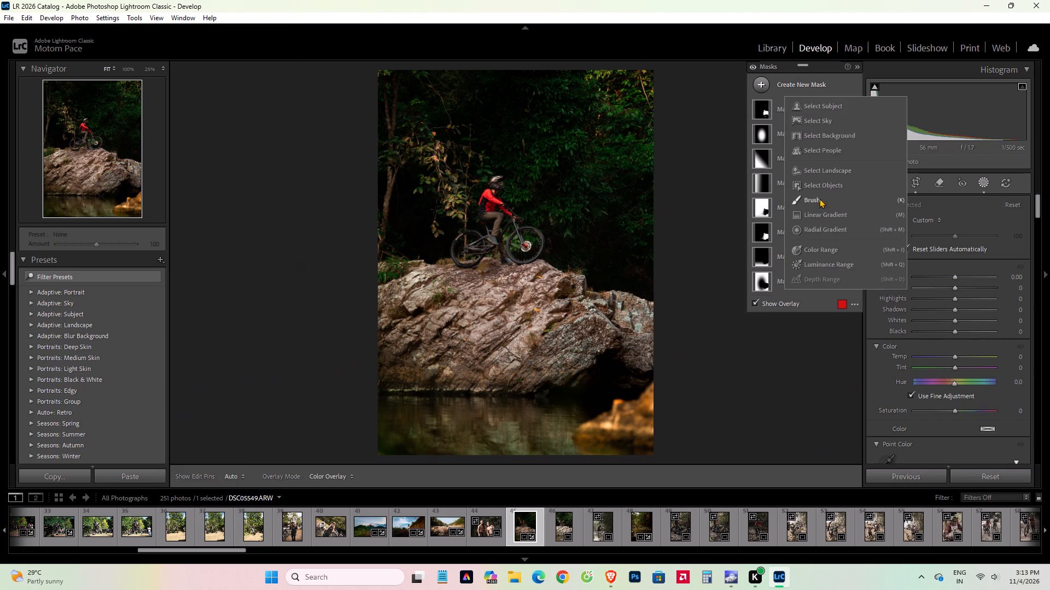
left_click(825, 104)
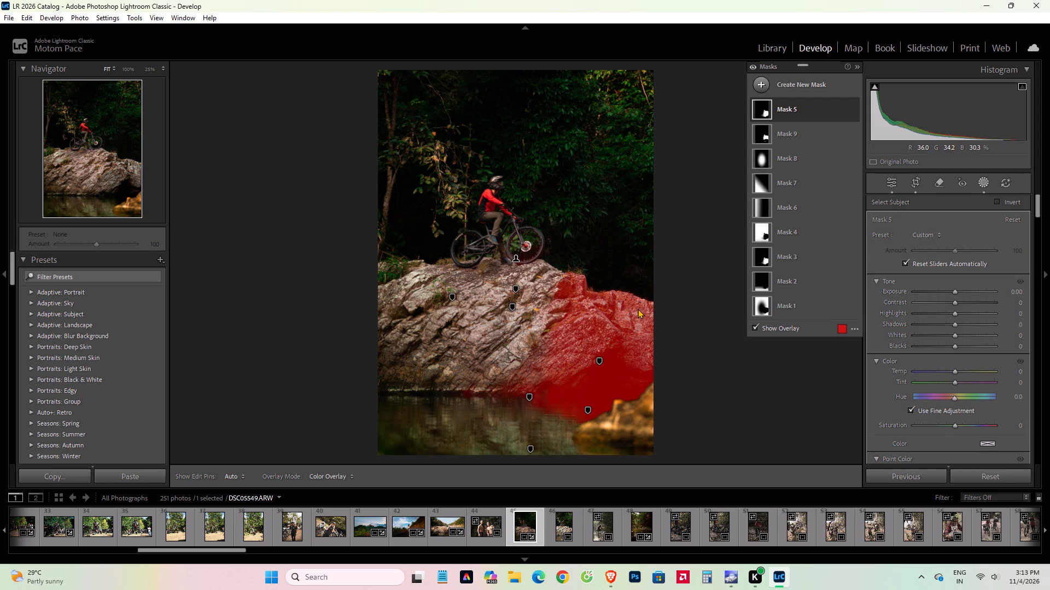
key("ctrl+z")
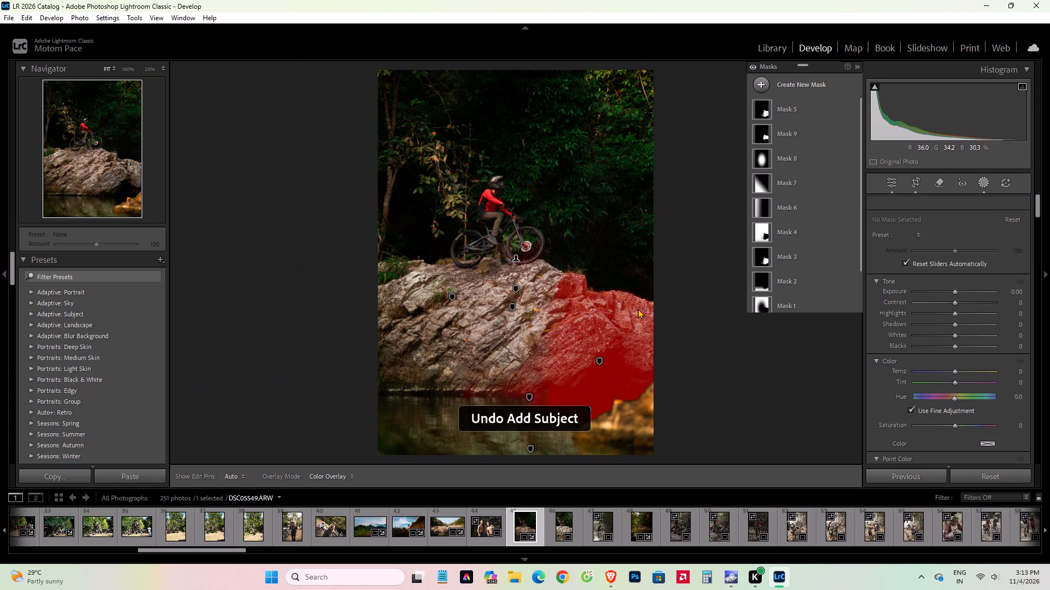
Mask the entire cyclist with Select People, set the mask's Sharpness to 100, and leave masking.
left_click(802, 86)
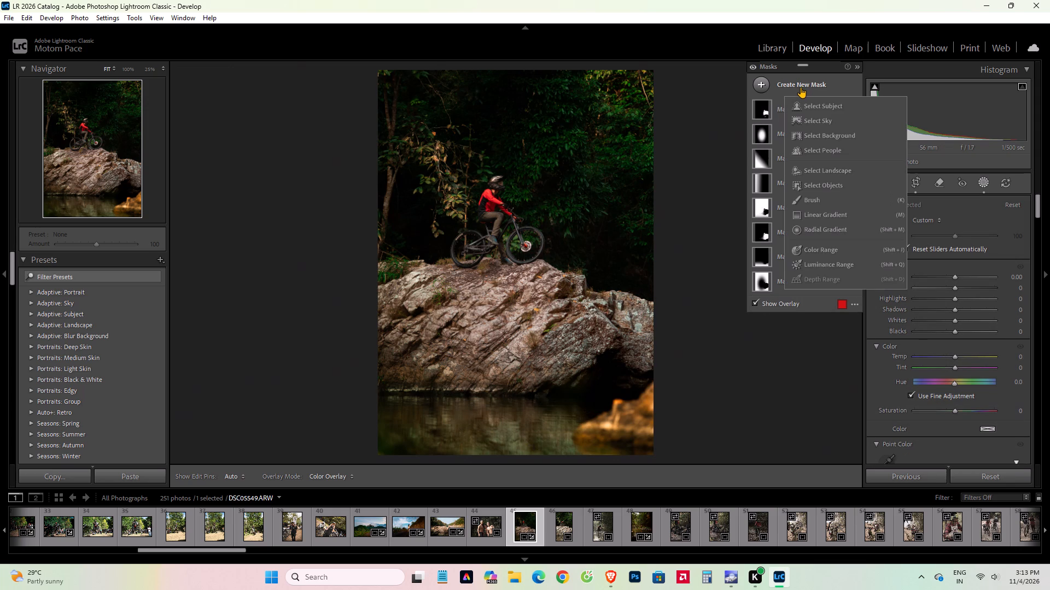
left_click(812, 151)
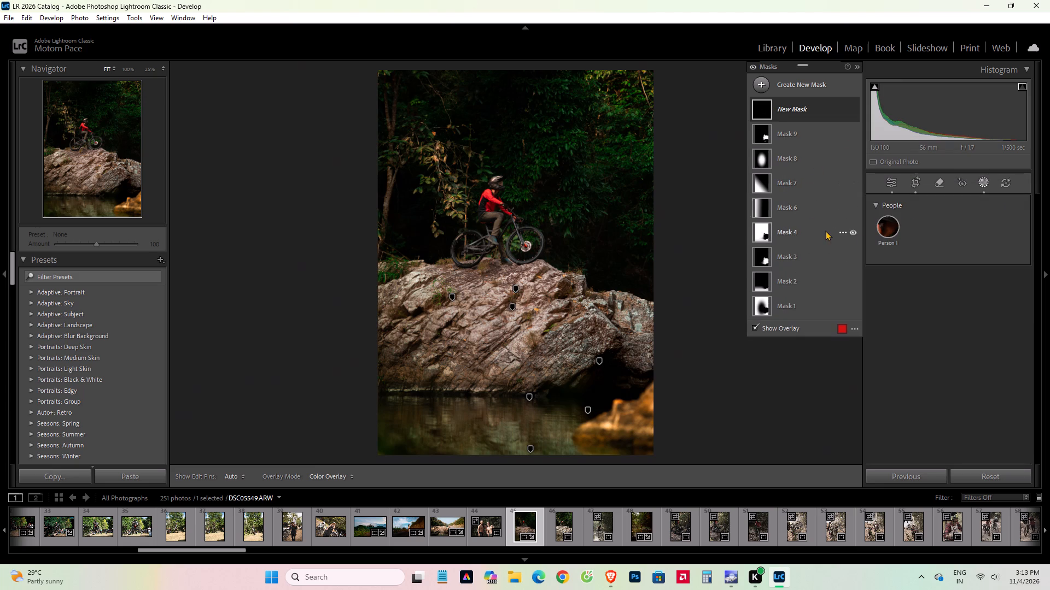
left_click(889, 227)
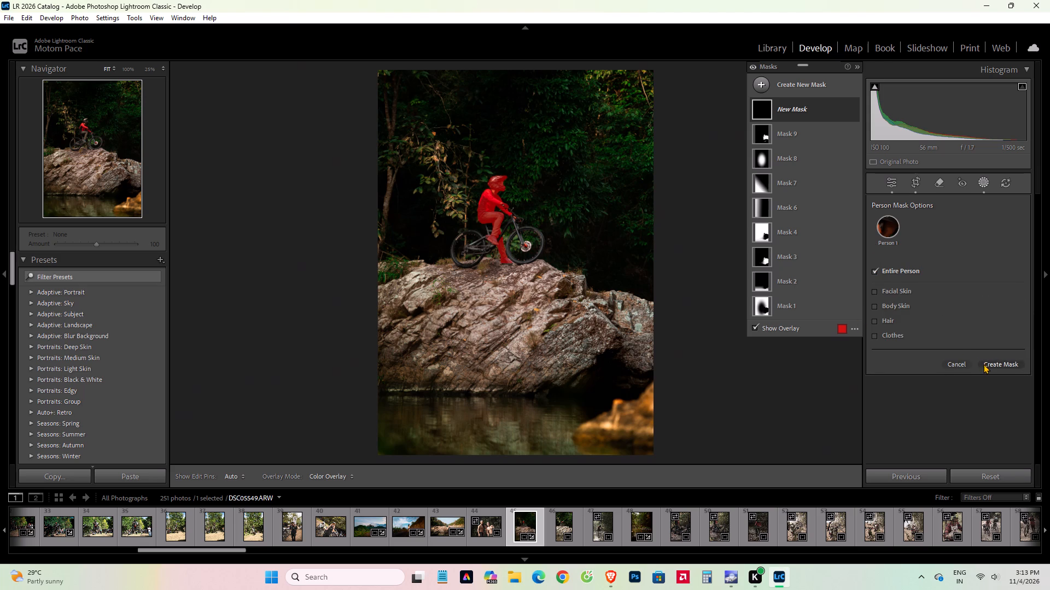
left_click(987, 365)
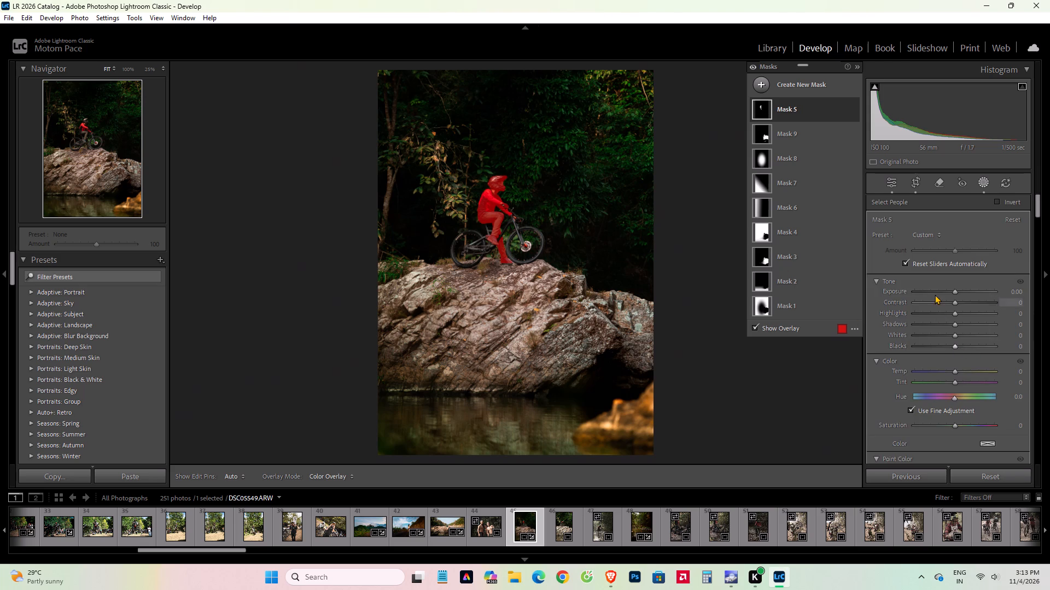
scroll(952, 375, "down", 8)
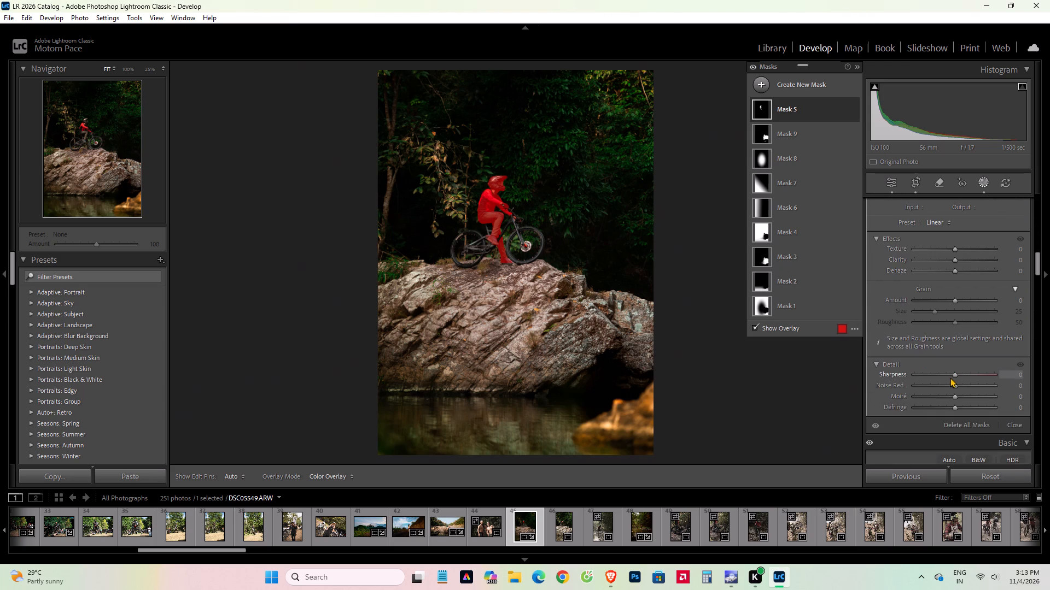
left_click_drag(955, 375, 1012, 390)
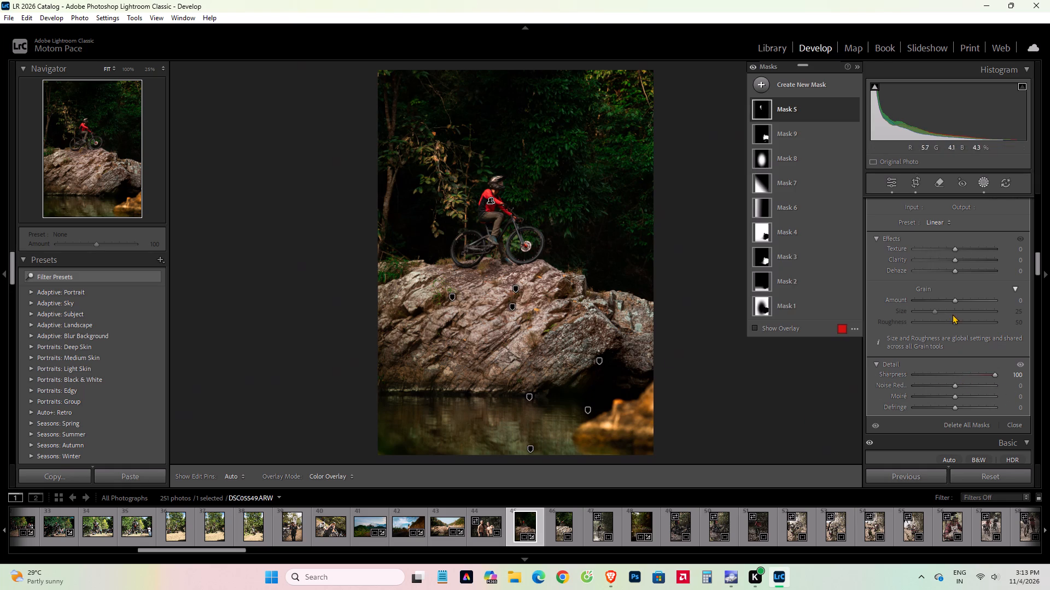
left_click(891, 181)
Copy the photo's develop settings with Mask 5 included among the masks.
key("ctrl+c")
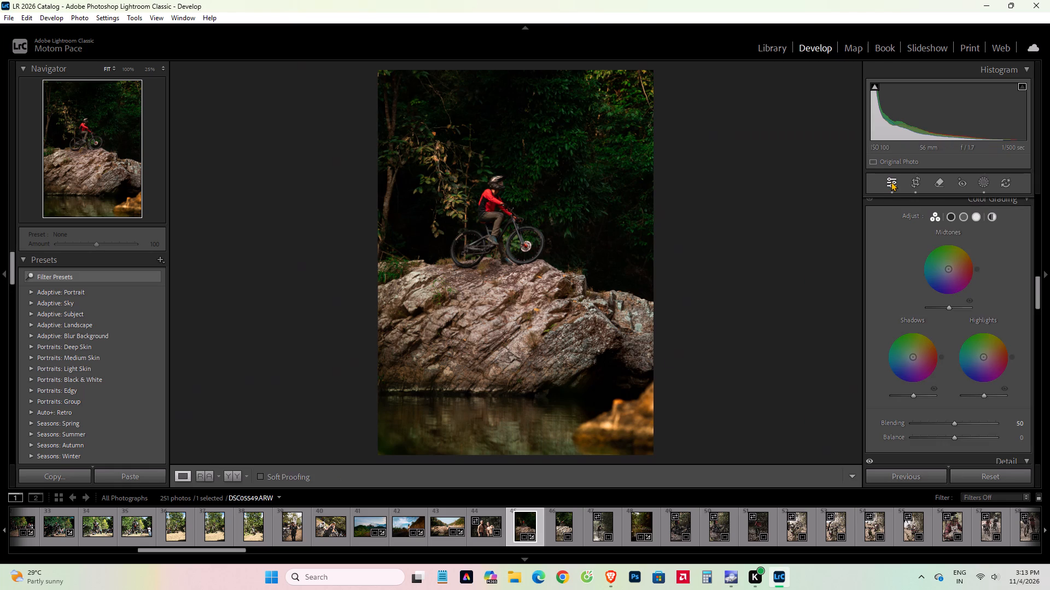
left_click(743, 204)
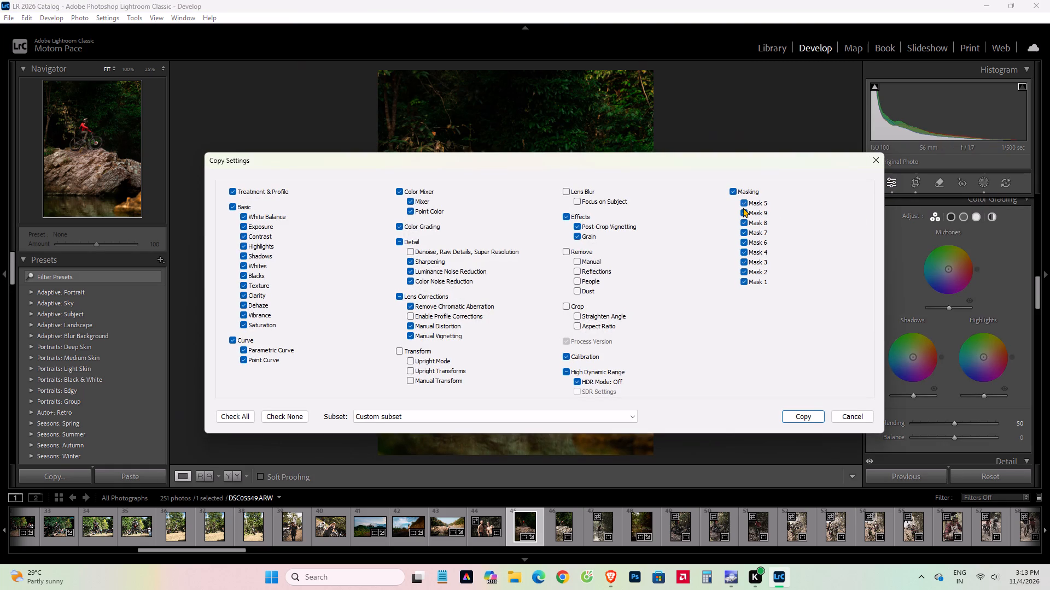
key("Return")
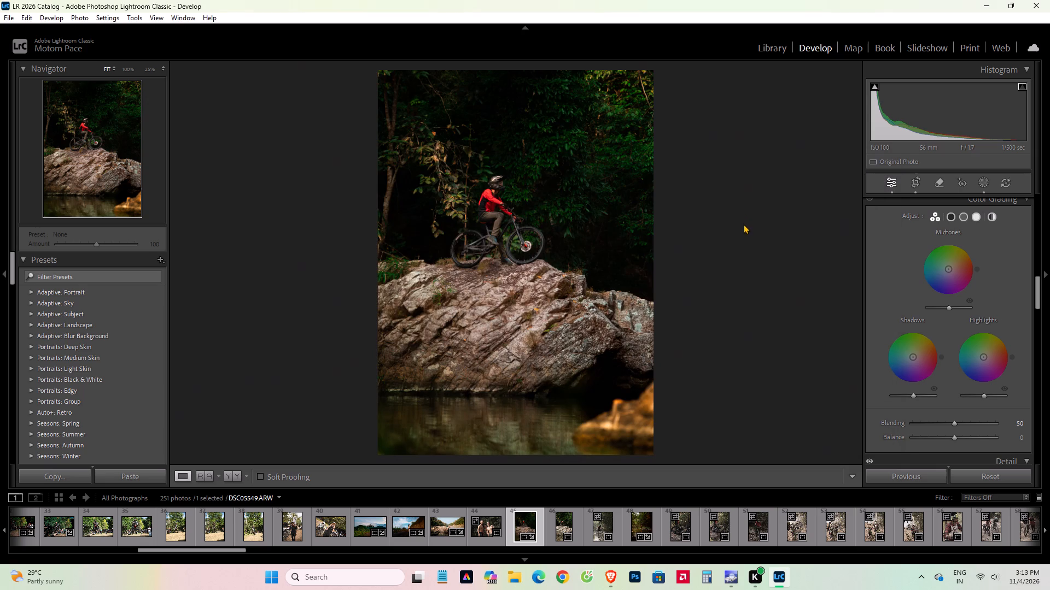
Go to the next photo, DSC05552.ARW, and widen its crop on both sides to the full frame.
key("Right")
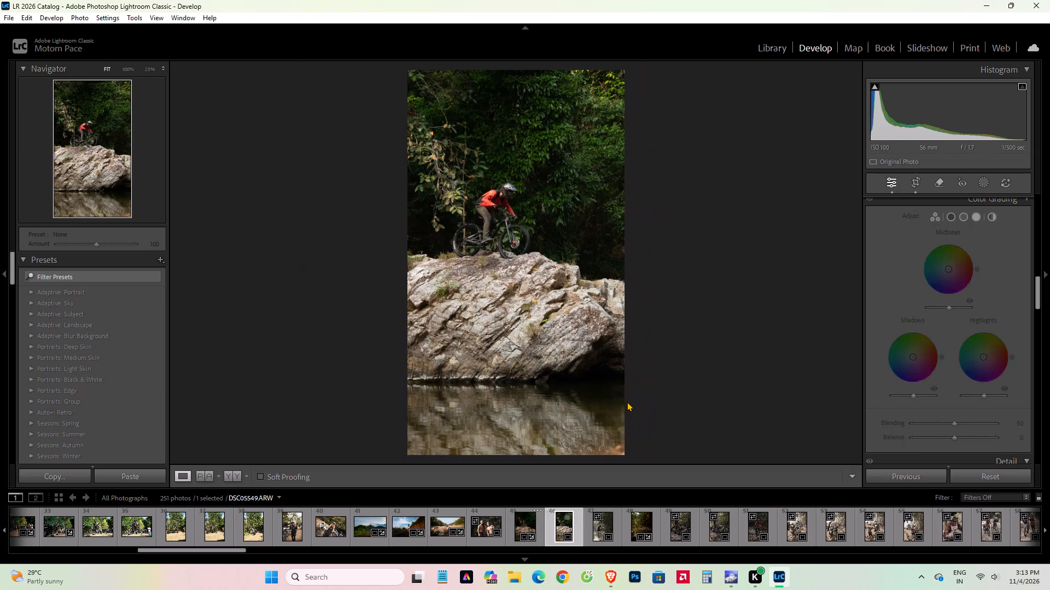
left_click(915, 185)
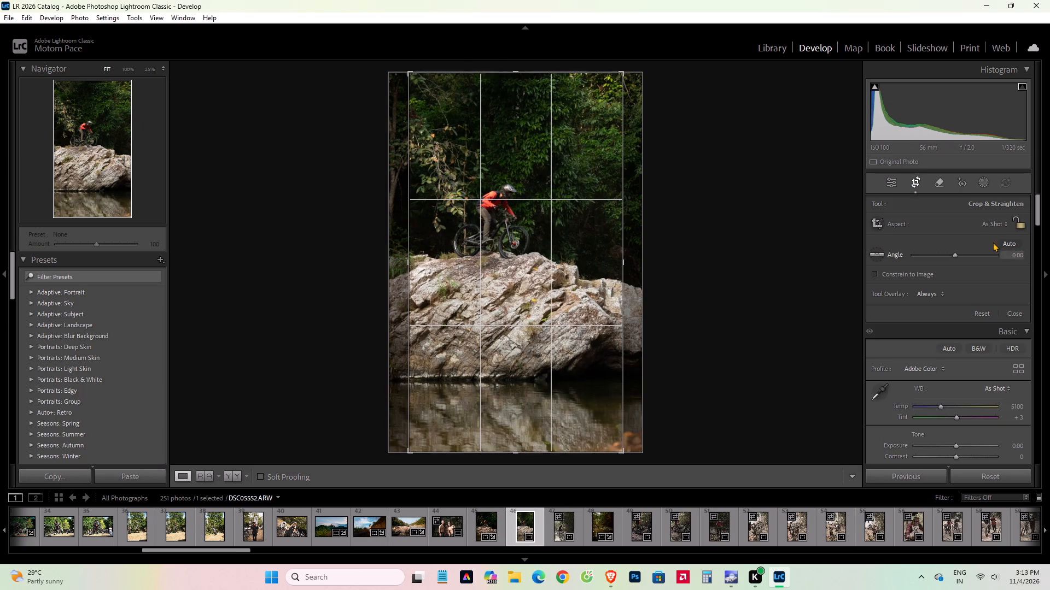
left_click_drag(623, 245, 679, 253)
left_click_drag(382, 282, 286, 287)
key("ctrl+z")
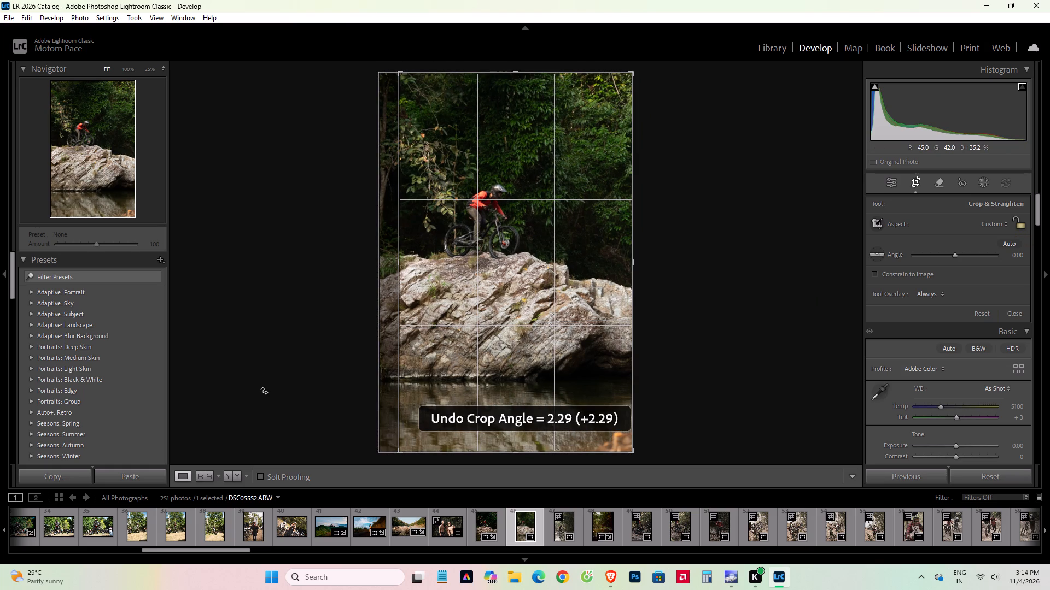
left_click_drag(401, 265, 335, 271)
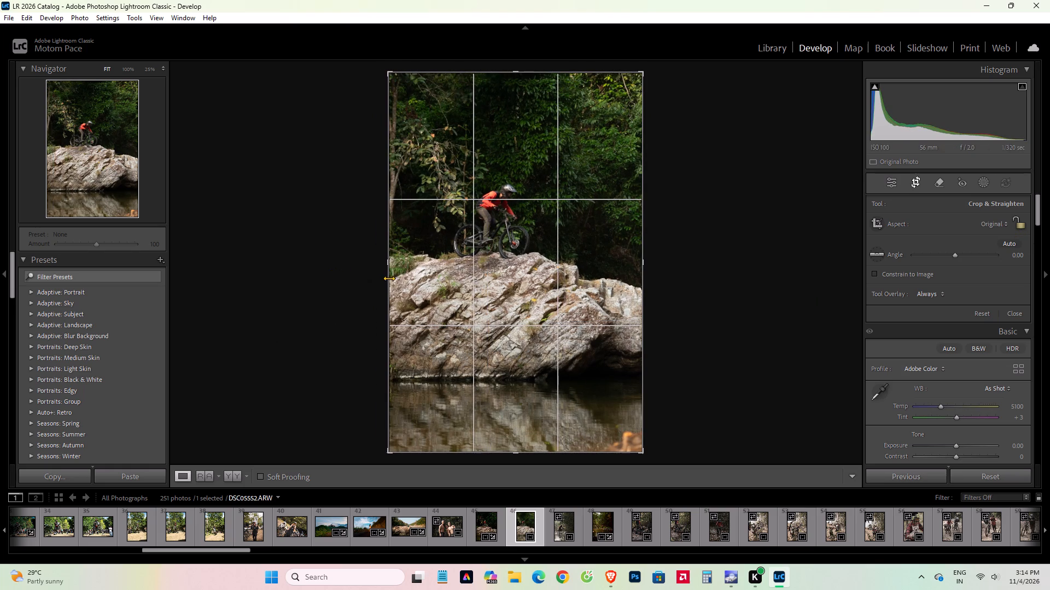
Set the crop aspect to 5 x 7, shift the photo slightly upward inside it, and apply the crop.
left_click(1001, 225)
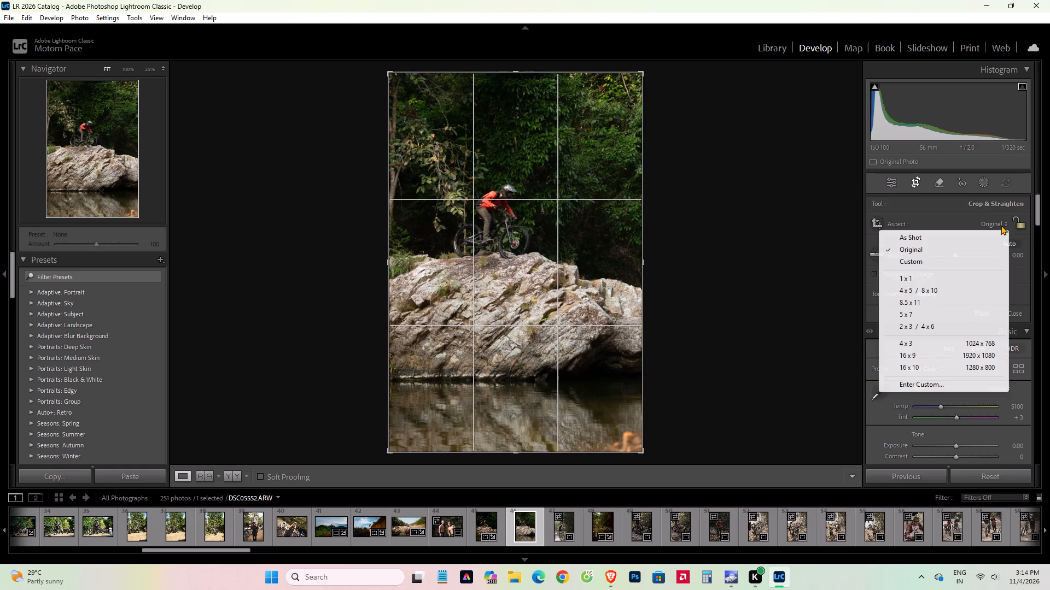
left_click(917, 315)
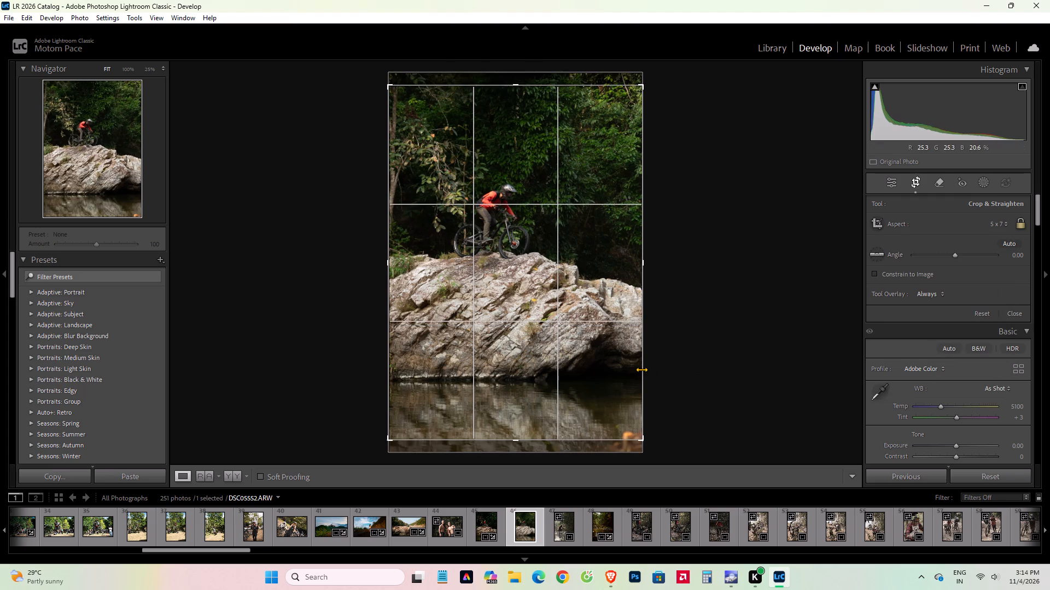
left_click_drag(591, 350, 596, 320)
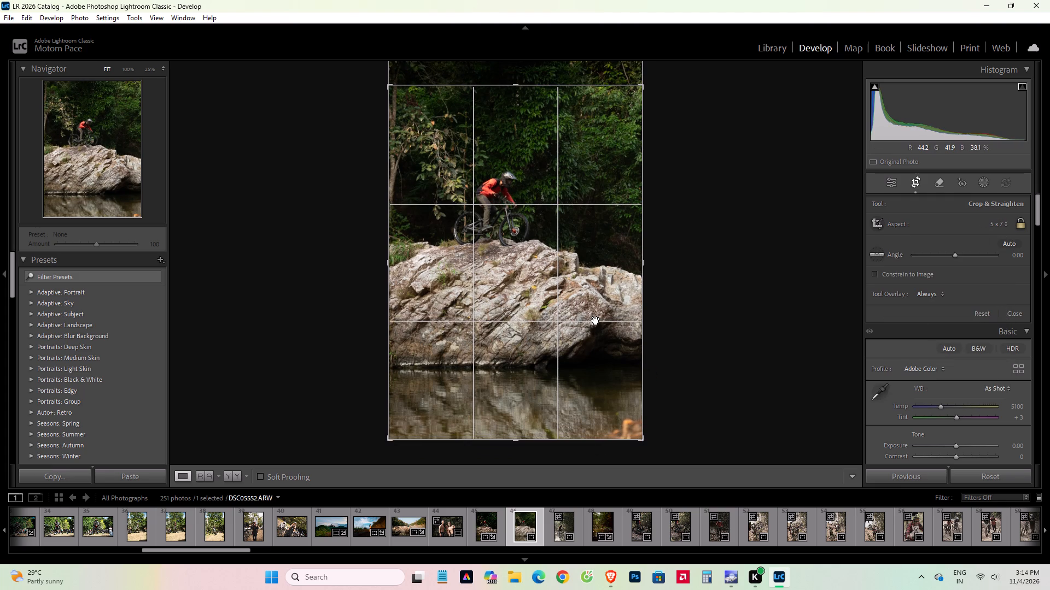
left_click_drag(596, 320, 597, 345)
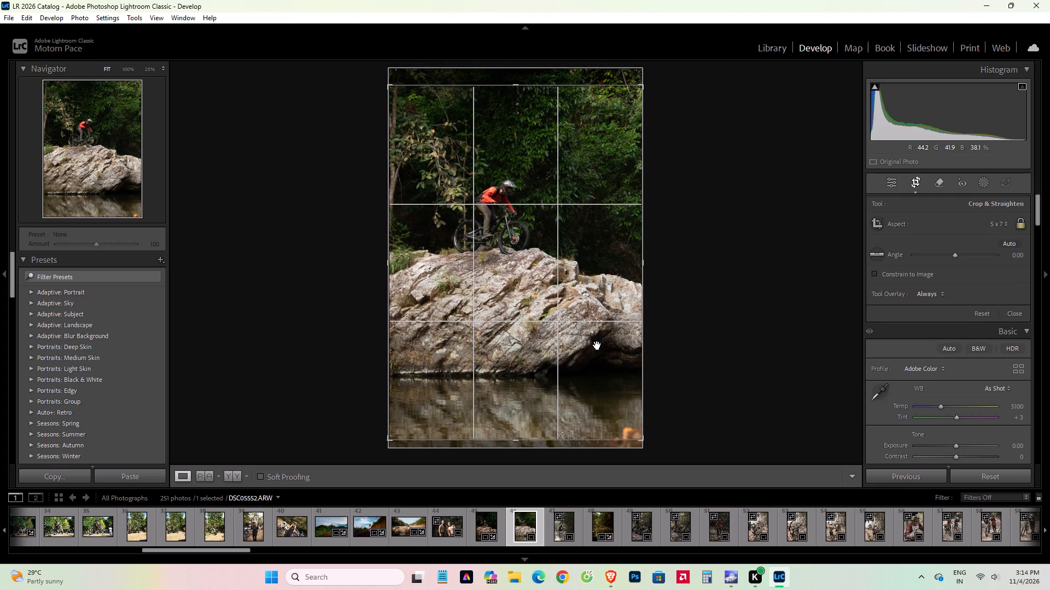
left_click_drag(597, 345, 598, 345)
left_click(892, 184)
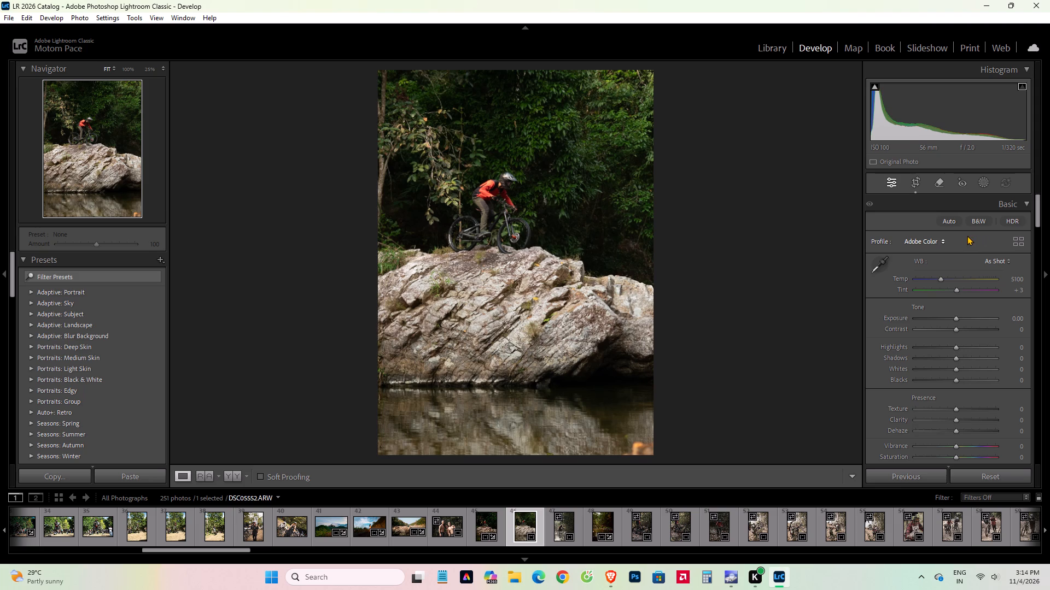
Paste the copied settings and masks onto DSC05552.ARW and check the cyclist up close.
key("ctrl+v")
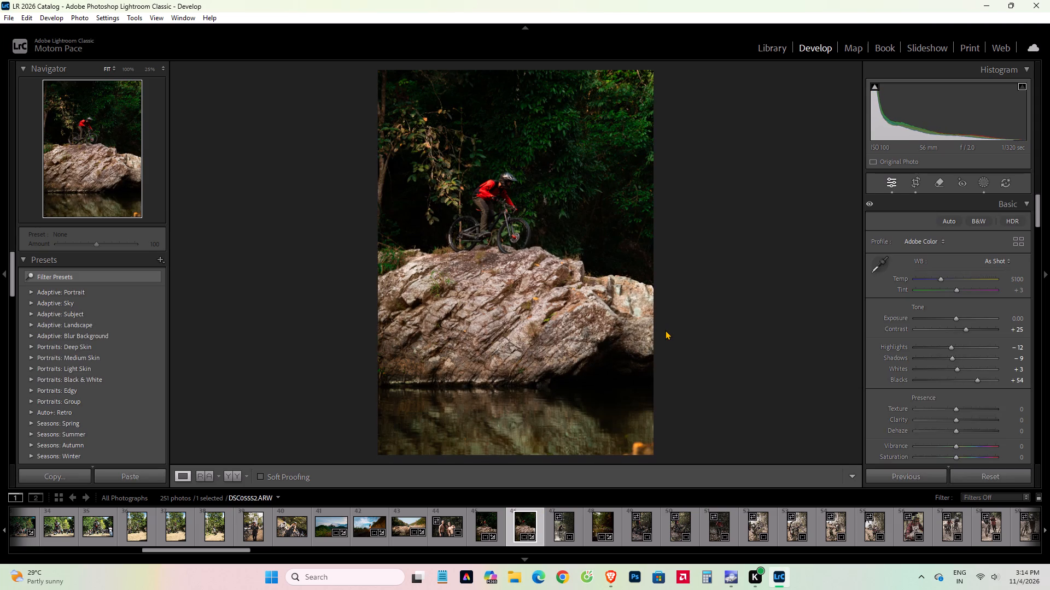
left_click(499, 212)
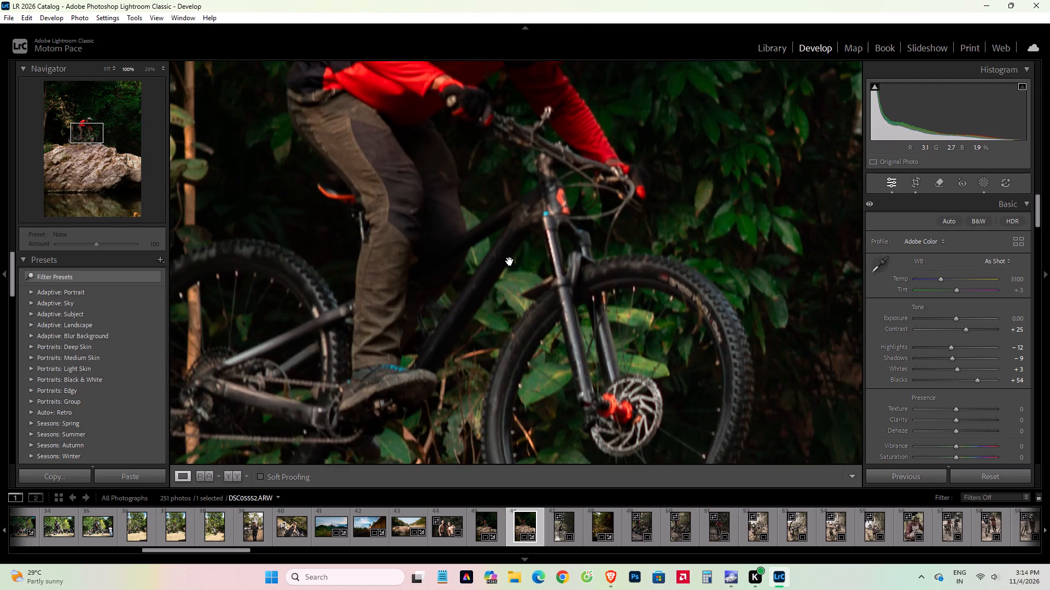
left_click_drag(500, 192, 544, 340)
left_click(545, 335)
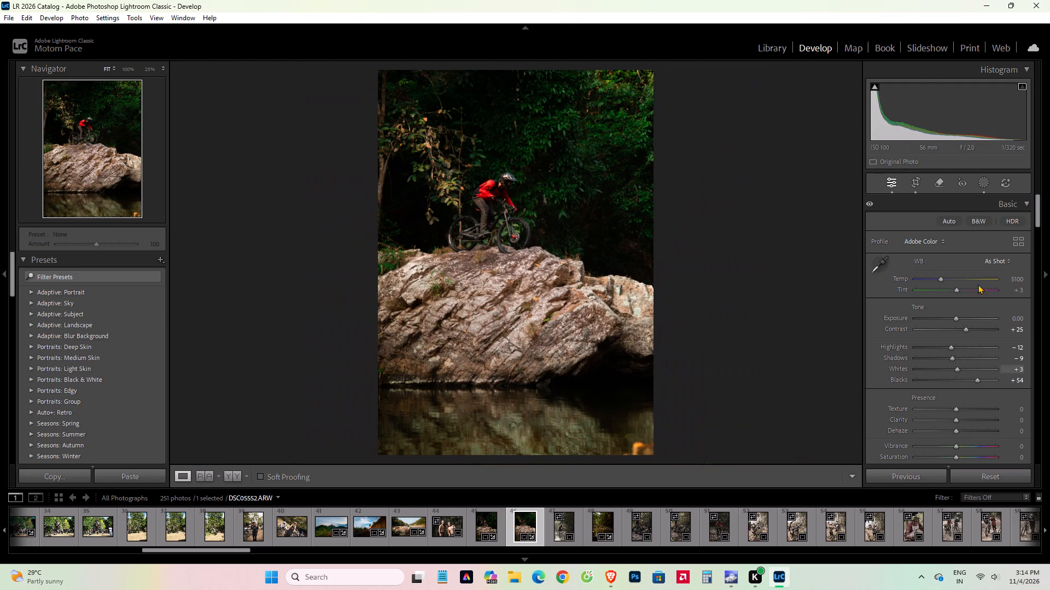
Shift the photo slightly down within its 5 x 7 crop to trim the orange rock at the bottom edge.
left_click(919, 187)
left_click_drag(608, 286, 605, 295)
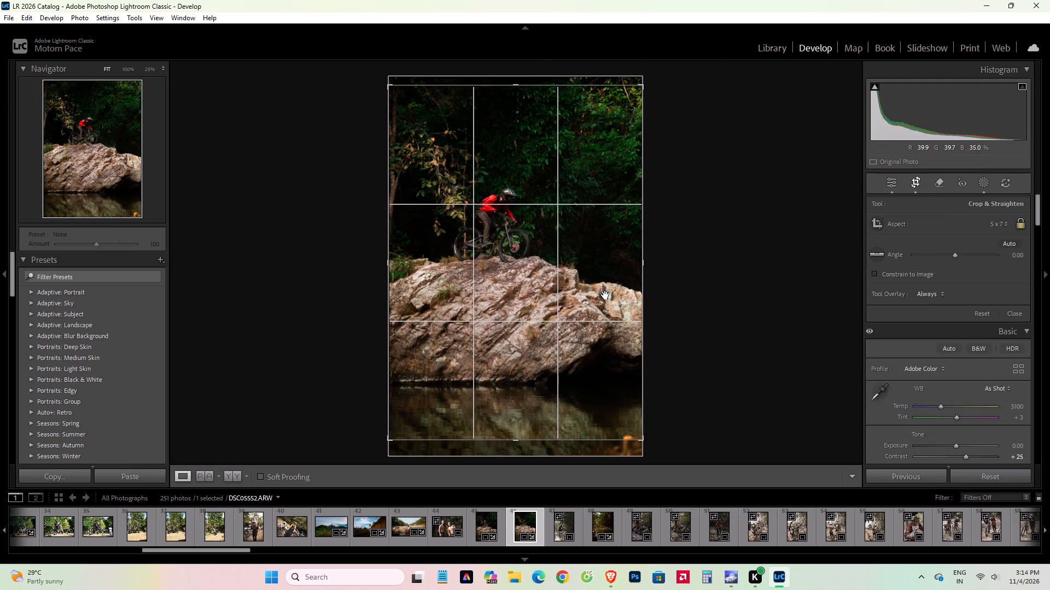
left_click_drag(605, 295, 605, 296)
left_click(893, 181)
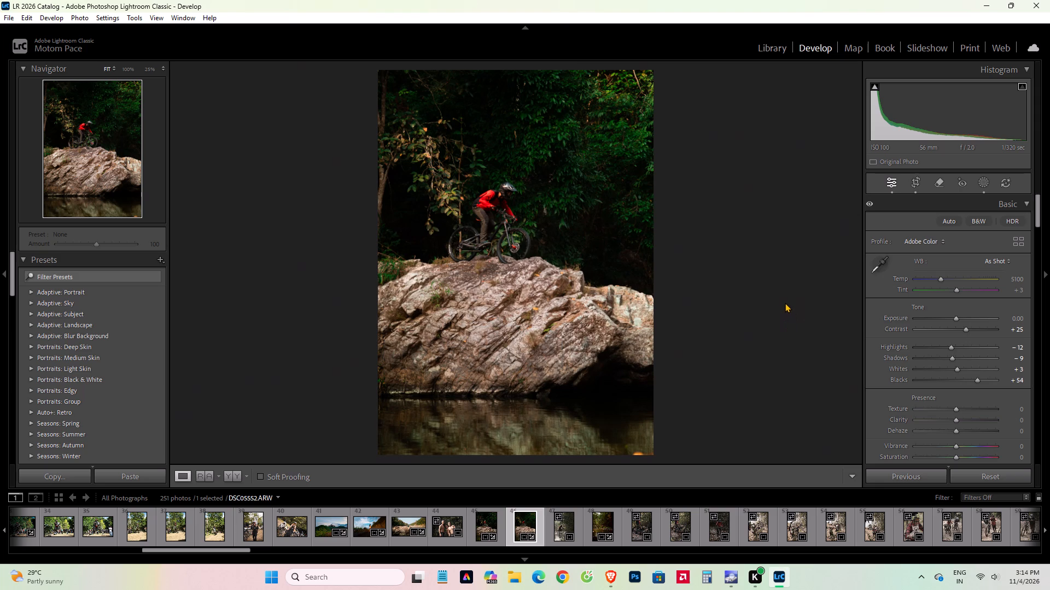
Add a linear gradient mask over the forest, fading from the photo's top edge to the rock, and subtract the subject from it.
left_click(983, 182)
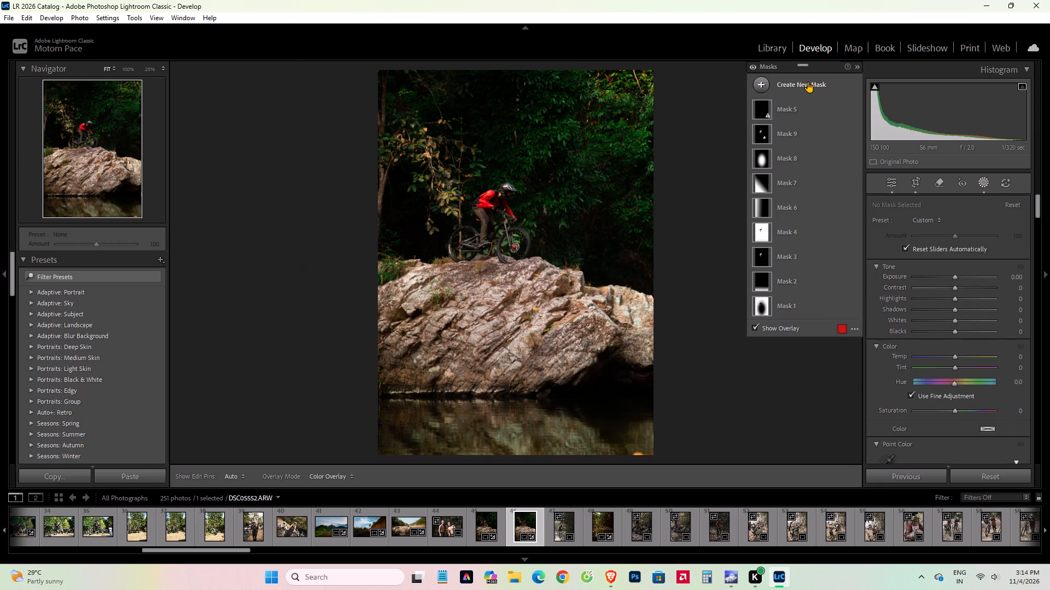
left_click(808, 81)
left_click(815, 217)
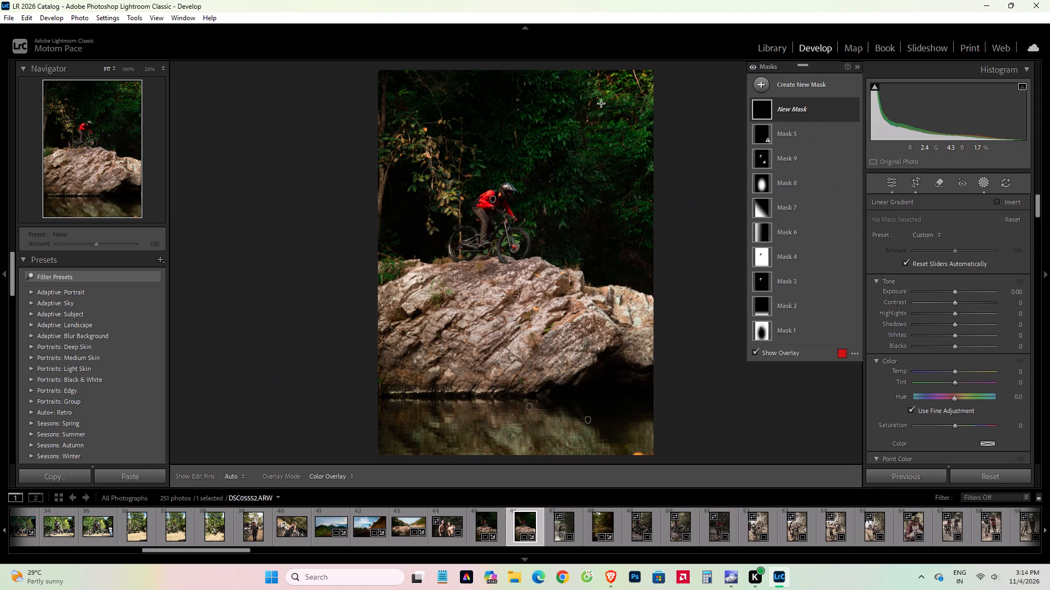
left_click_drag(564, 70, 505, 281)
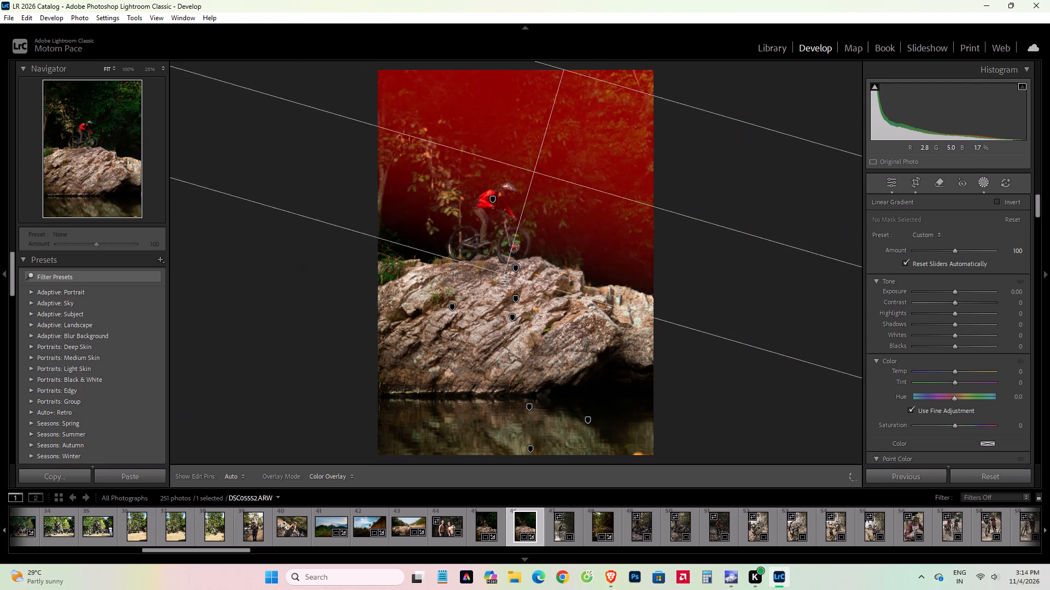
left_click_drag(505, 281, 504, 327)
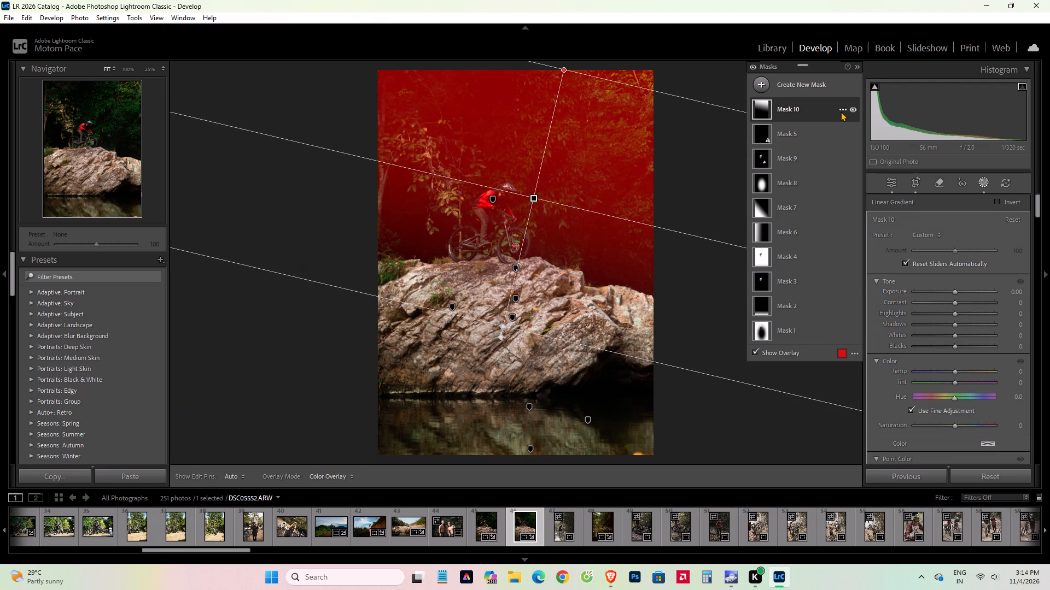
left_click(841, 110)
left_click(807, 118)
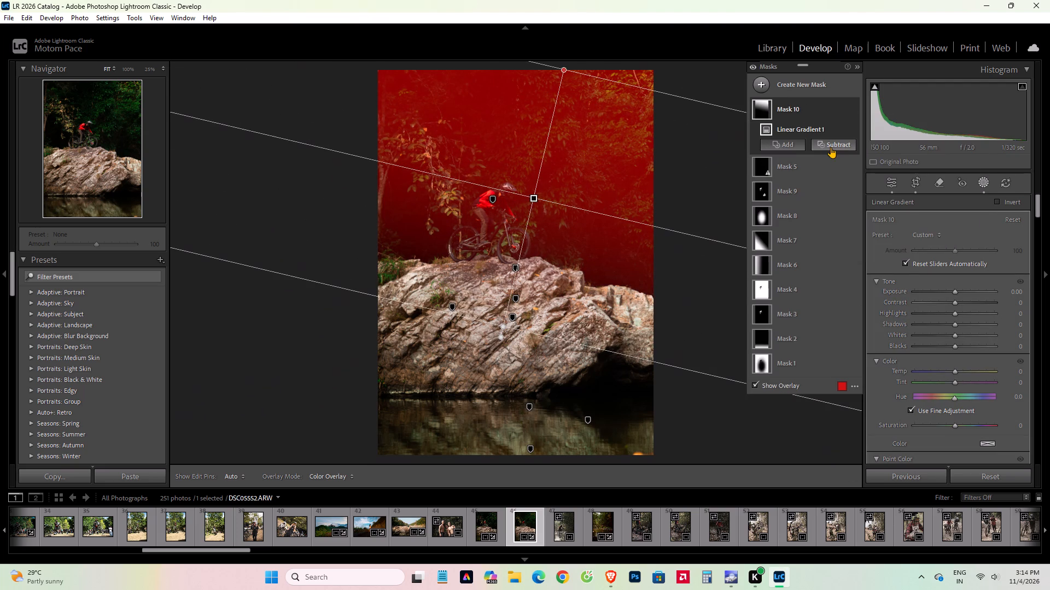
left_click(831, 147)
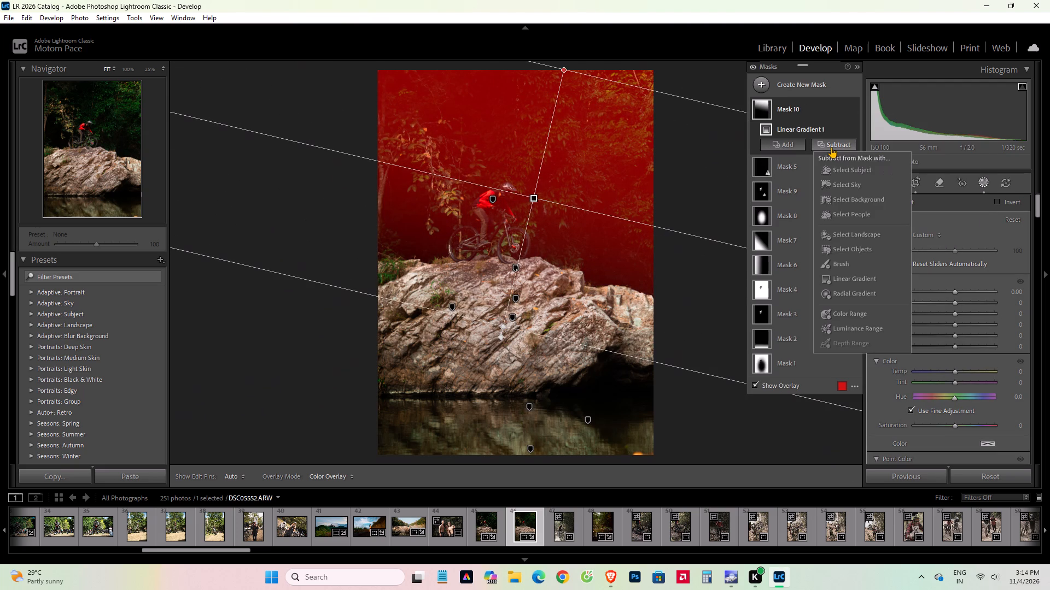
left_click(833, 168)
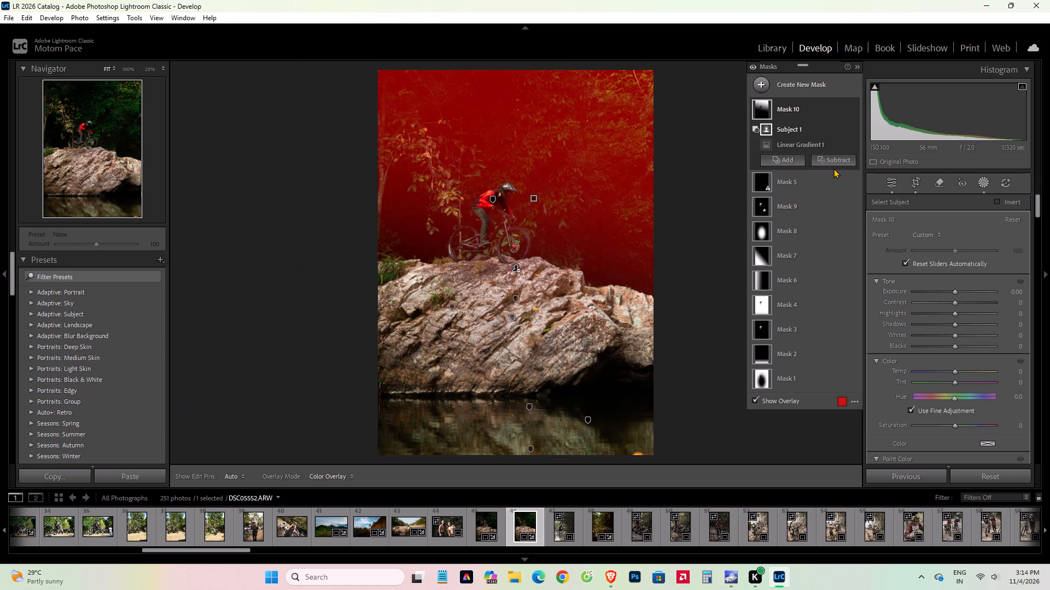
Warm the new gradient mask's color by setting Temp to 20 and Tint to 20.
left_click_drag(955, 373, 957, 376)
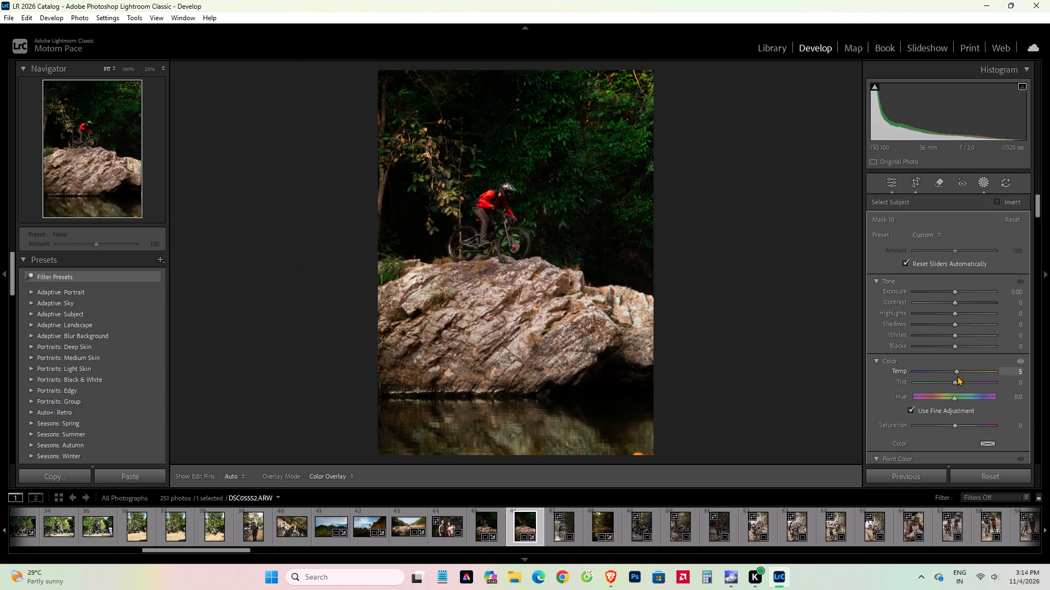
left_click_drag(957, 376, 963, 383)
left_click_drag(954, 382, 975, 390)
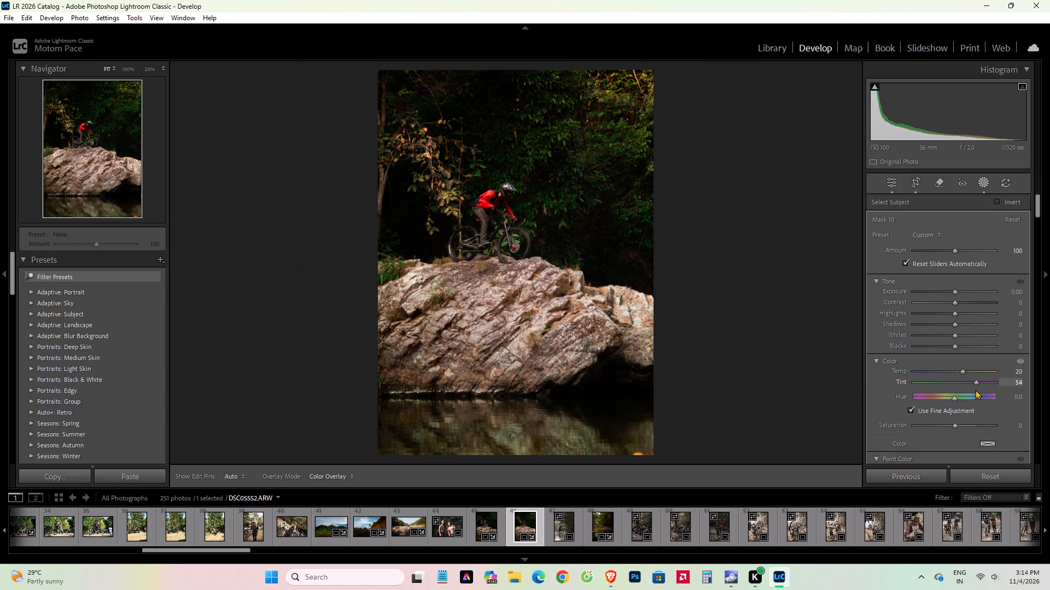
left_click_drag(975, 390, 961, 391)
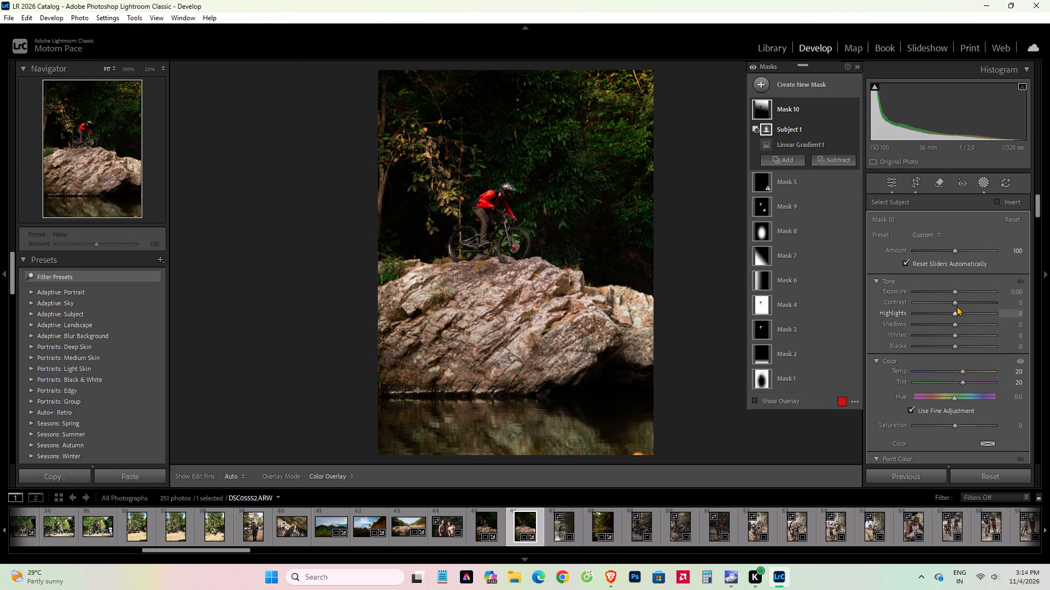
Set the gradient mask's Contrast to -13 and Shadows to -7, and leave masking.
left_click_drag(954, 301, 966, 305)
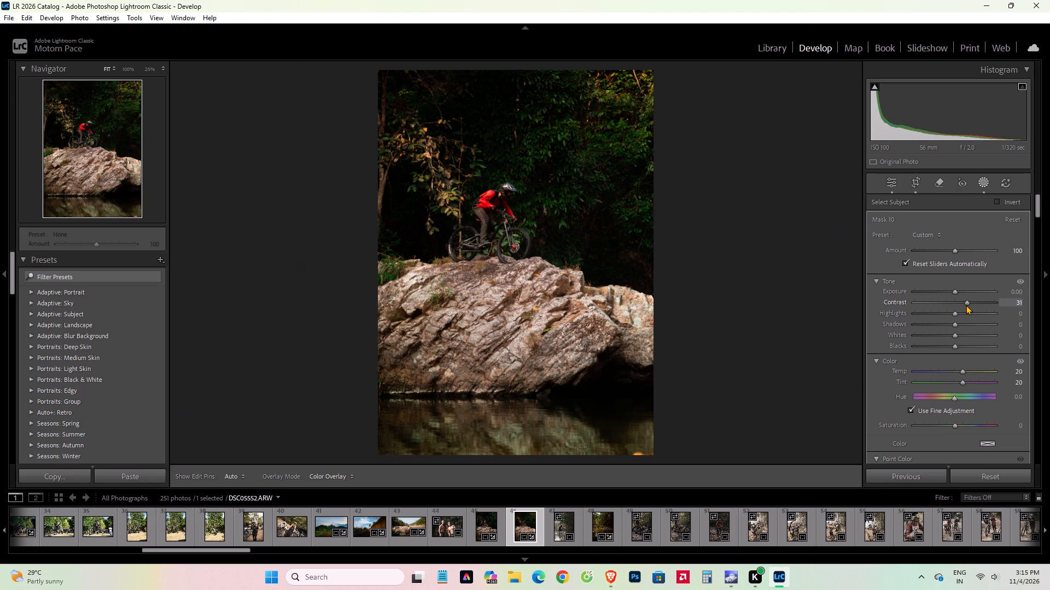
left_click_drag(966, 305, 948, 310)
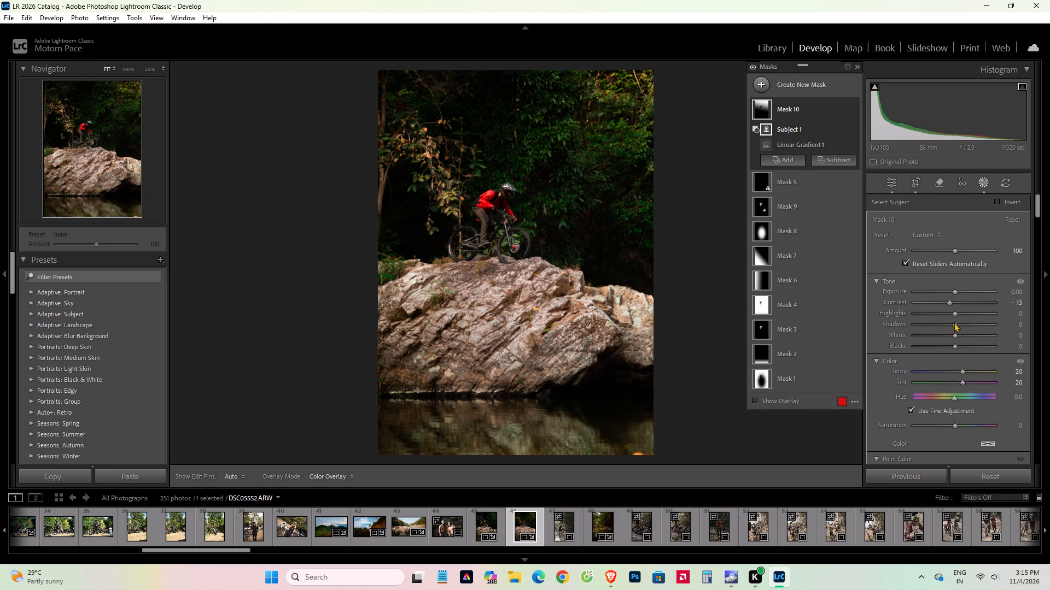
left_click_drag(954, 325, 966, 326)
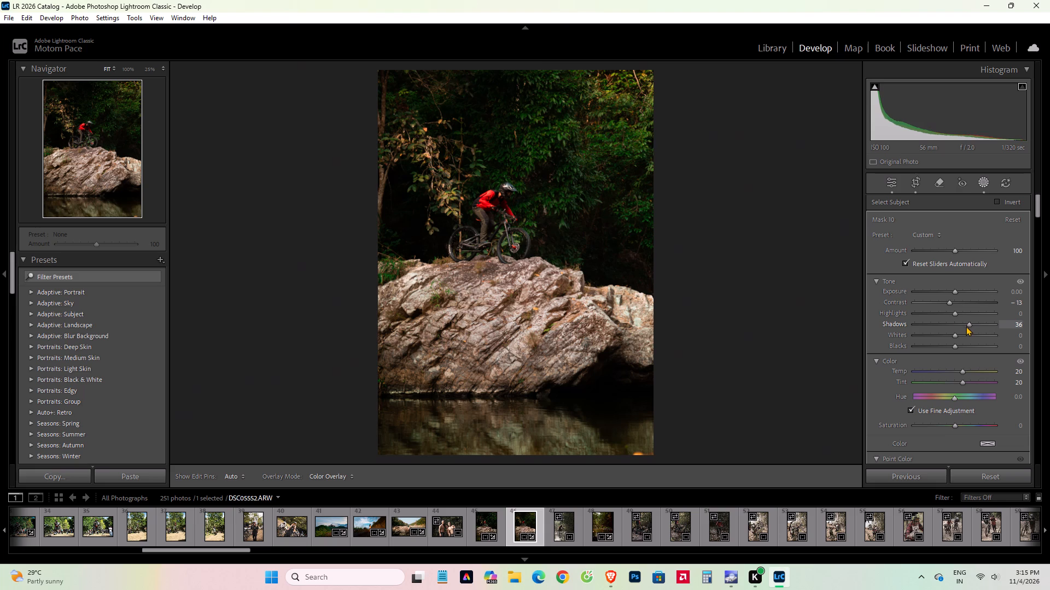
left_click_drag(966, 326, 980, 335)
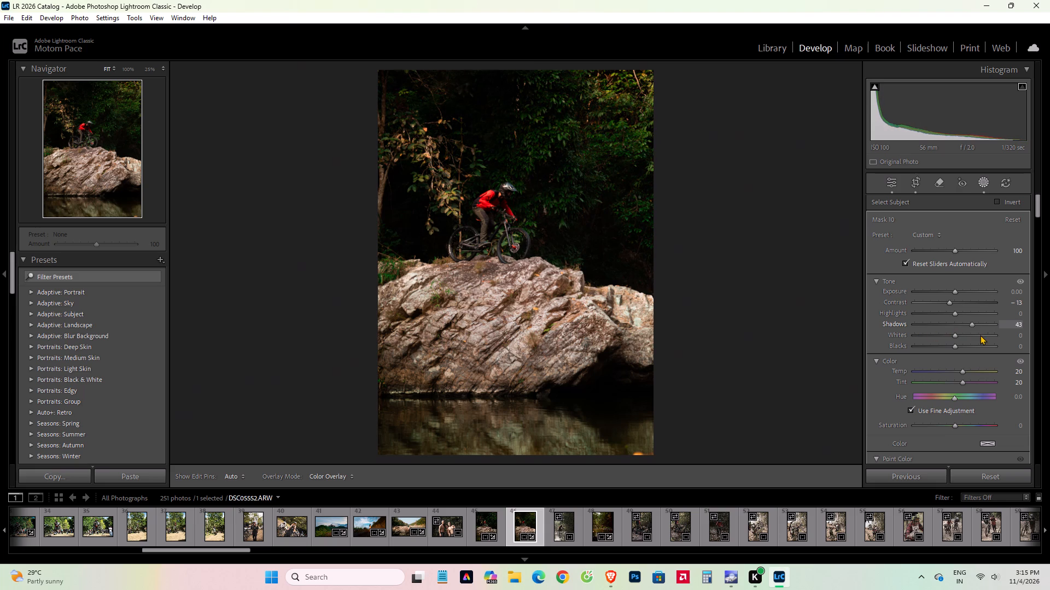
left_click_drag(980, 335, 950, 334)
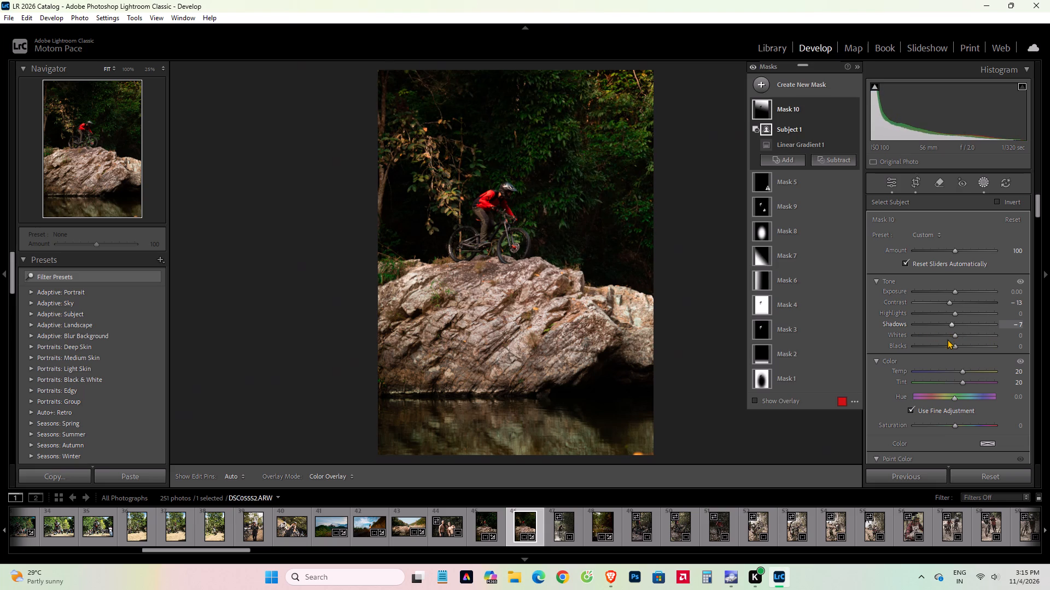
left_click(890, 180)
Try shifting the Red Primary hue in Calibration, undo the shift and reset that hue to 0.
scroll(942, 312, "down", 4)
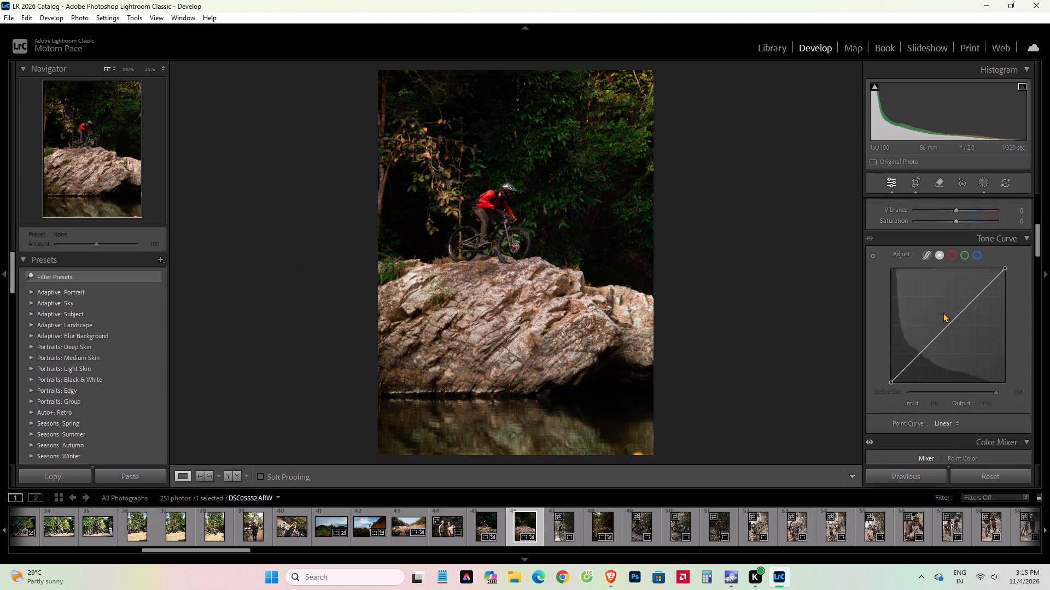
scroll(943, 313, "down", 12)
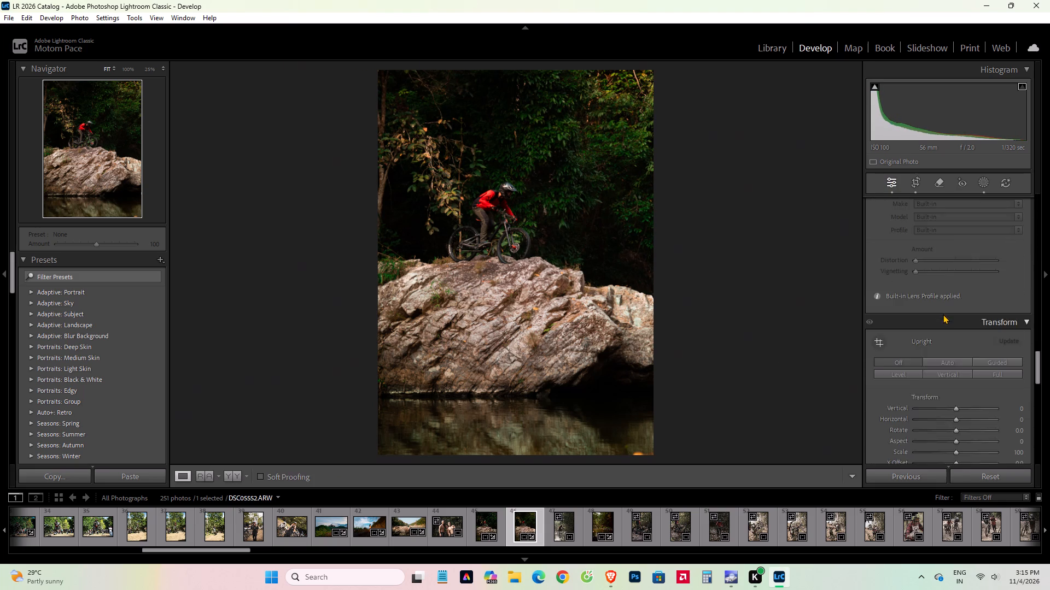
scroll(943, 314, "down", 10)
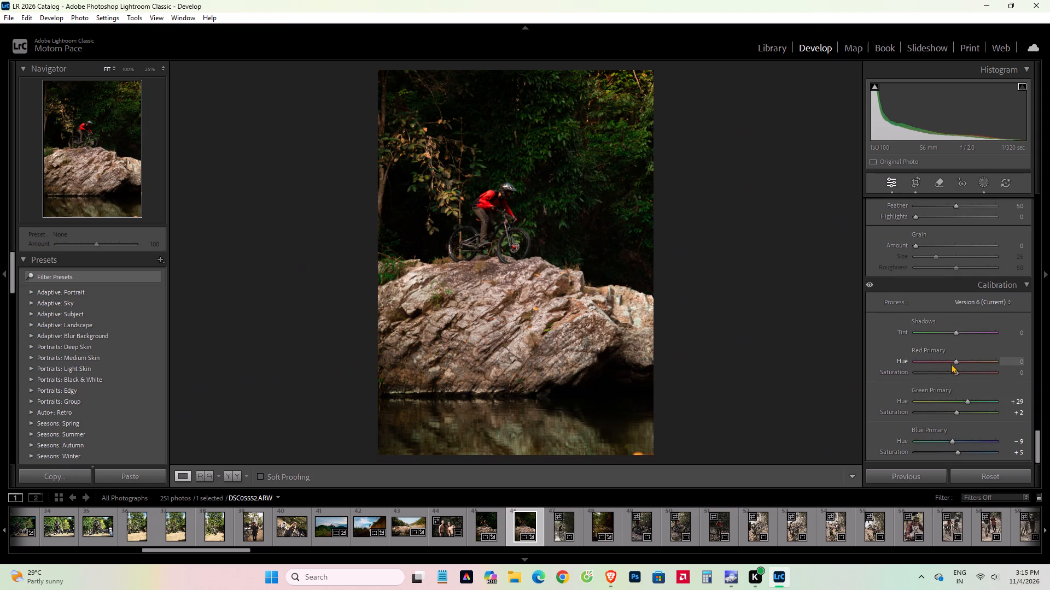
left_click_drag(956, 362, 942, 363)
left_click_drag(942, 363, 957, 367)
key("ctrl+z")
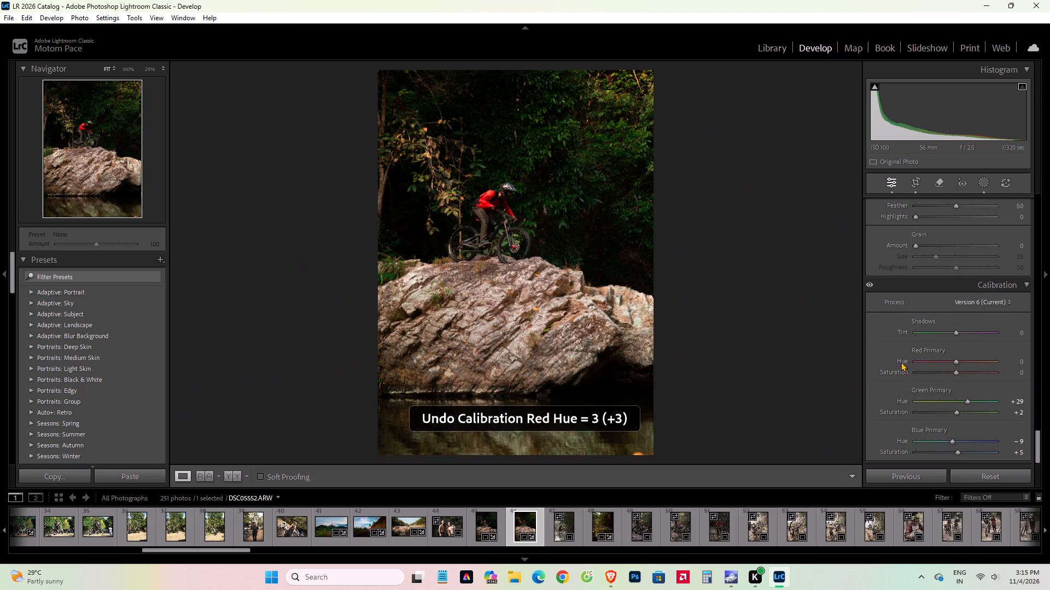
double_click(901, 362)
Set the Green Primary hue in Calibration to +67.
left_click_drag(966, 399, 968, 404)
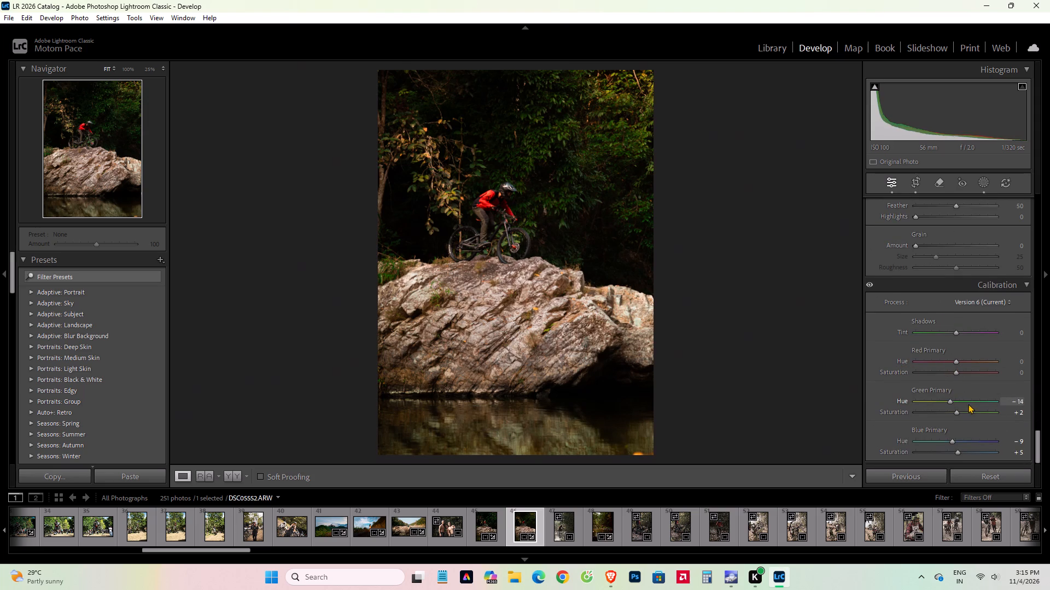
left_click_drag(968, 404, 948, 409)
left_click_drag(948, 409, 982, 417)
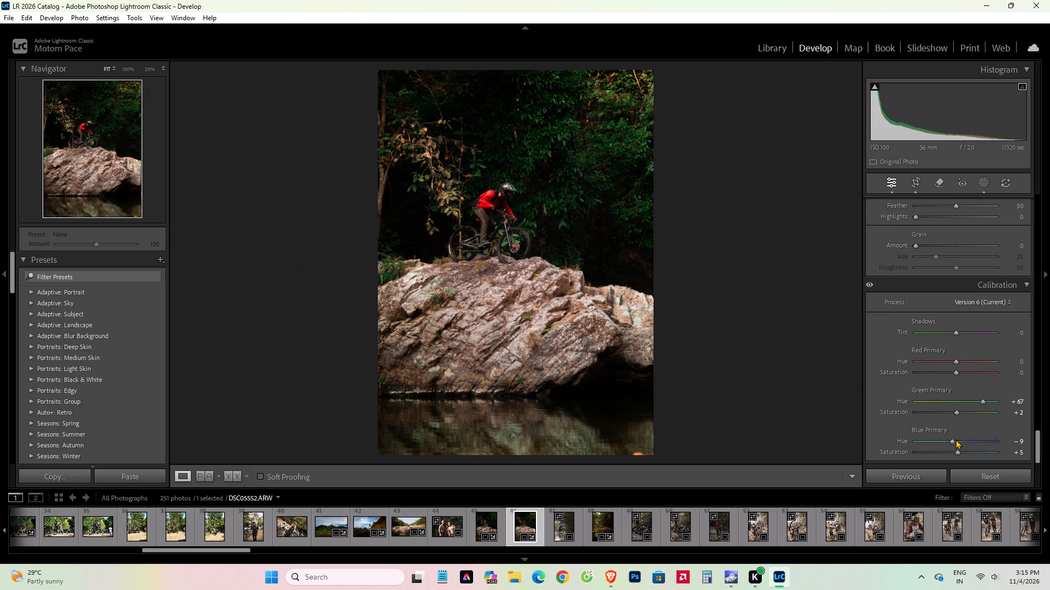
Set the Blue Primary hue to -12 and its saturation to +25 in Calibration.
left_click_drag(952, 442, 952, 445)
left_click_drag(952, 445, 949, 451)
left_click_drag(949, 451, 950, 453)
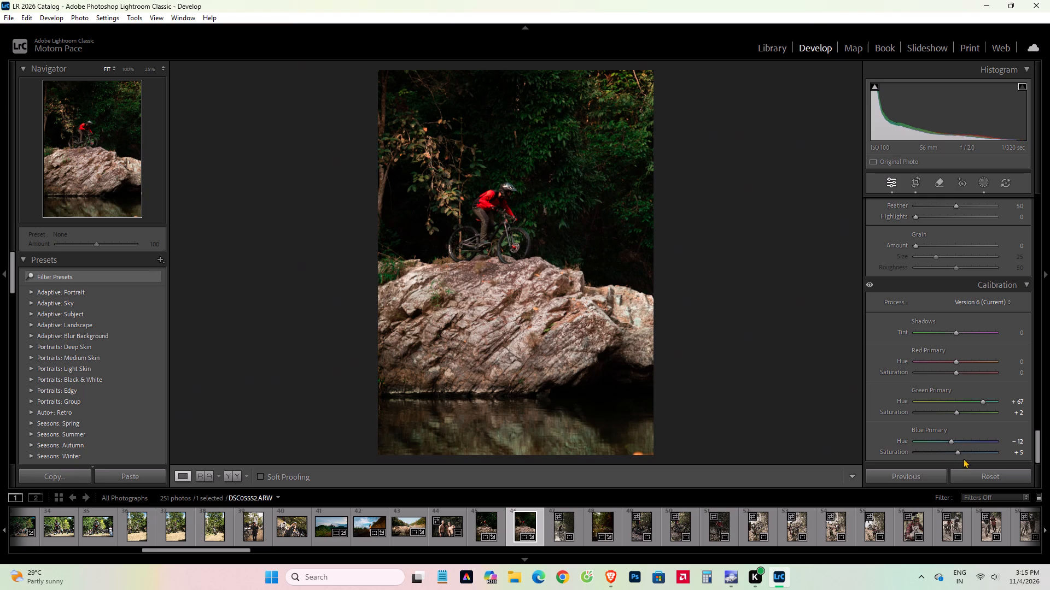
left_click_drag(956, 452, 984, 456)
left_click_drag(984, 456, 965, 457)
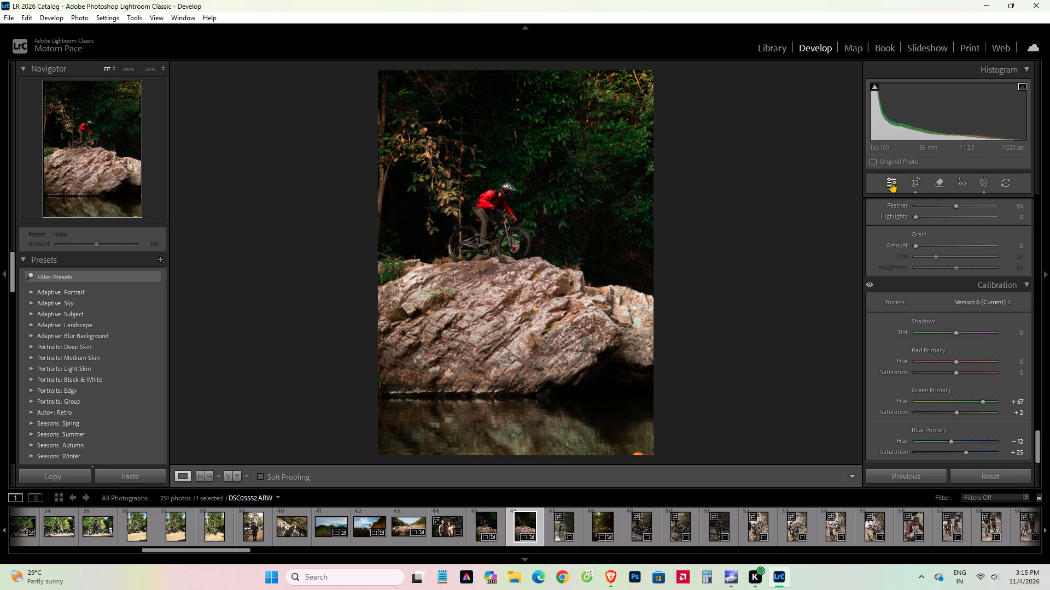
left_click(891, 181)
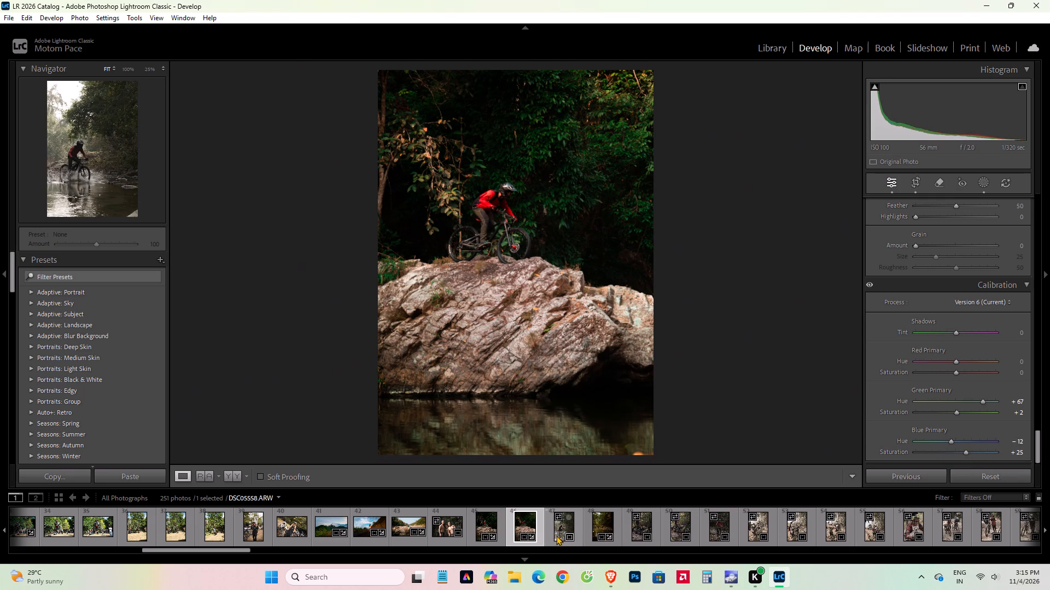
View DSC05558.ARW and DSC05565.ARW, and browse the remaining catalog photos through to the end.
left_click(556, 535)
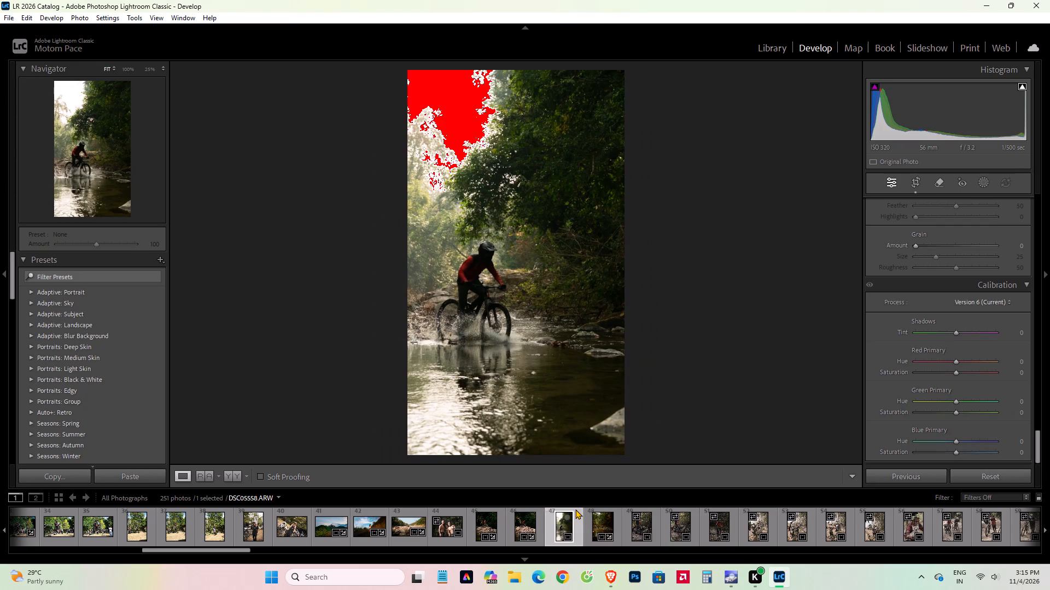
left_click(592, 528)
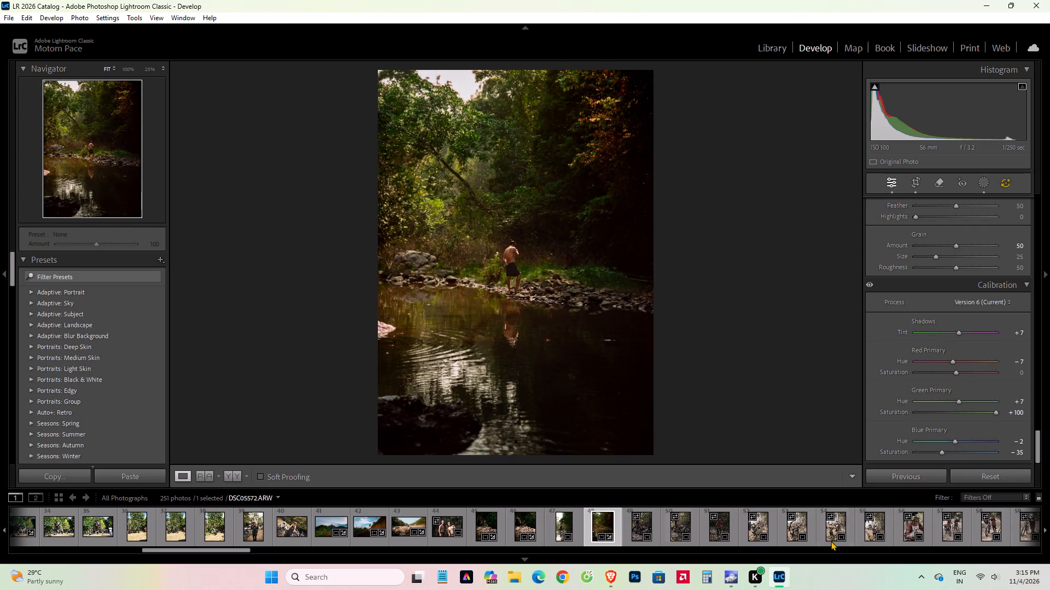
scroll(851, 536, "down", 9)
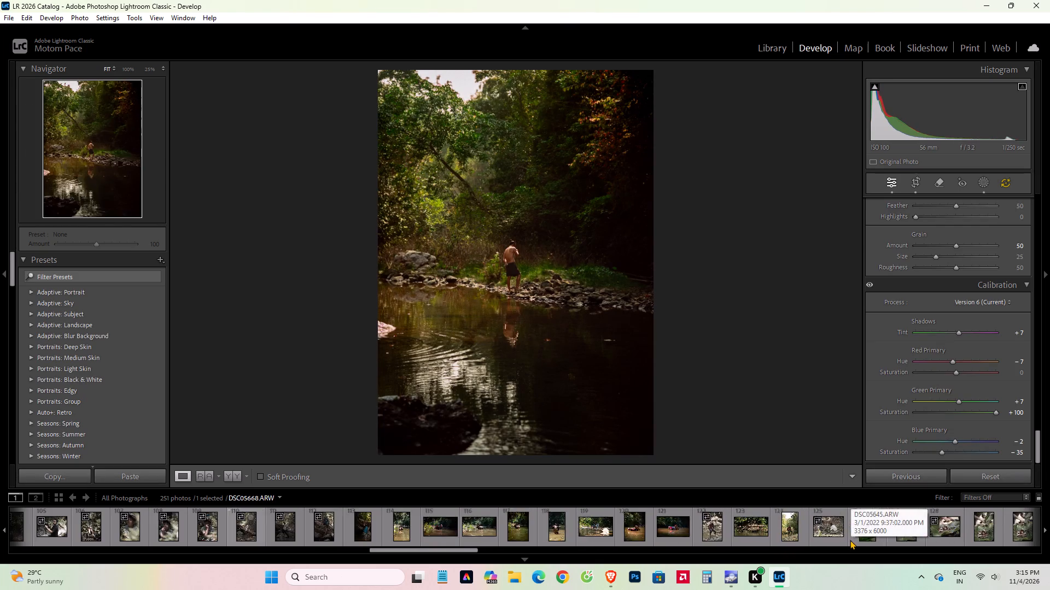
scroll(850, 540, "down", 10)
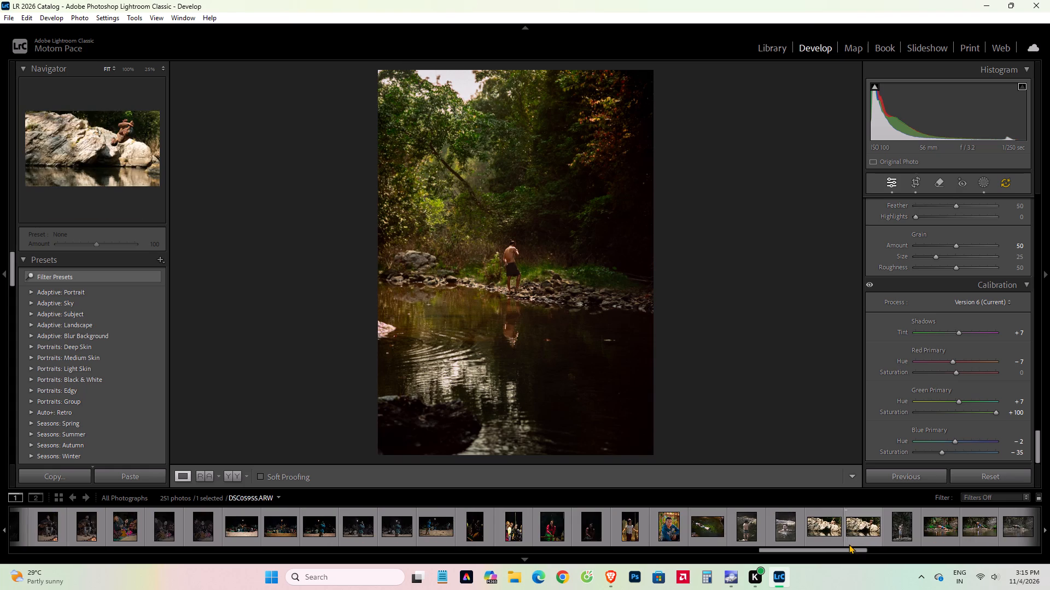
scroll(849, 544, "down", 5)
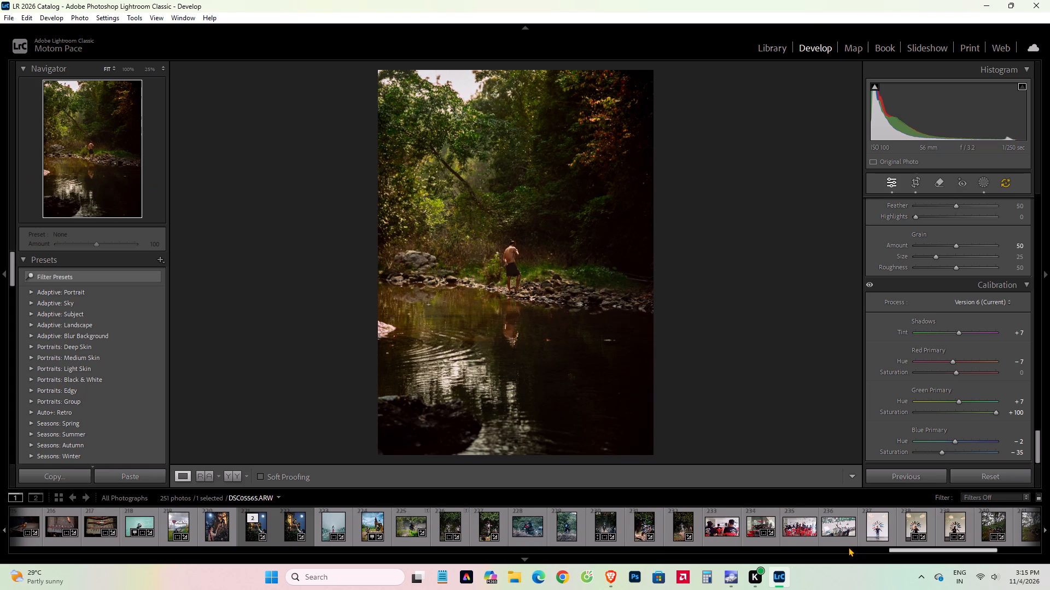
scroll(848, 547, "down", 5)
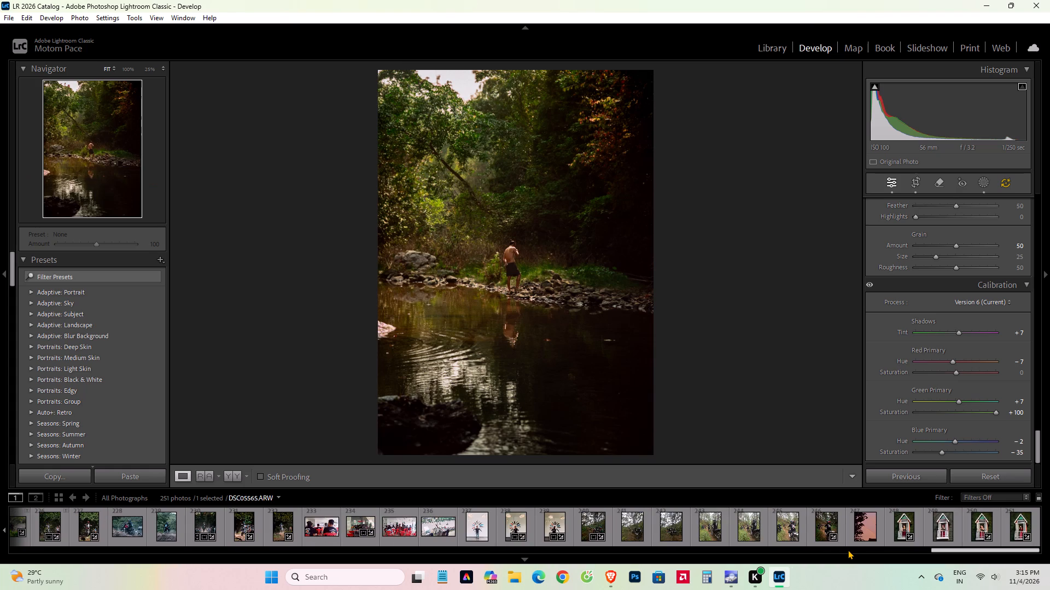
Open the motocross jump photo DSC00007.JPG for developing and paste the copied edit settings onto it.
scroll(848, 550, "up", 10)
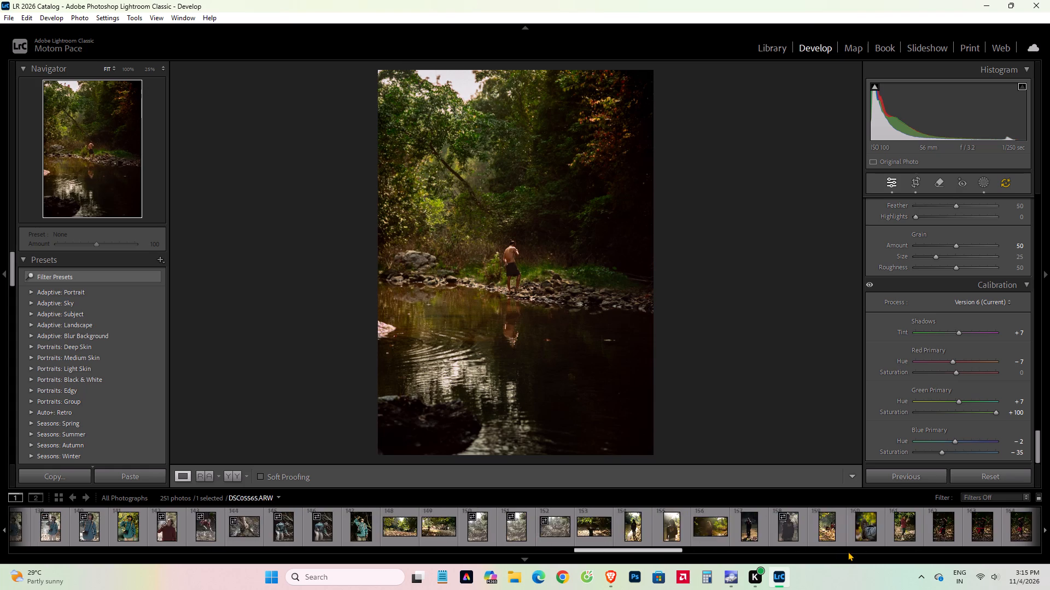
scroll(848, 551, "up", 13)
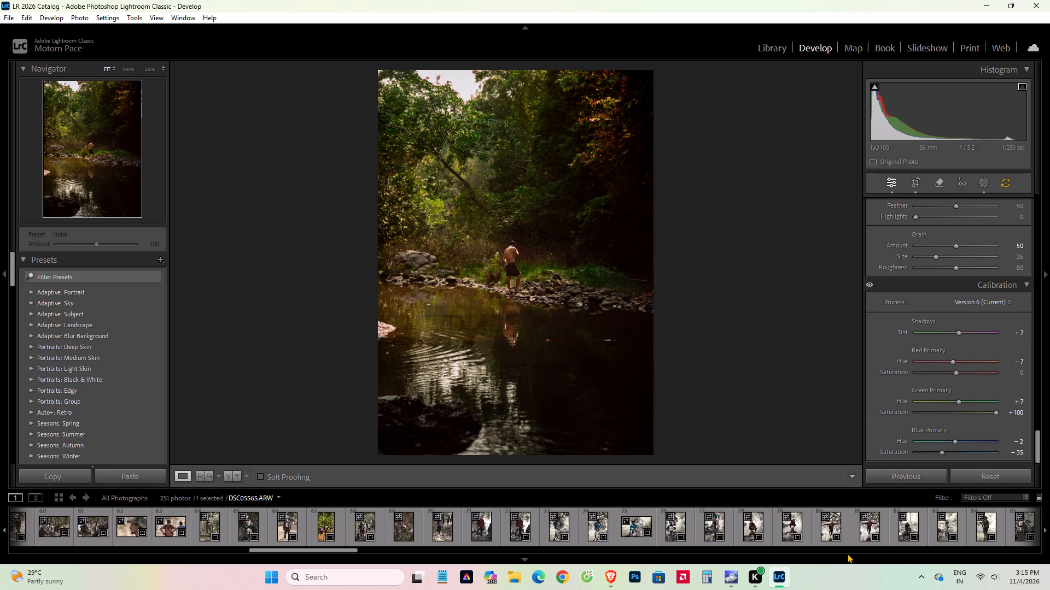
scroll(847, 553, "up", 2)
scroll(746, 531, "up", 19)
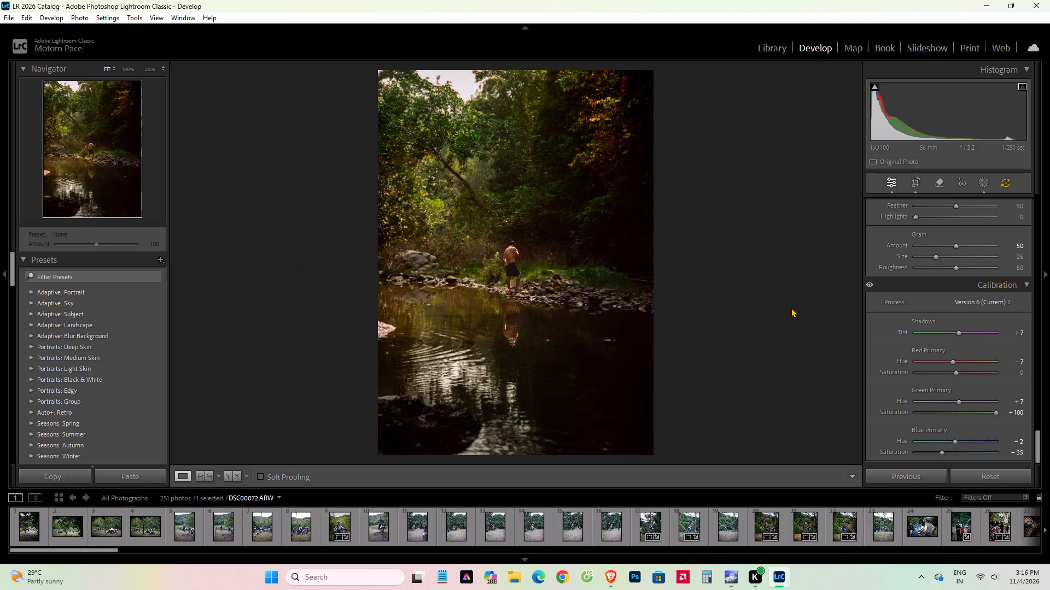
left_click(774, 48)
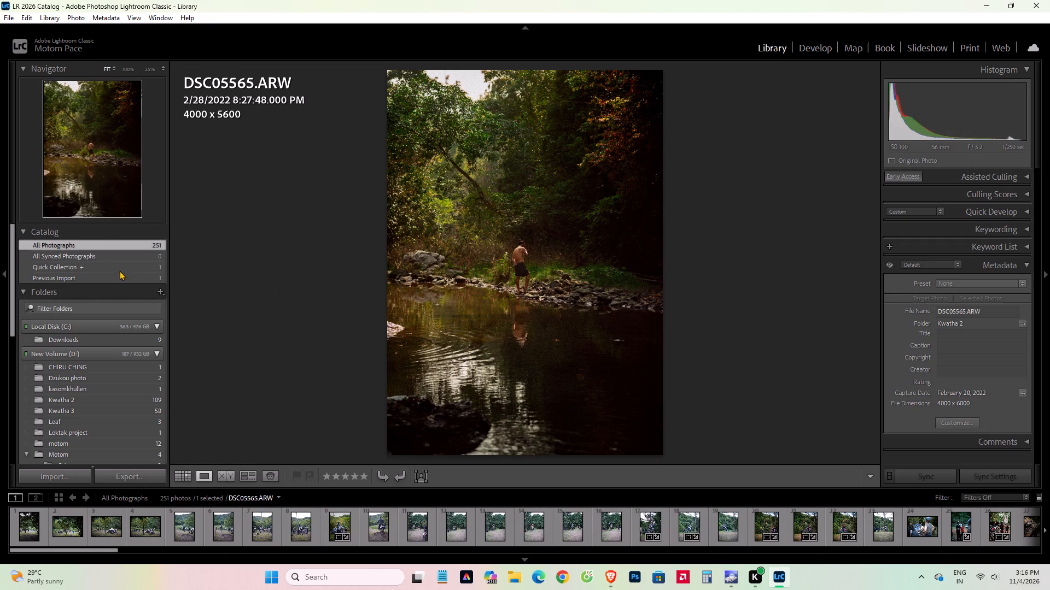
left_click(104, 241)
scroll(522, 251, "up", 5)
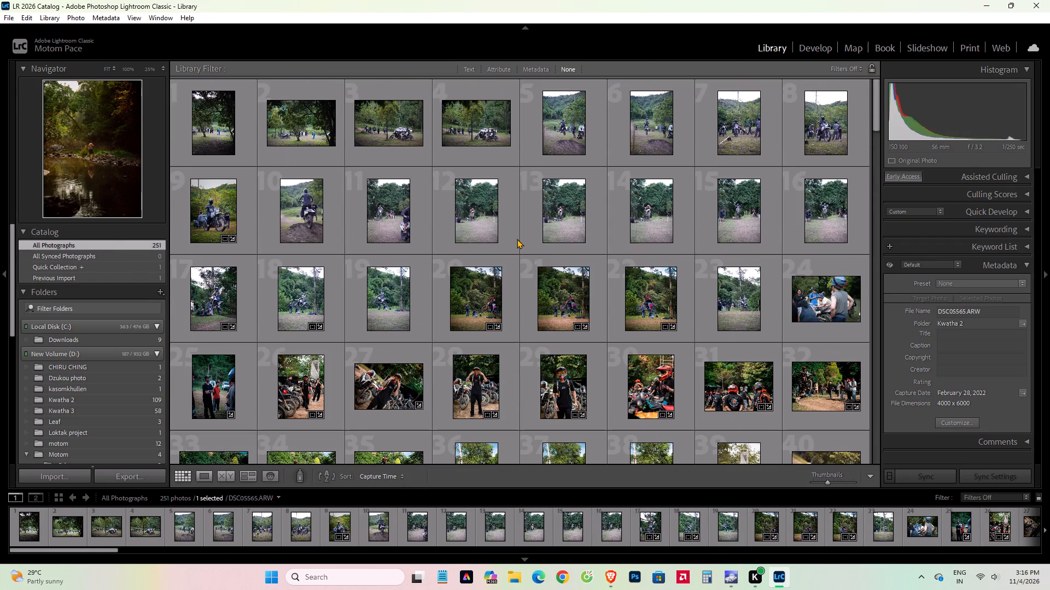
double_click(561, 127)
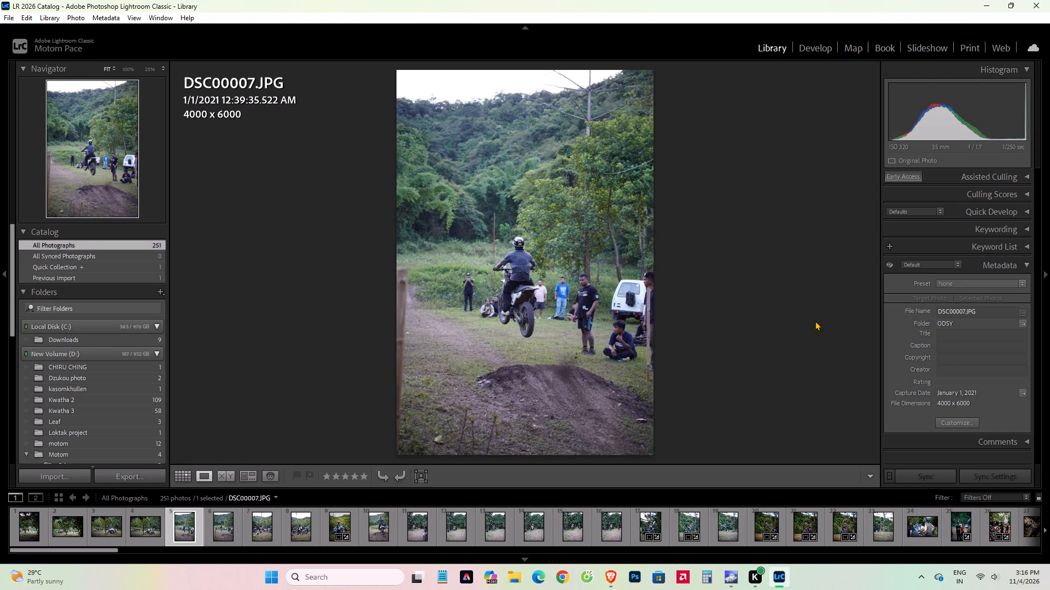
left_click(804, 40)
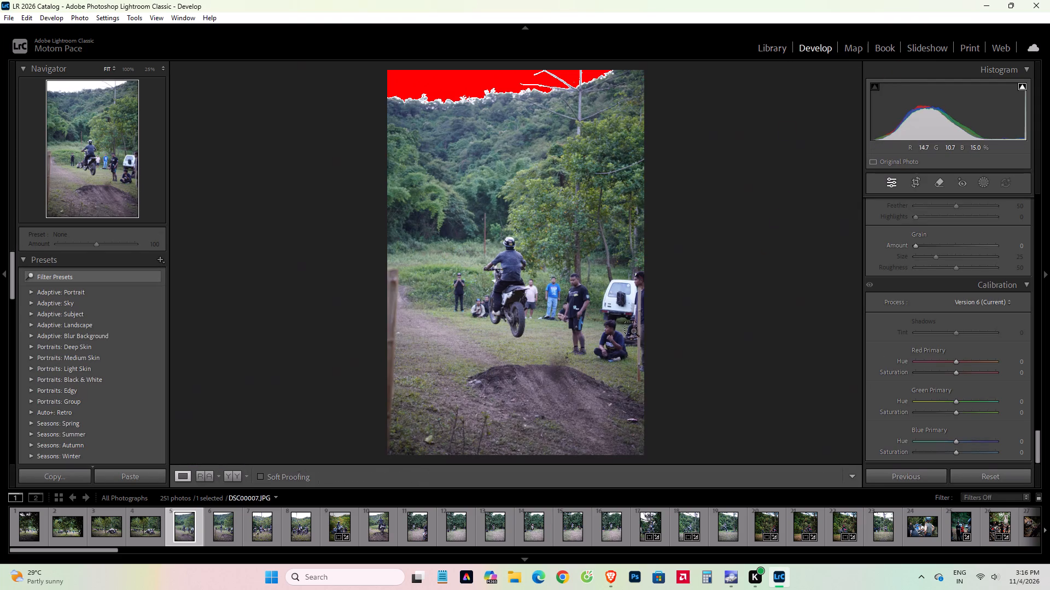
key("ctrl+v")
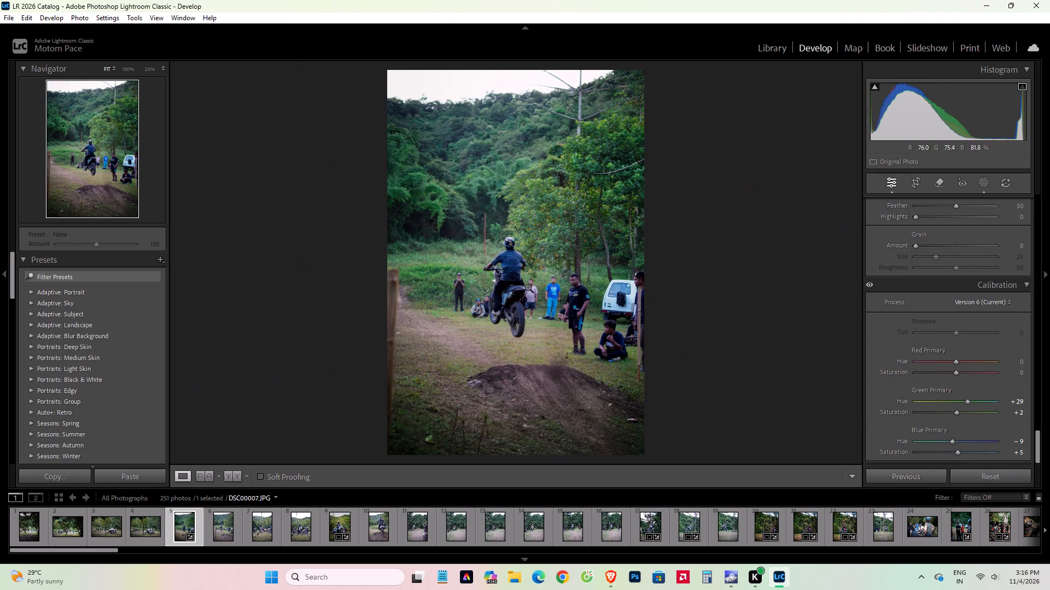
Inspect the rider and ground up close in DSC00007.JPG and compare the before and after versions.
left_click(515, 281)
left_click_drag(503, 210, 523, 392)
left_click(523, 365)
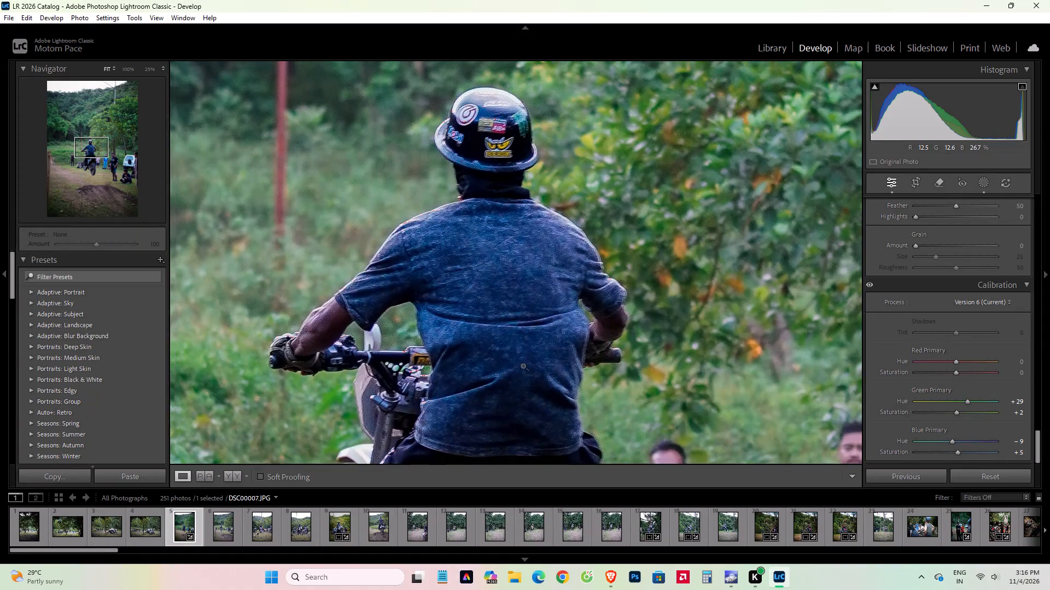
left_click(523, 356)
key("y")
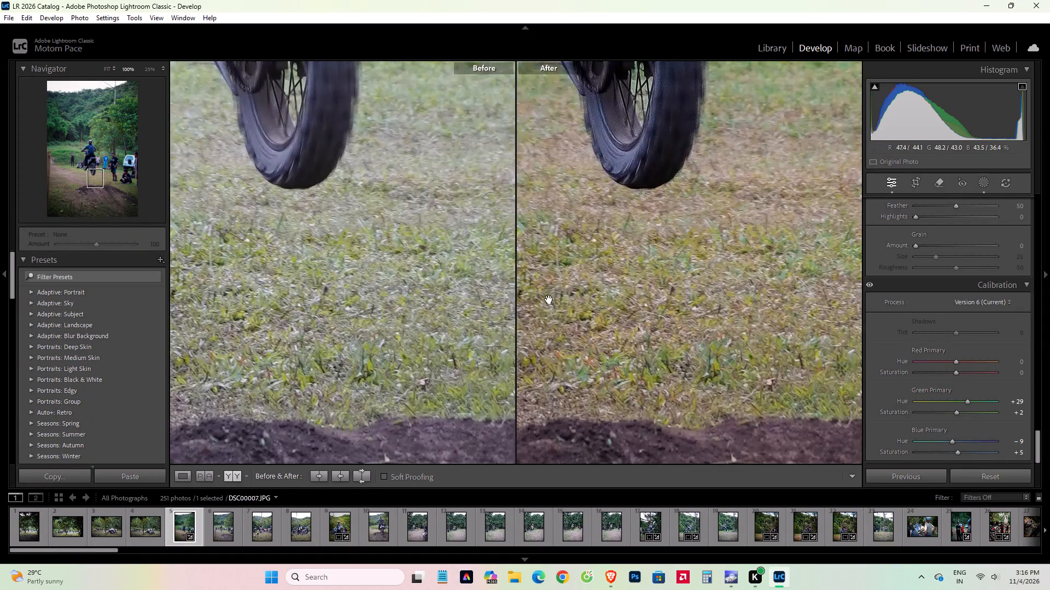
left_click_drag(606, 170, 655, 426)
key("y")
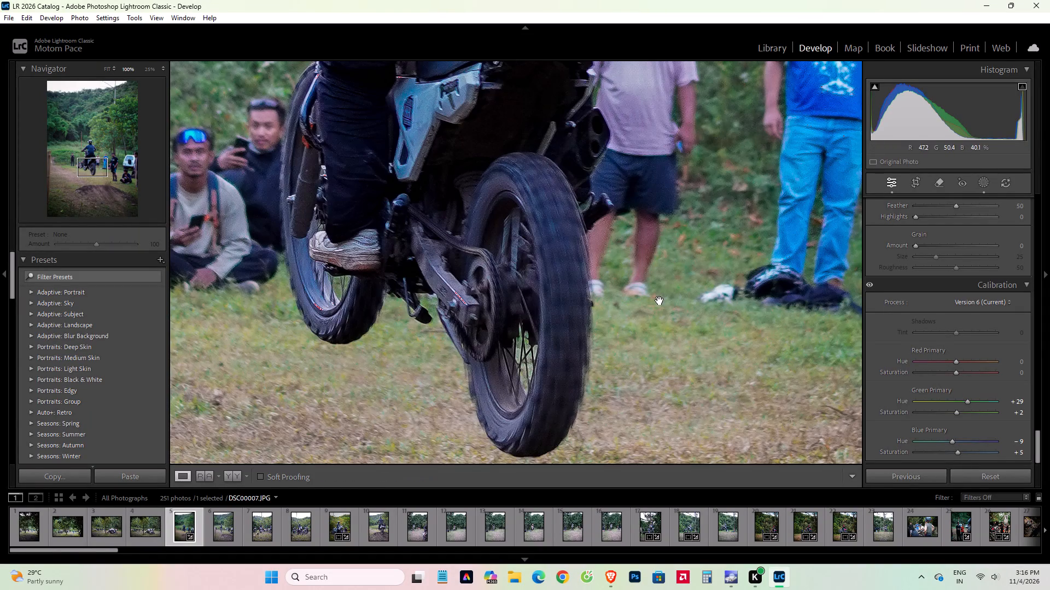
left_click(648, 294)
left_click(646, 294)
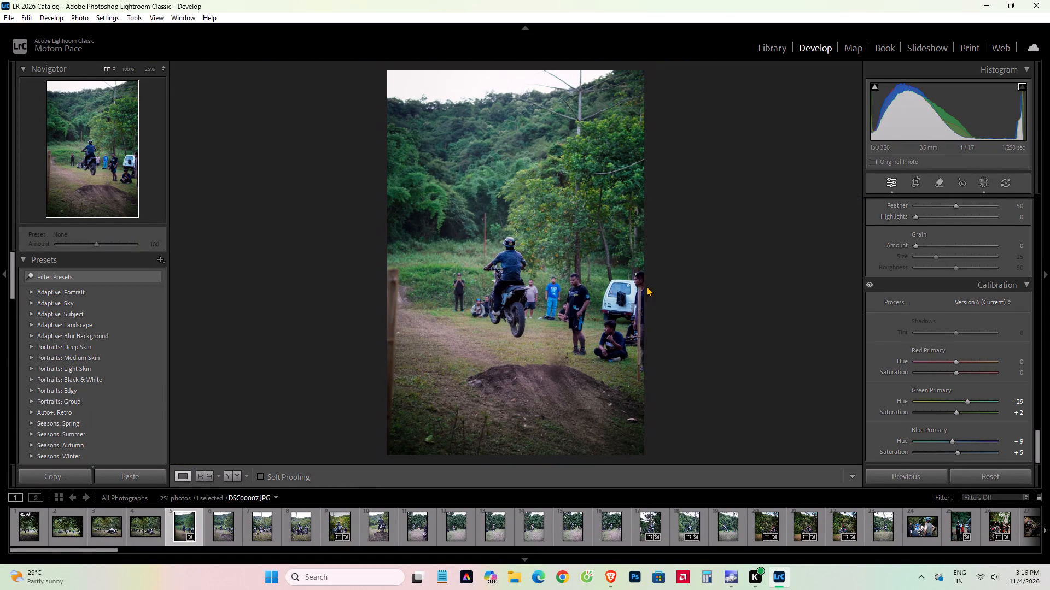
Add a linear gradient mask fading from the sky down past the rider, and subtract the subject from it.
left_click(983, 185)
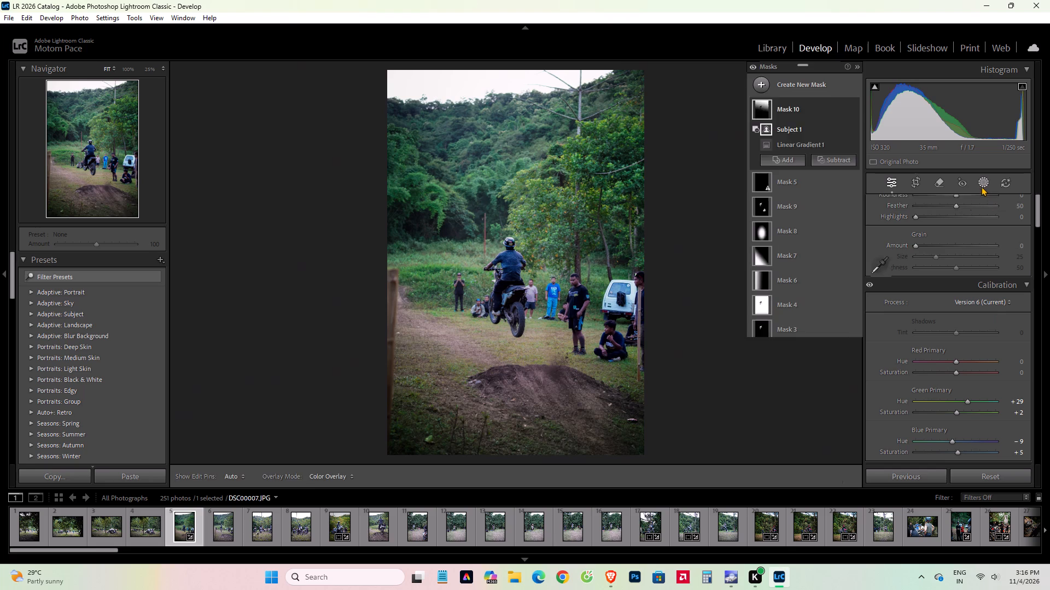
left_click(815, 77)
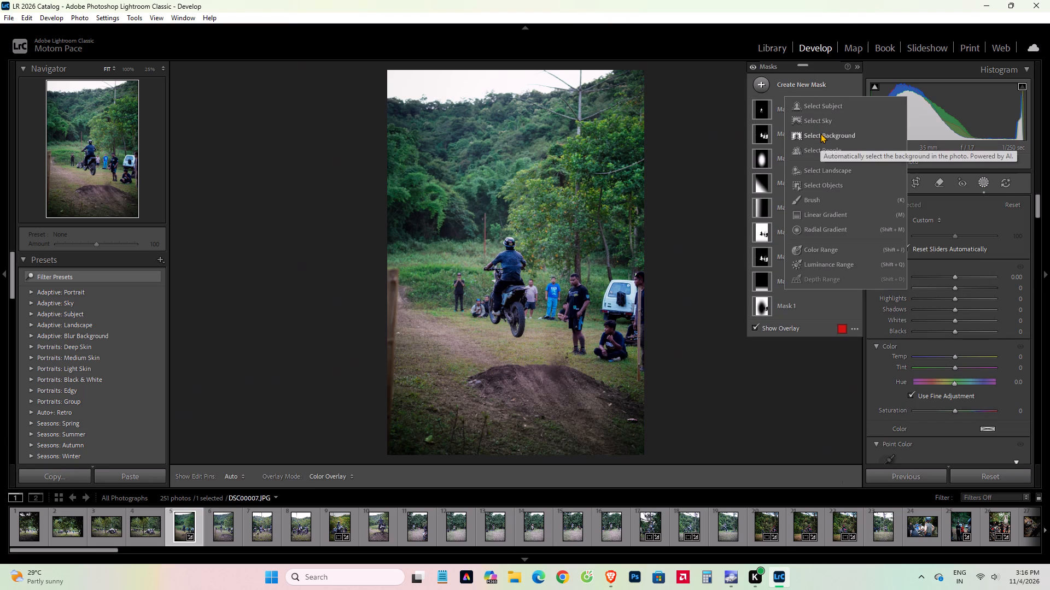
left_click(812, 215)
left_click_drag(516, 78, 516, 276)
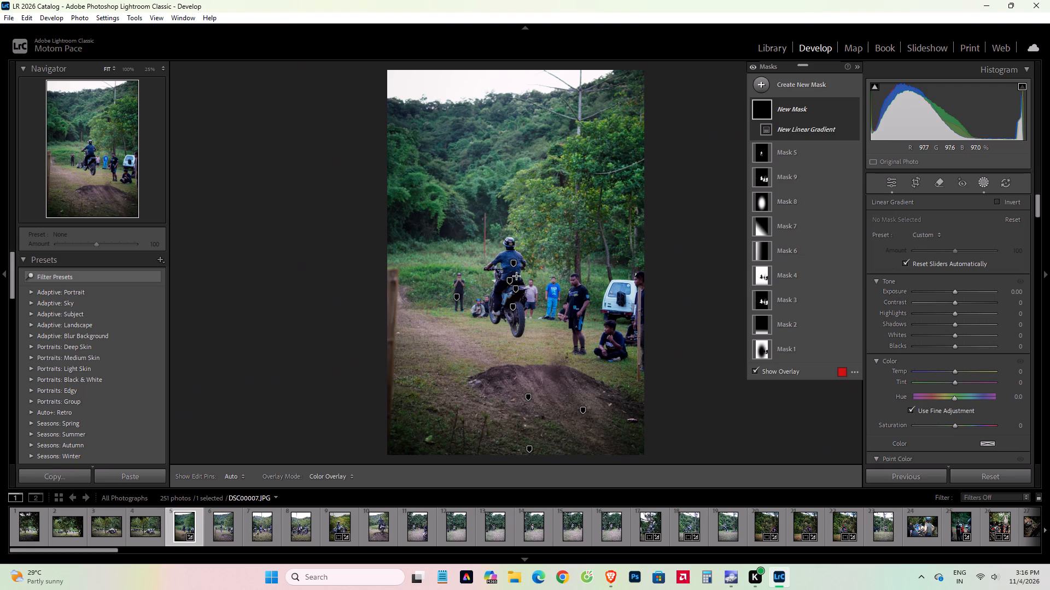
left_click_drag(516, 276, 517, 484)
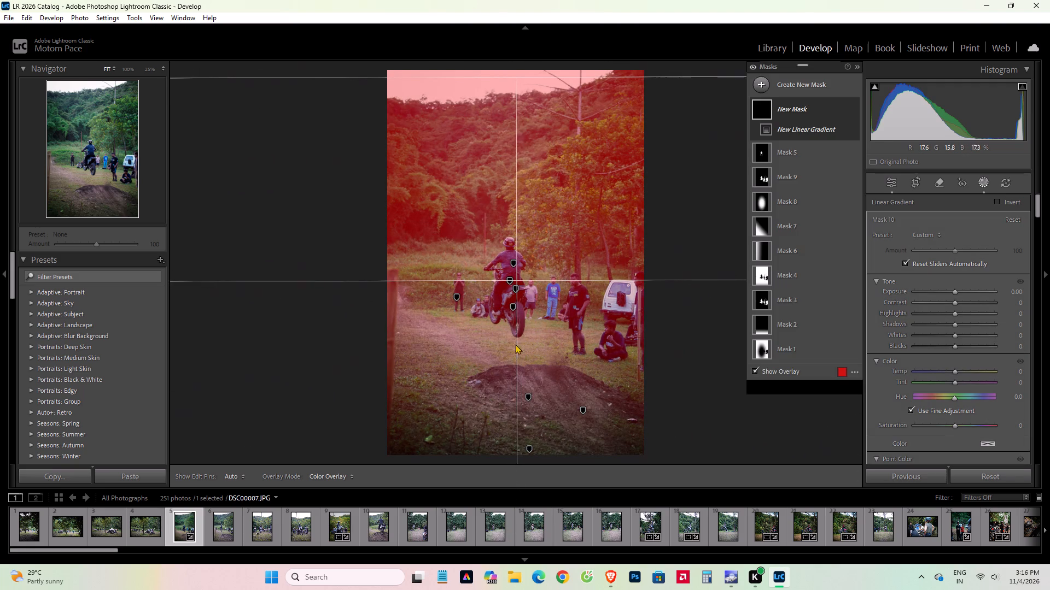
left_click_drag(517, 279, 532, 269)
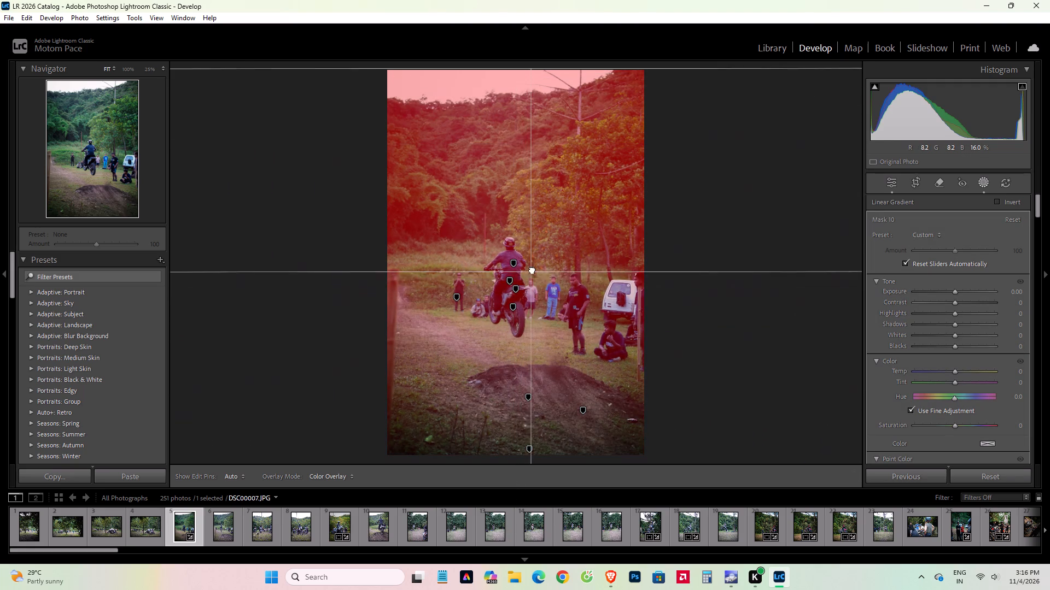
left_click_drag(532, 269, 530, 304)
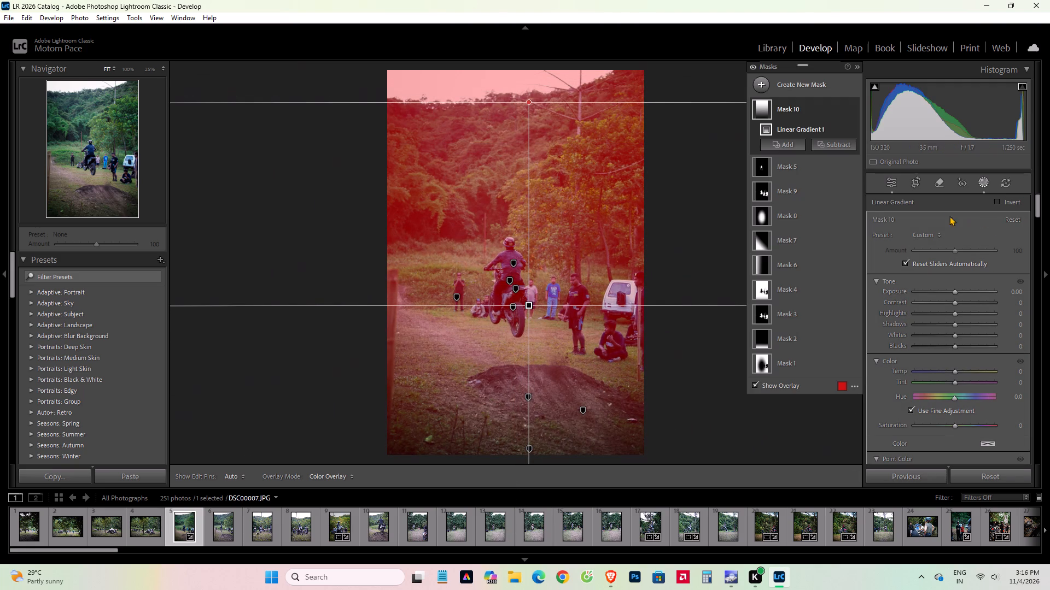
left_click(838, 146)
left_click(838, 168)
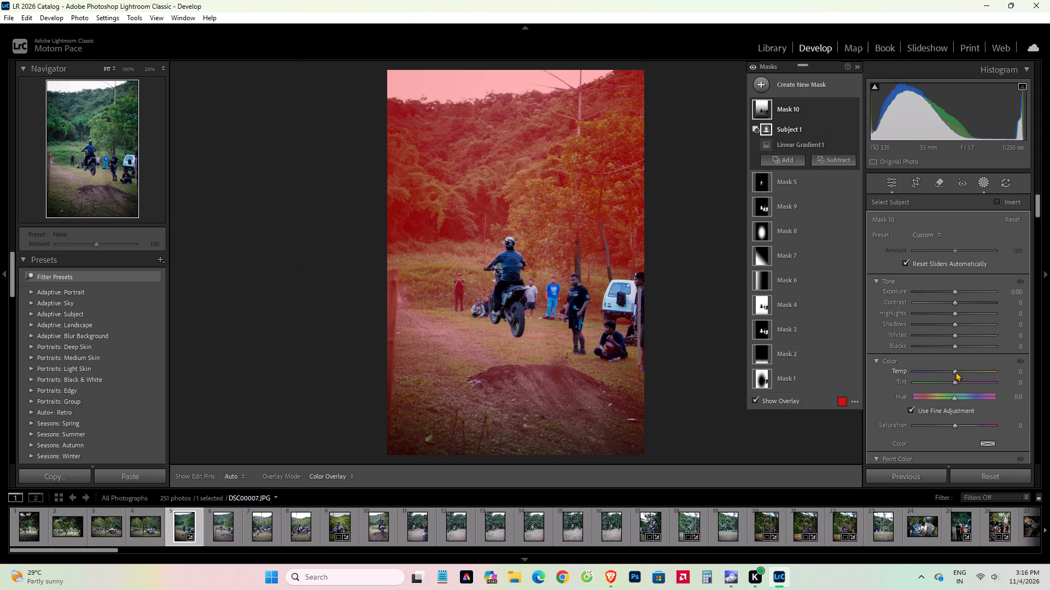
Warm the new gradient mask by setting its Temp to 55 and Tint to 13.
left_click_drag(955, 371, 973, 378)
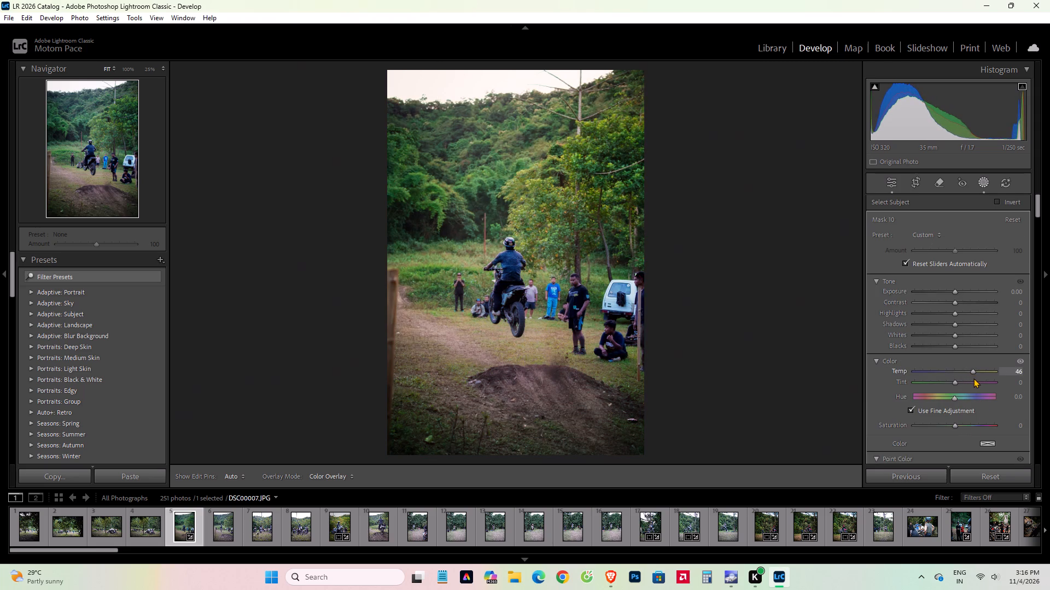
left_click_drag(973, 378, 982, 386)
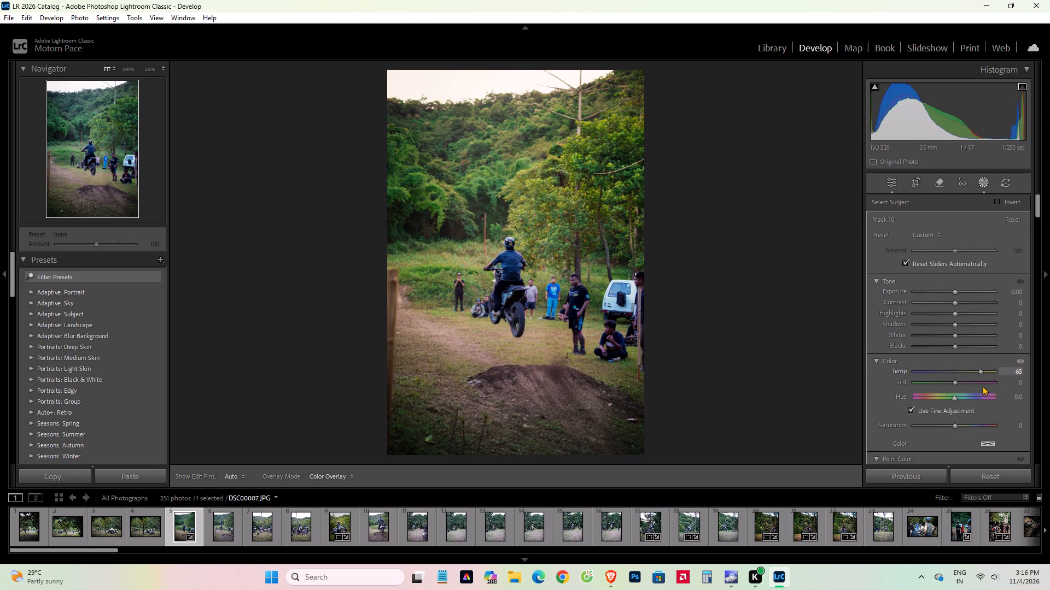
left_click_drag(982, 386, 977, 387)
left_click_drag(955, 382, 963, 383)
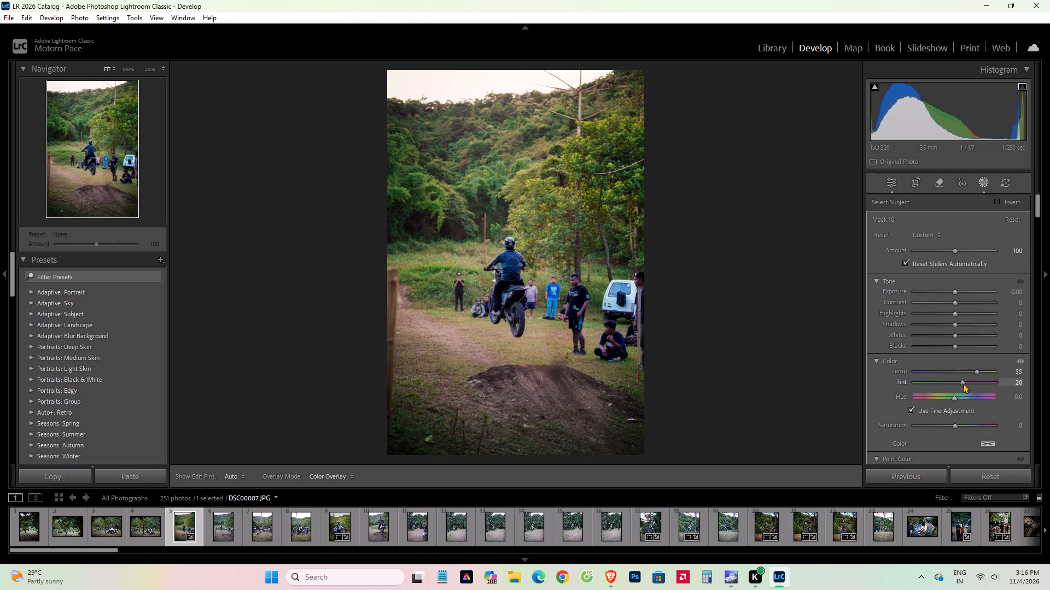
left_click_drag(963, 383, 950, 387)
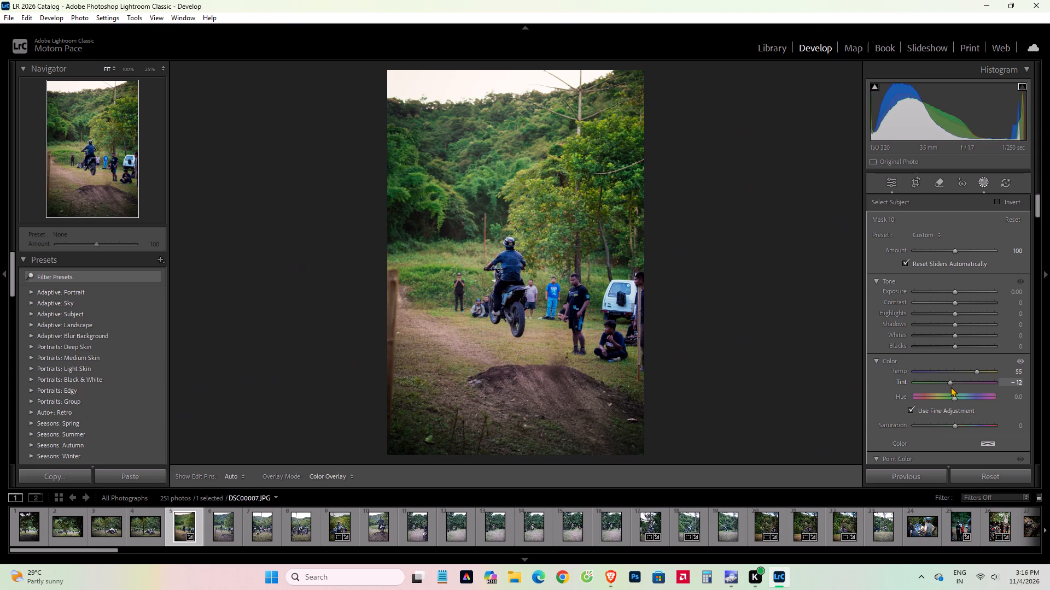
left_click_drag(950, 387, 857, 388)
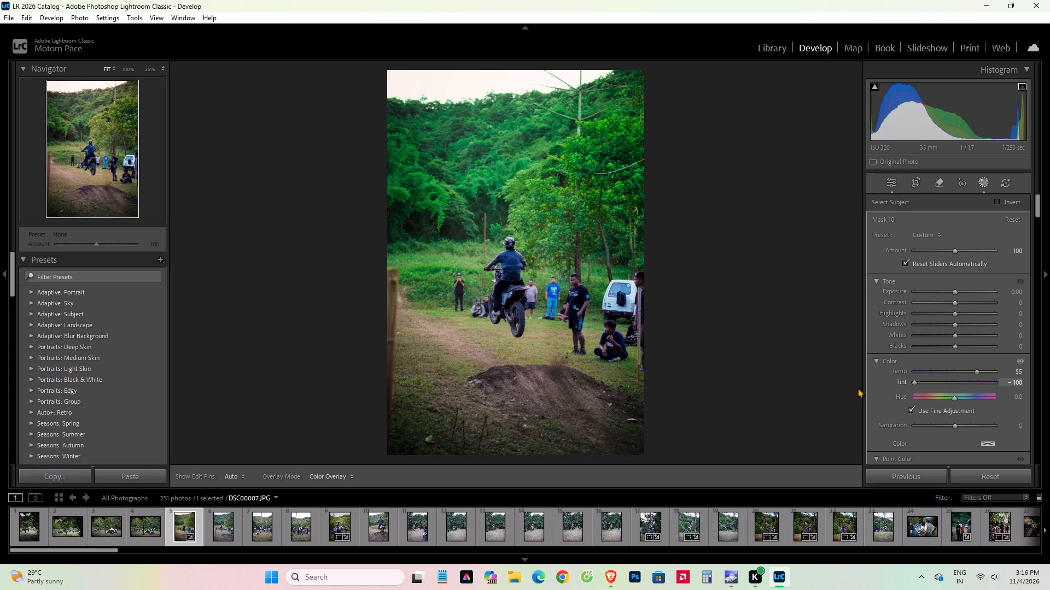
left_click_drag(857, 388, 960, 401)
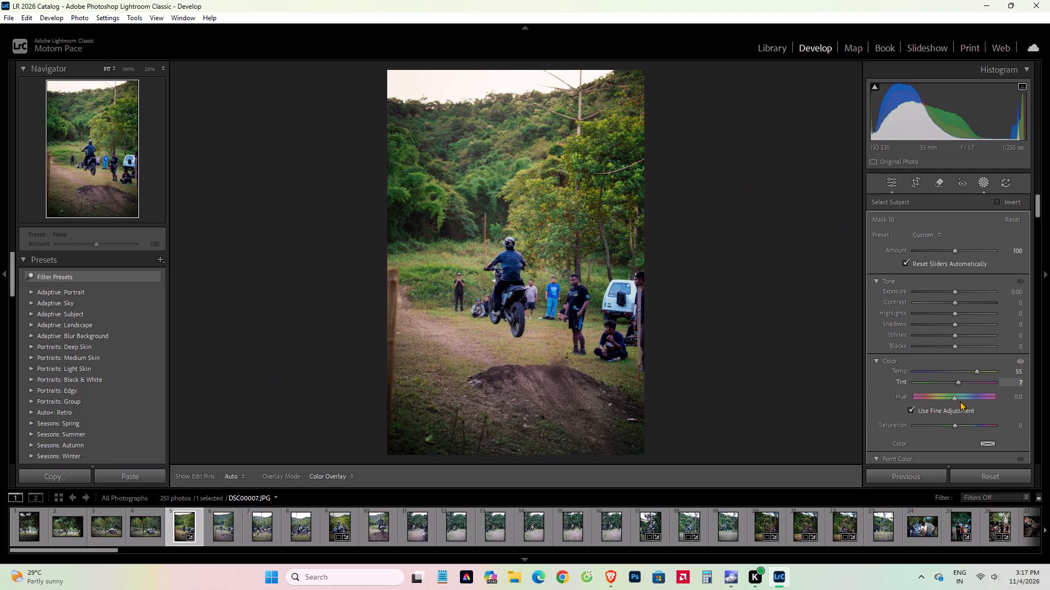
left_click_drag(960, 401, 960, 403)
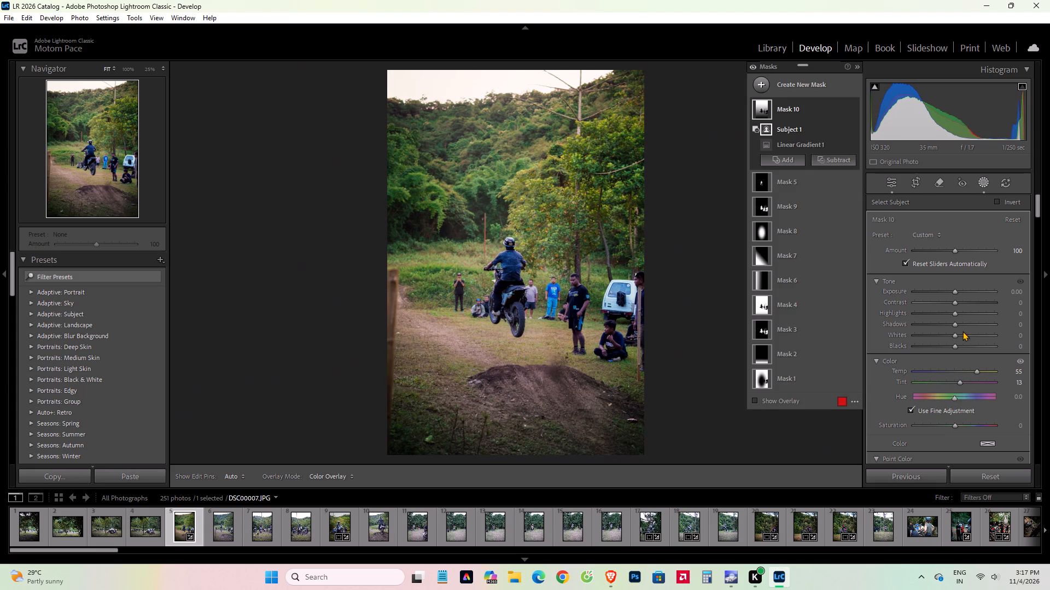
Set the gradient mask's Contrast to -16, Shadows to -31 and Blacks to -1.
left_click_drag(955, 303, 969, 305)
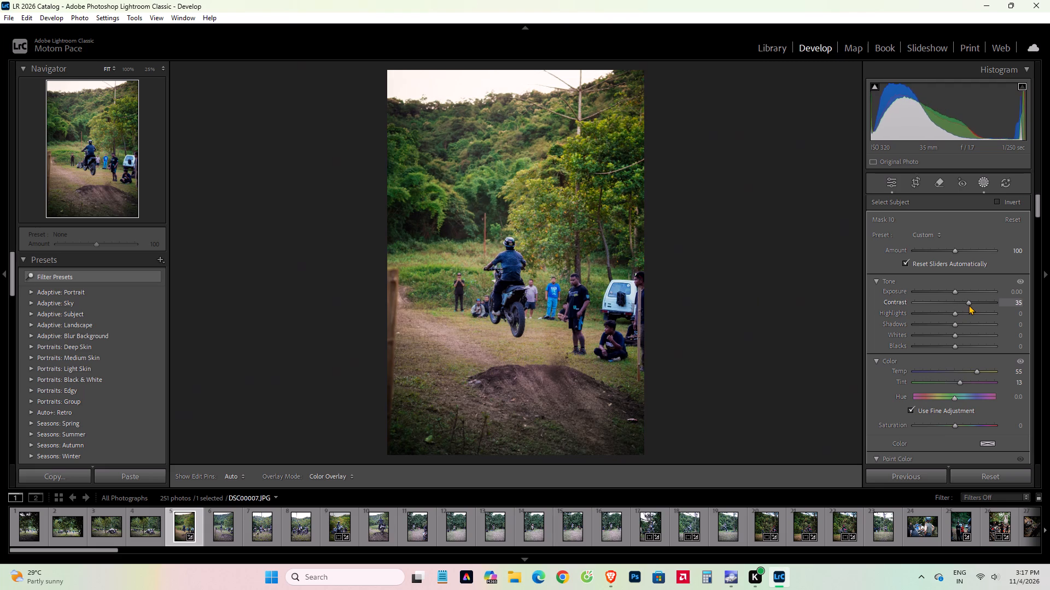
left_click_drag(969, 305, 959, 310)
left_click_drag(952, 322, 943, 325)
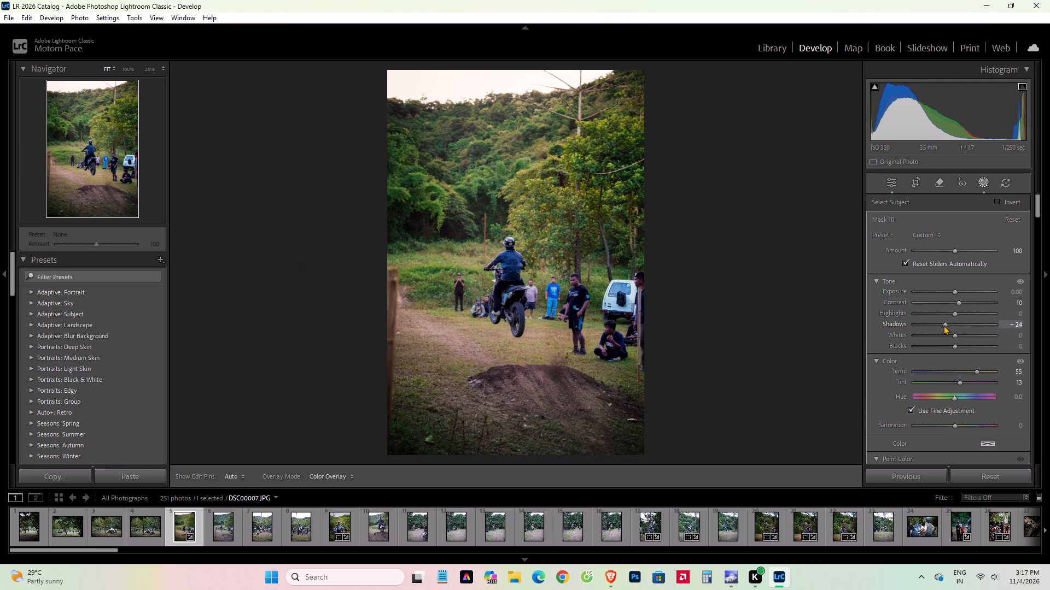
left_click_drag(943, 325, 940, 325)
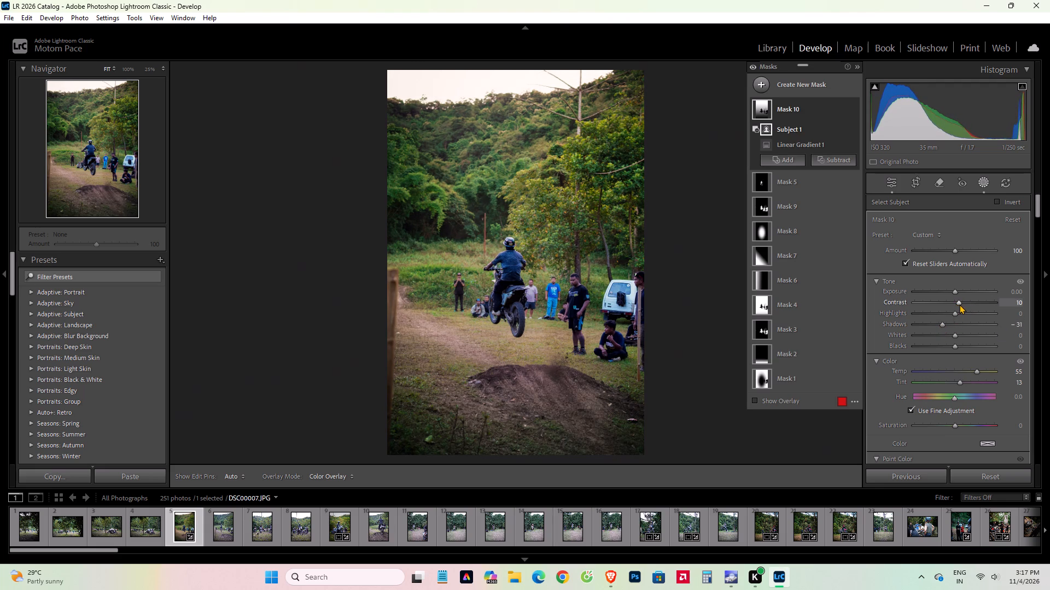
left_click_drag(959, 304, 943, 305)
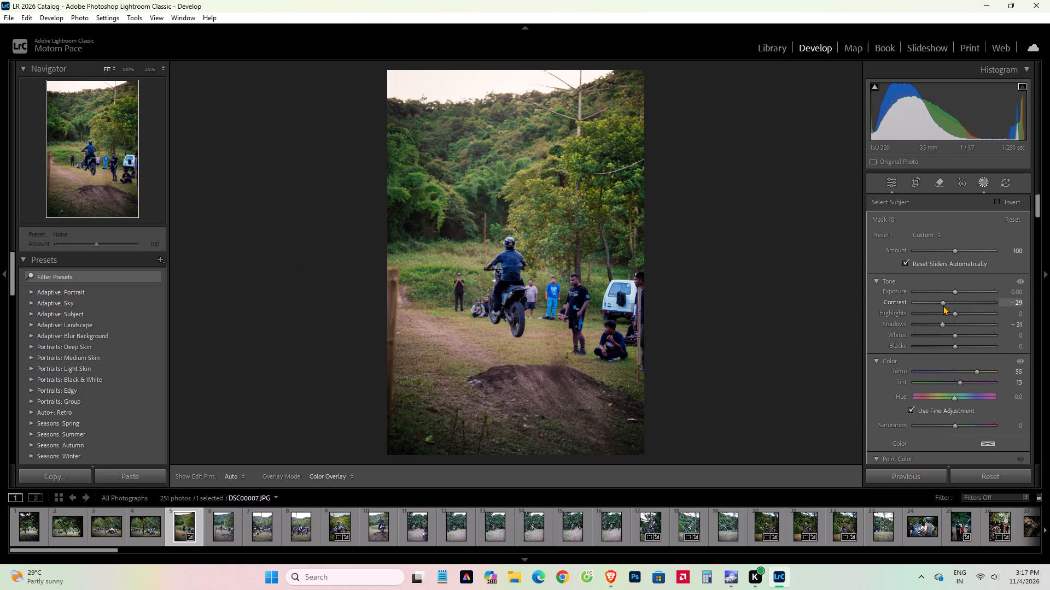
left_click_drag(943, 305, 948, 308)
left_click(955, 346)
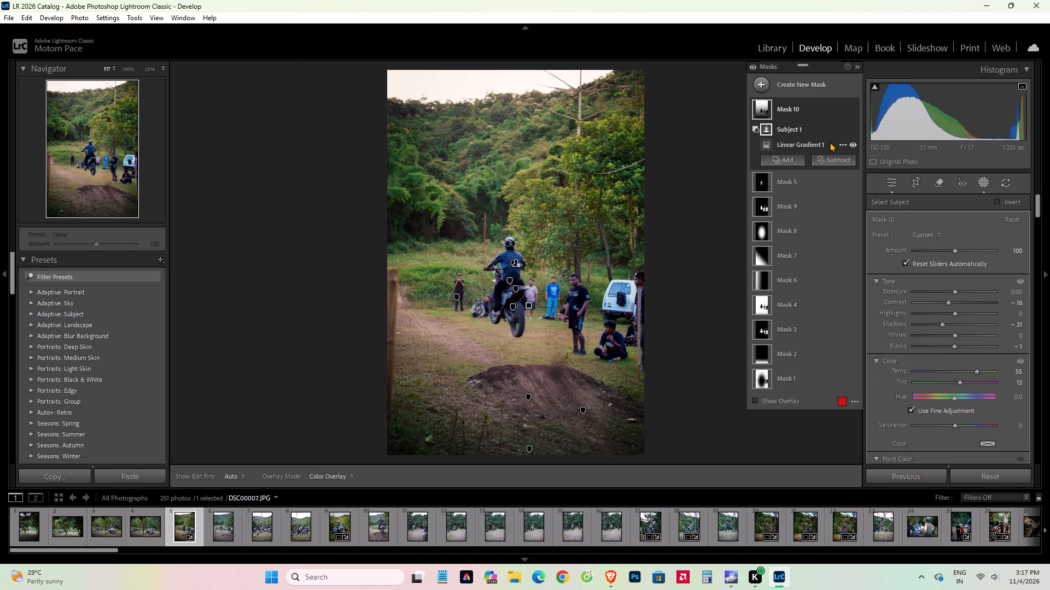
Add a tall radial gradient mask centred on the jumping rider and bike, reaching down to the dirt mound.
left_click(807, 82)
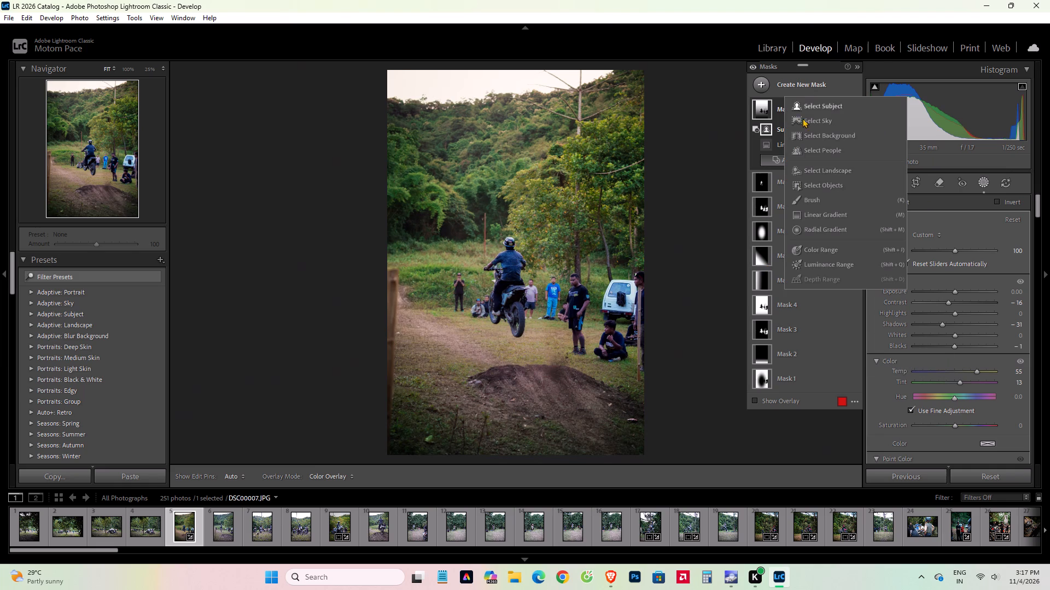
left_click(821, 228)
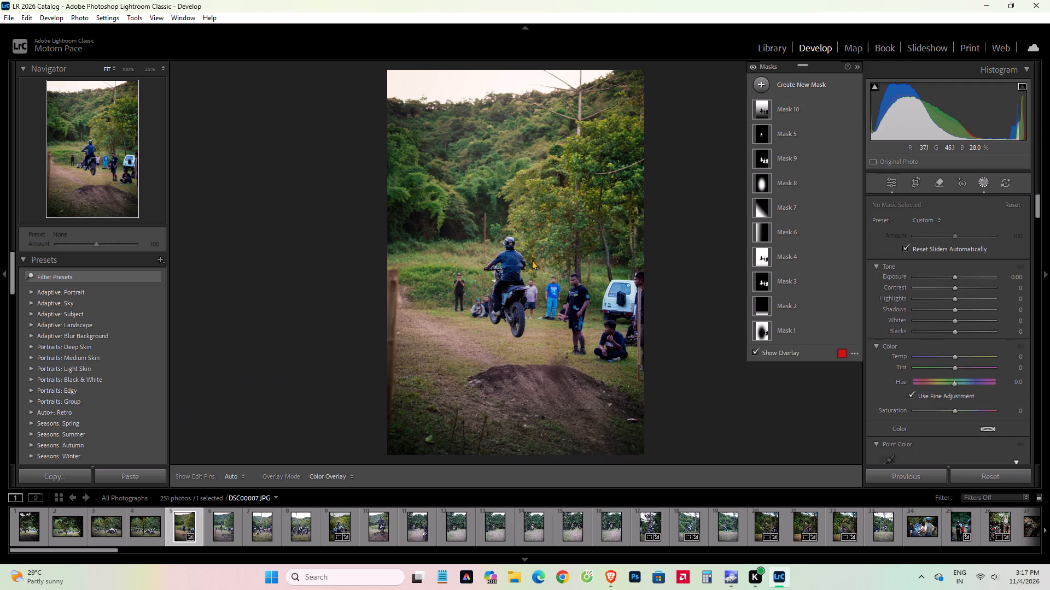
left_click_drag(504, 272, 553, 343)
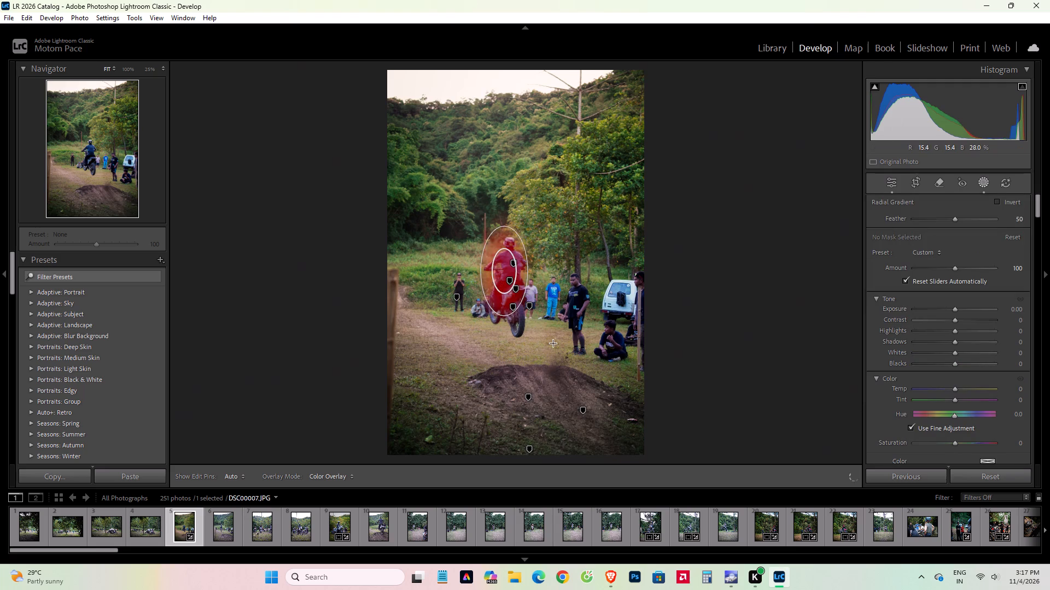
left_click_drag(553, 343, 567, 384)
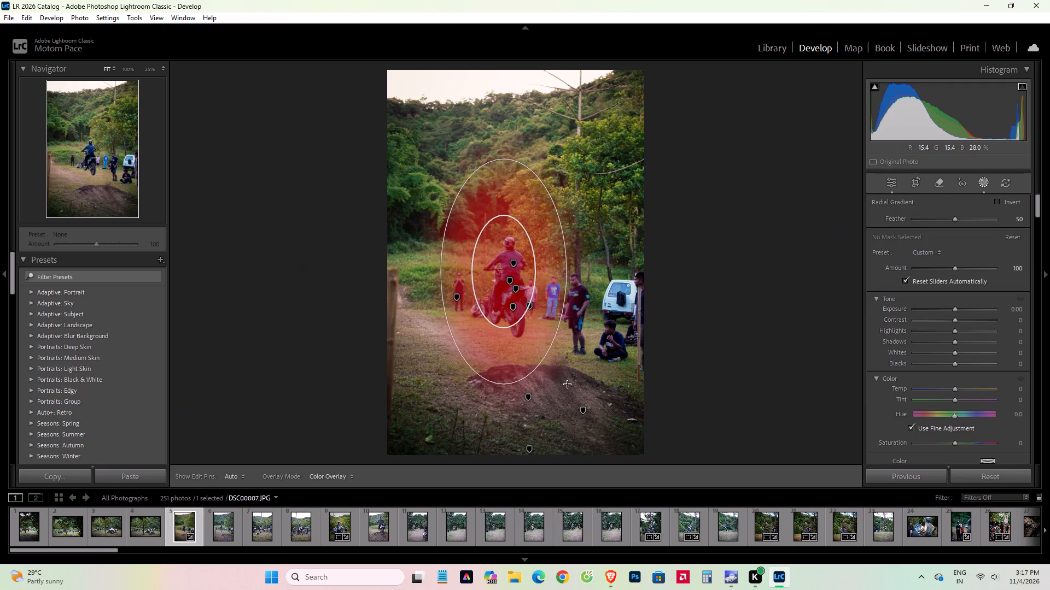
left_click_drag(567, 384, 567, 383)
left_click_drag(505, 268, 514, 279)
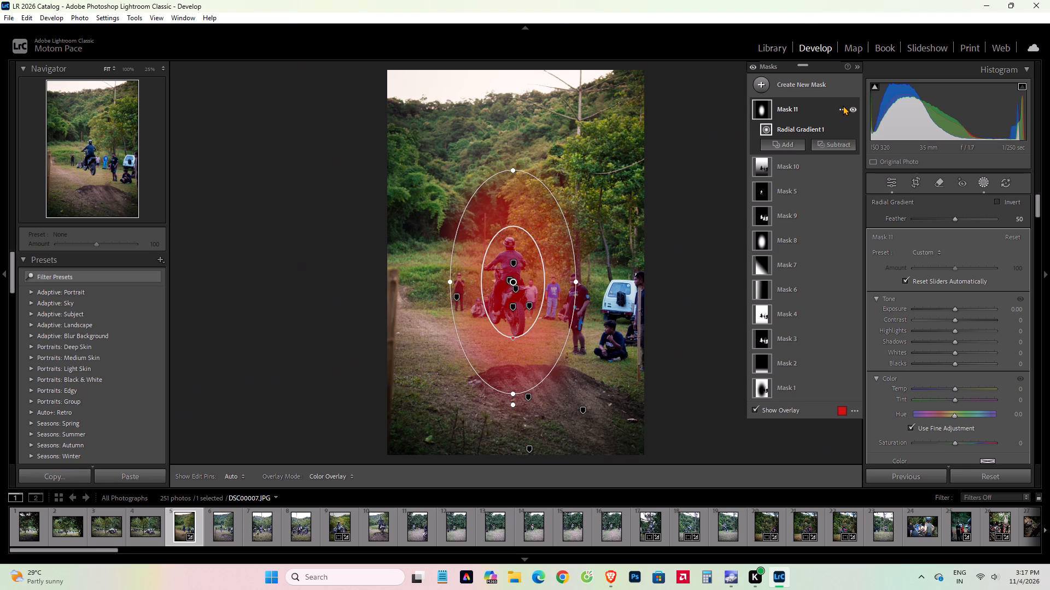
Invert the new radial mask so it covers everything outside the ellipse around the rider.
left_click(843, 105)
left_click(830, 145)
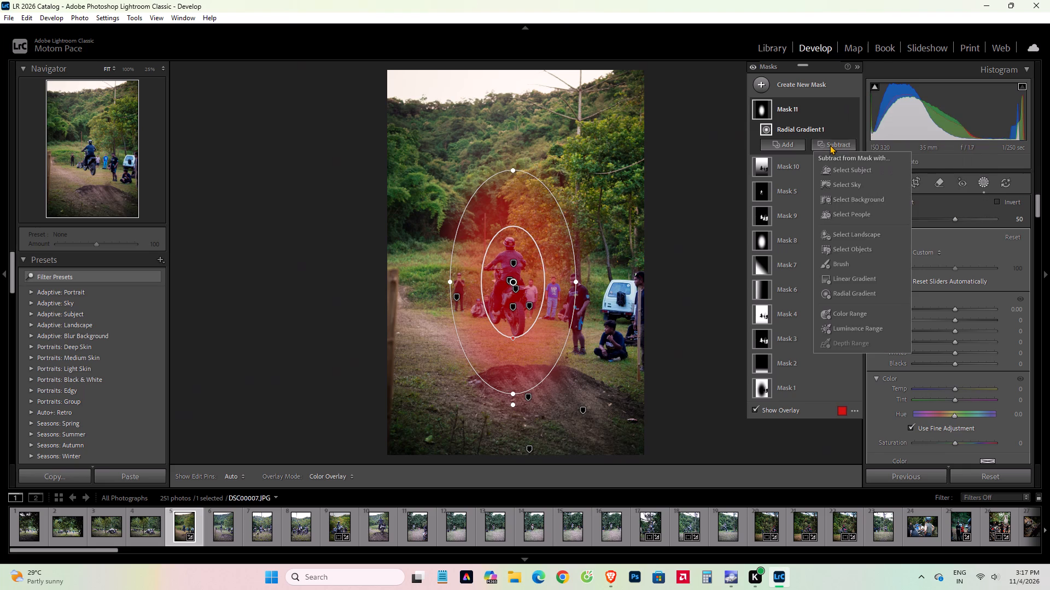
left_click(826, 111)
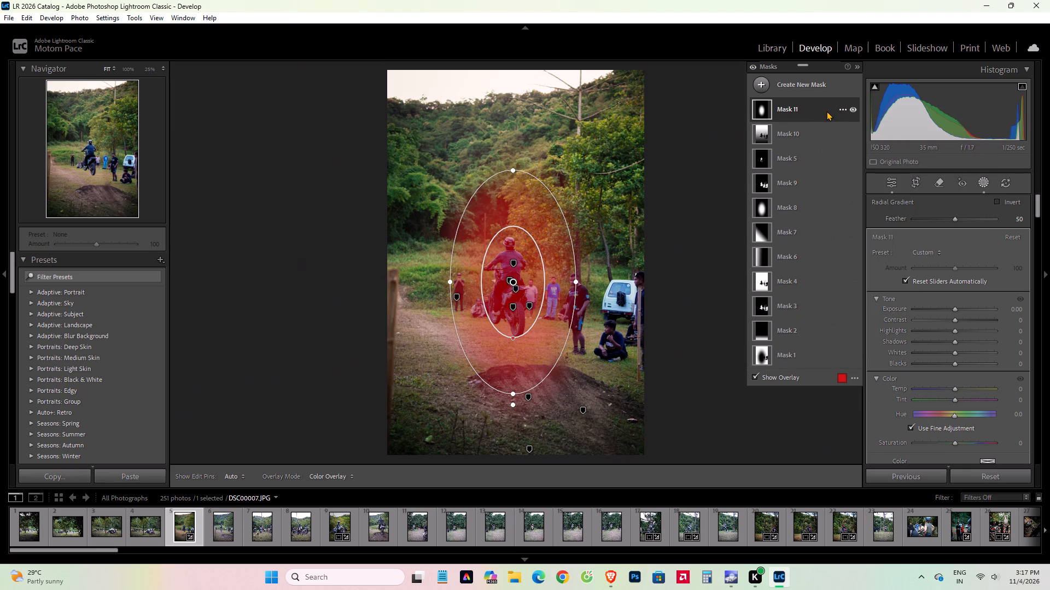
left_click(845, 109)
left_click(857, 131)
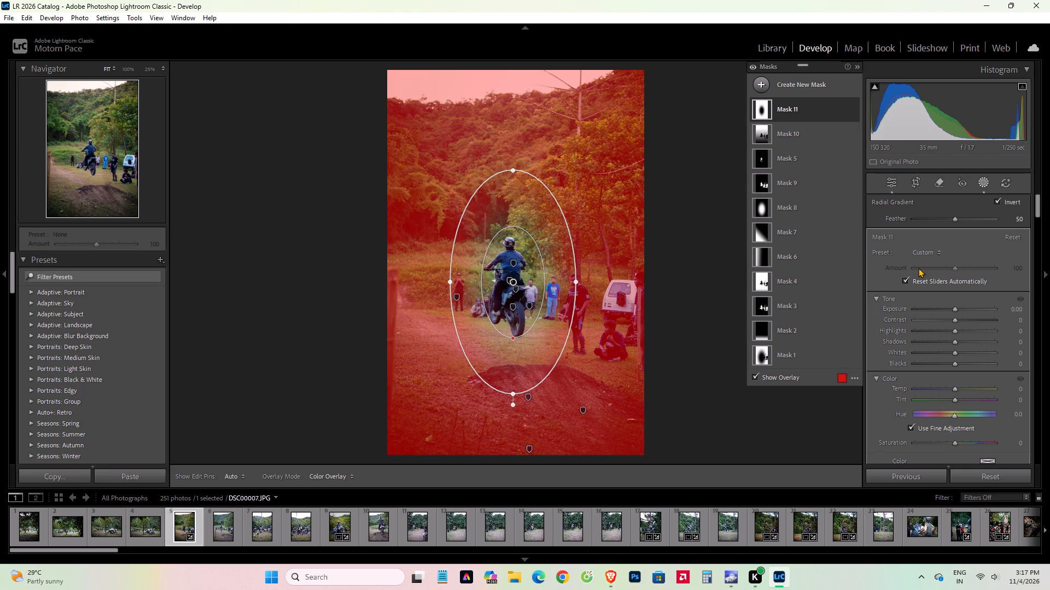
Darken the area around the rider by setting the inverted radial mask's Exposure to -0.14, and return to the global edit settings.
left_click_drag(954, 310, 949, 311)
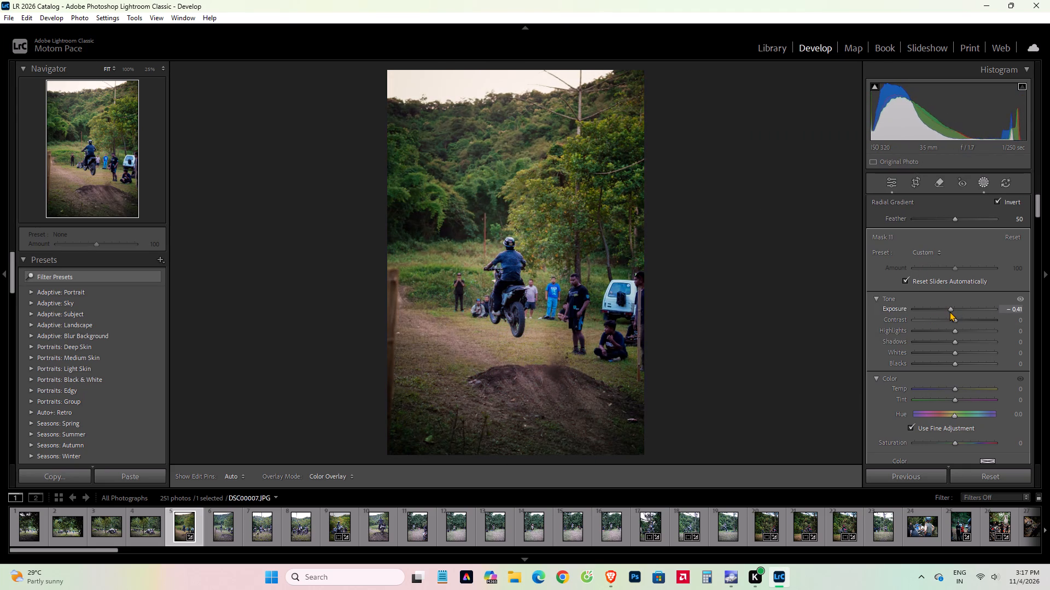
left_click_drag(949, 311, 952, 317)
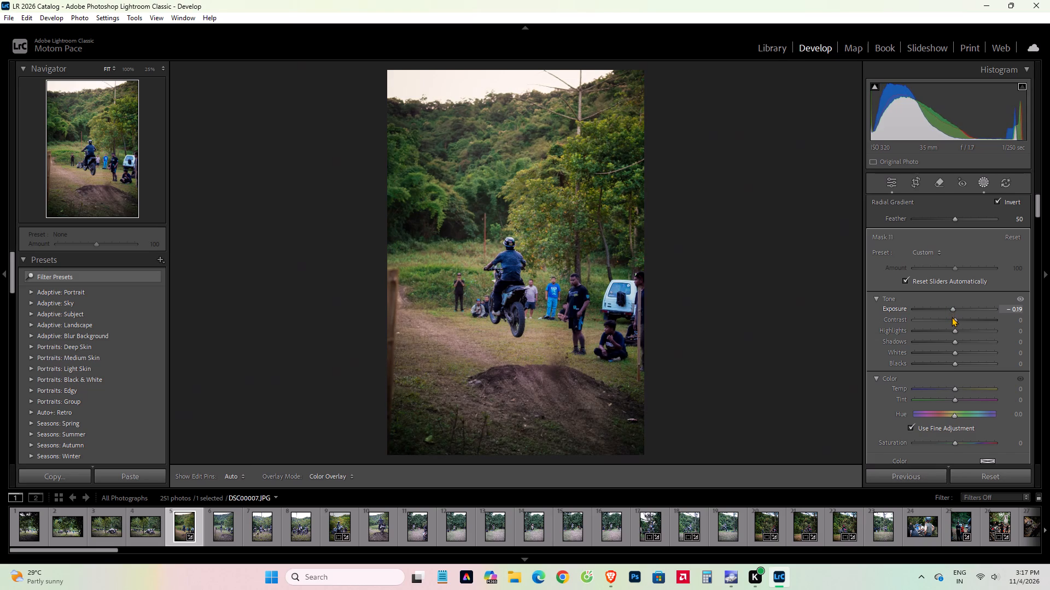
left_click_drag(952, 317, 952, 317)
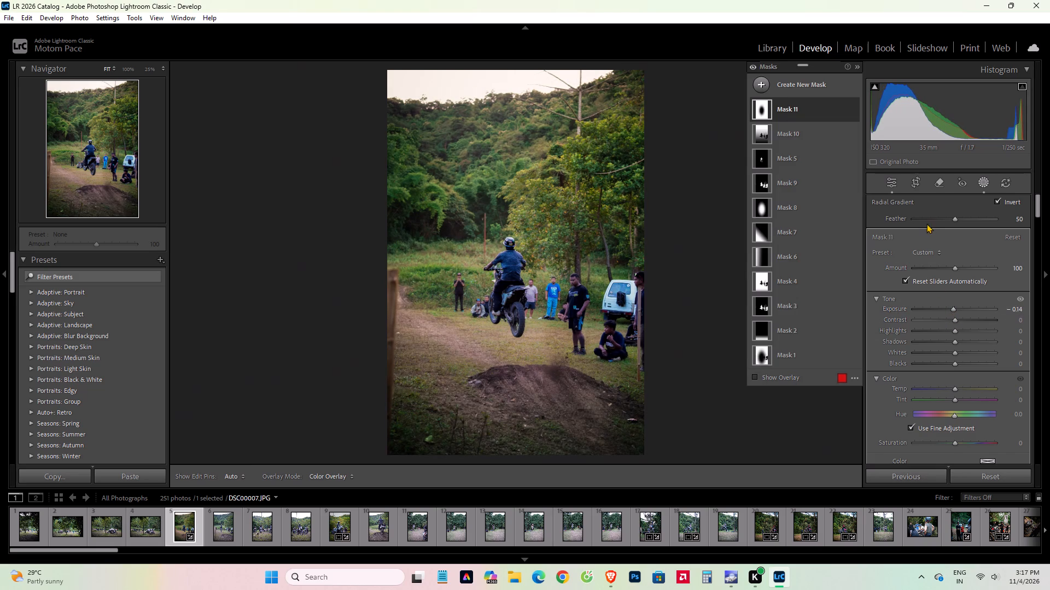
left_click(892, 181)
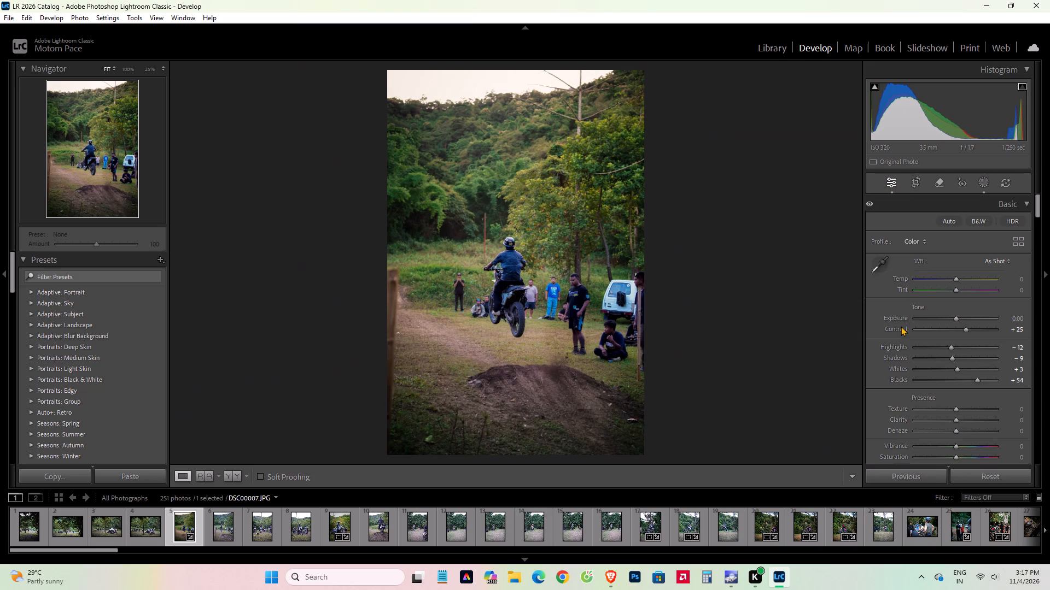
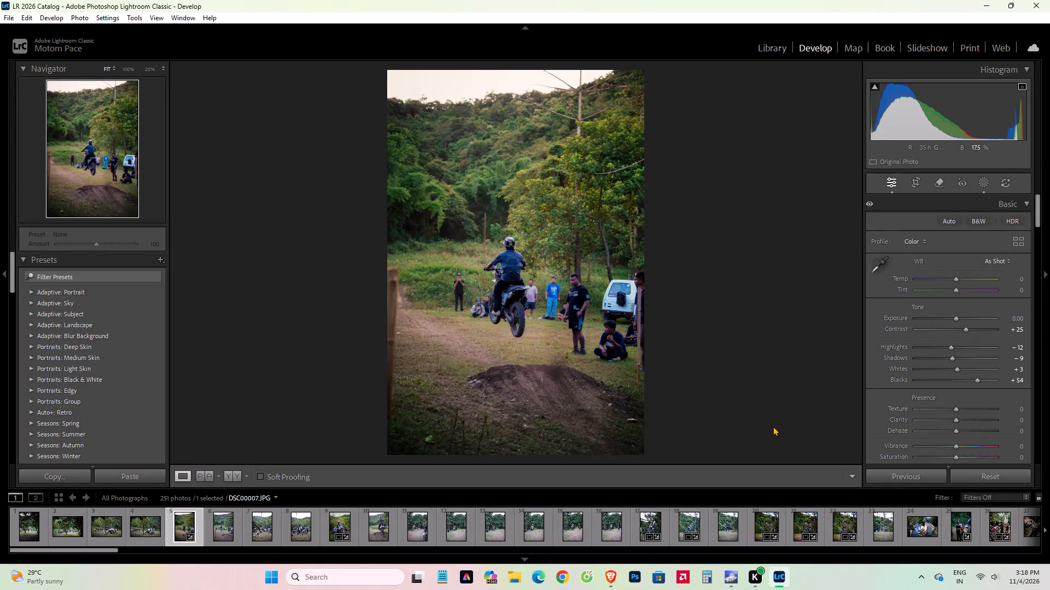
Compare the before and after versions of DSC00343.JPG, the person leaping above the green hills.
scroll(851, 564, "down", 7)
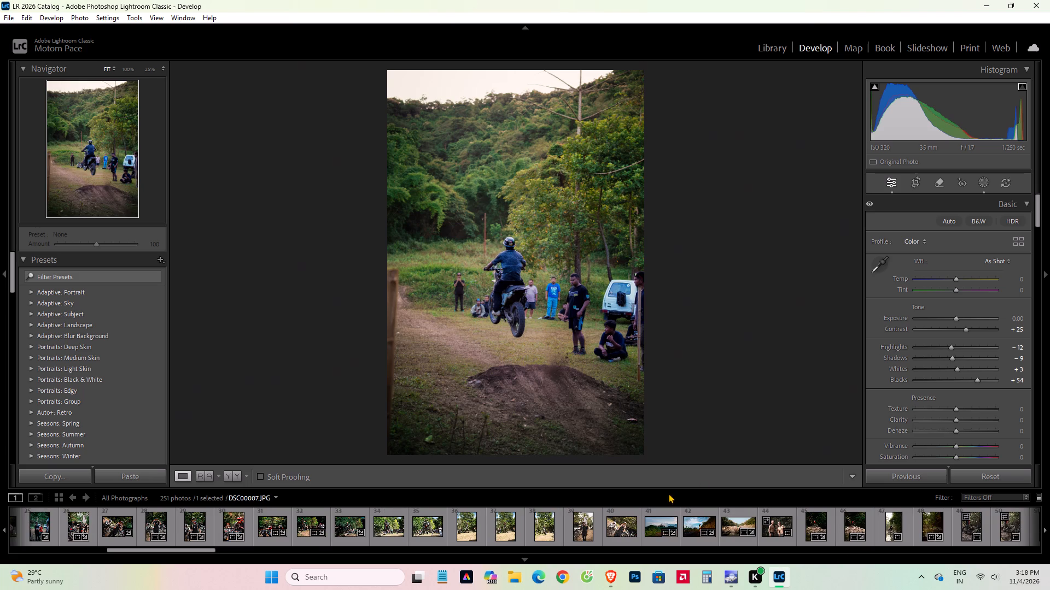
left_click(650, 528)
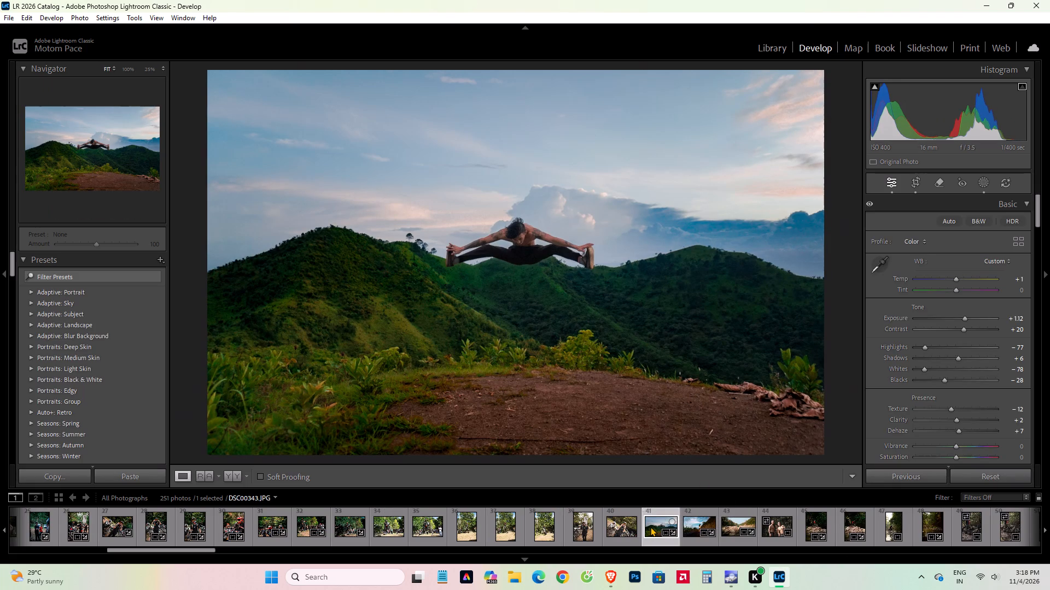
key("y")
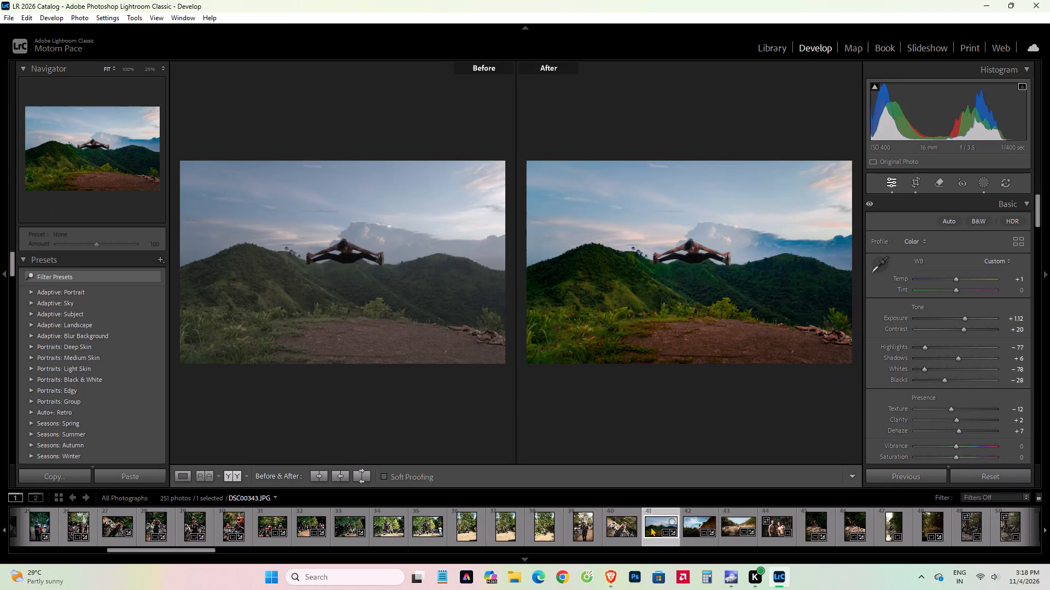
key("y")
key("y")
key("y")
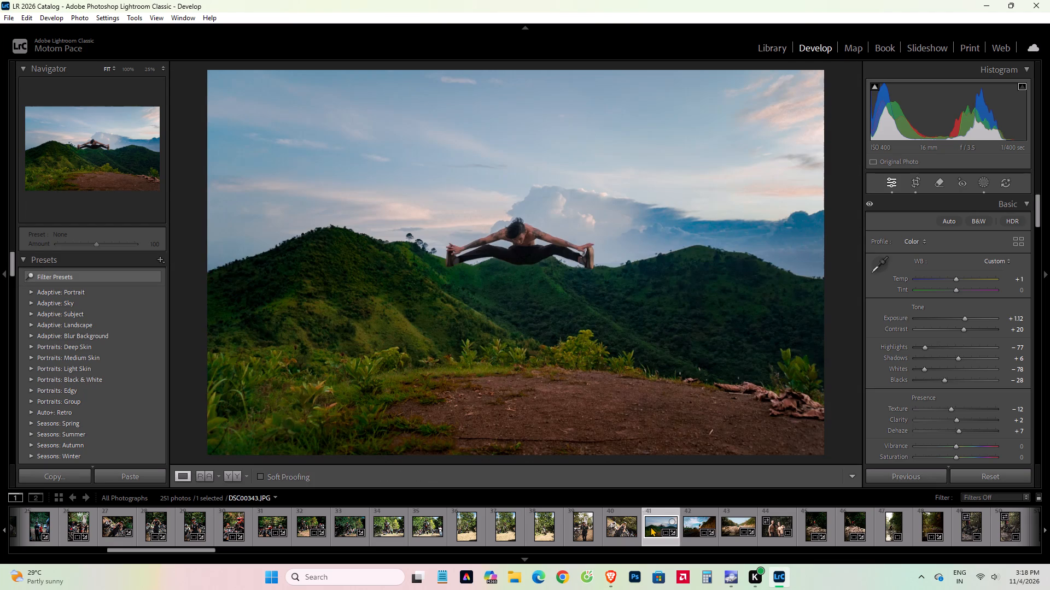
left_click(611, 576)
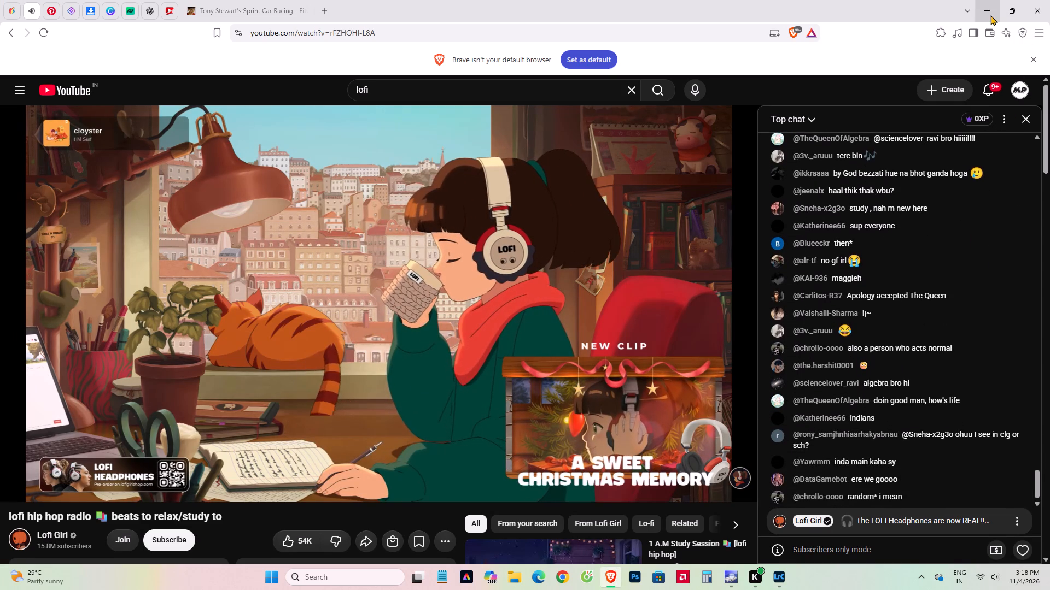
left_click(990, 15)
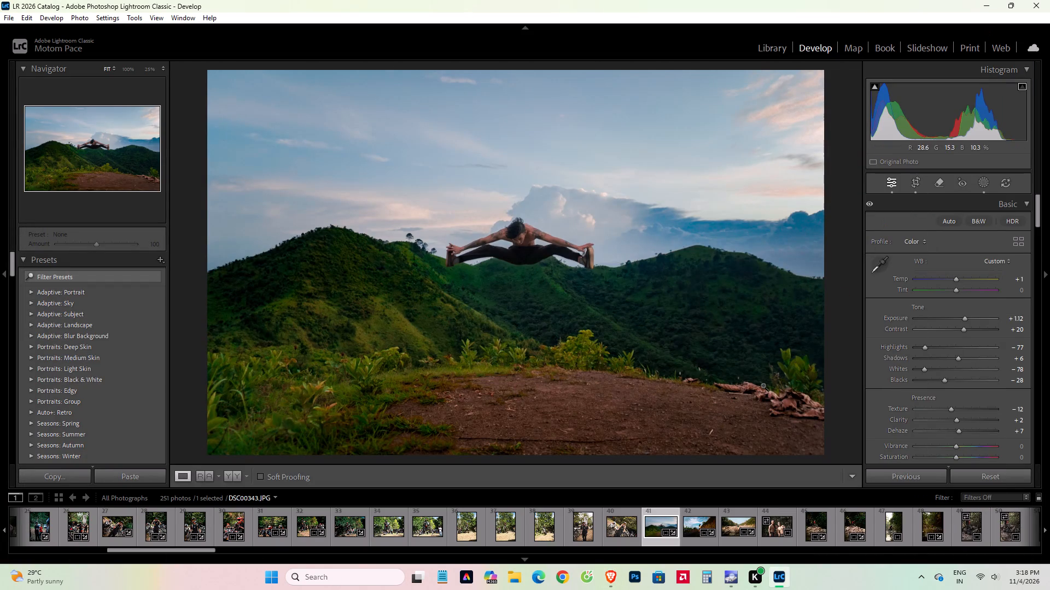
Open the rocky river photo DSC04536.ARW and leave the crop view for its global edit settings.
scroll(764, 386, "down", 5)
left_click(740, 534)
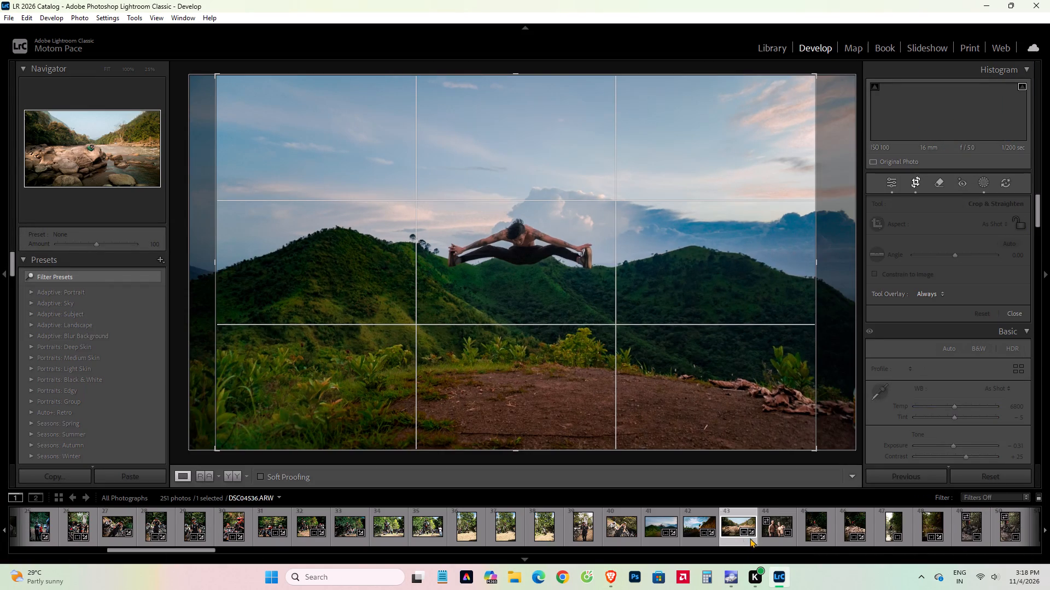
left_click(730, 529)
triple_click(730, 529)
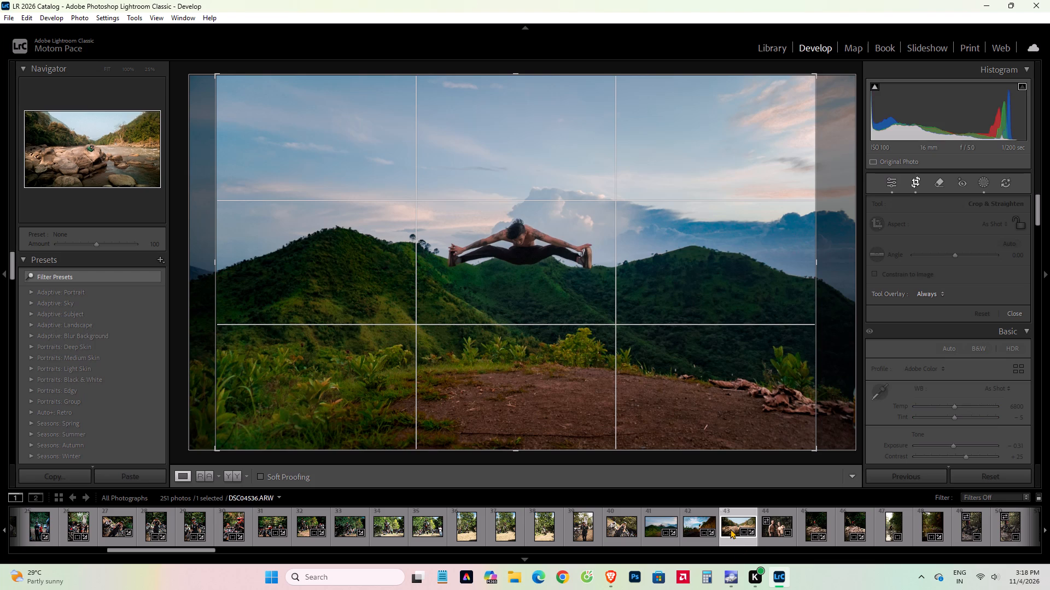
left_click(894, 186)
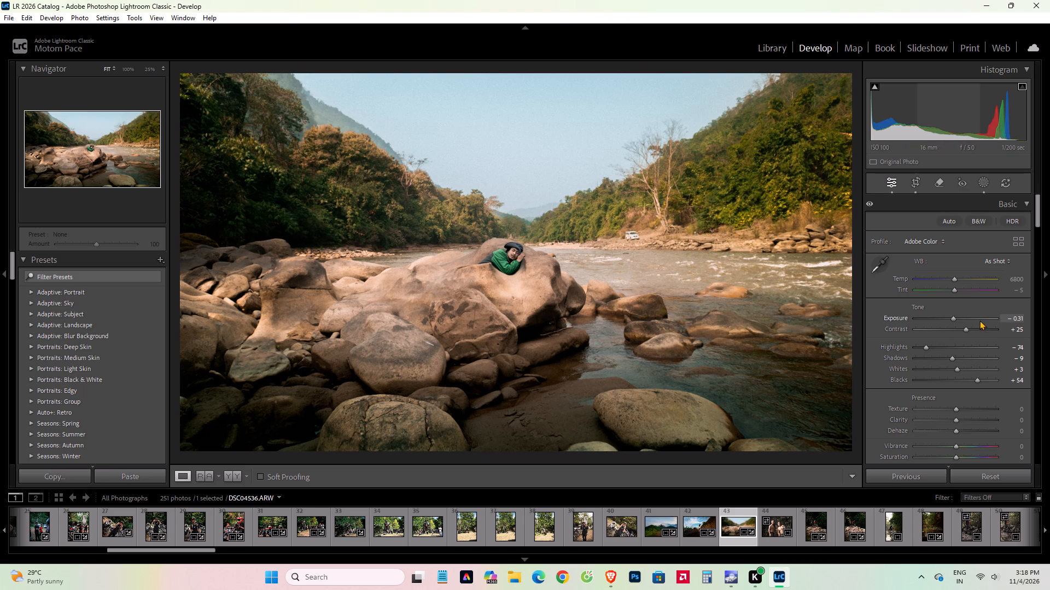
Add a linear gradient mask to the river photo from the top and extend it downward over the whole frame.
left_click(981, 182)
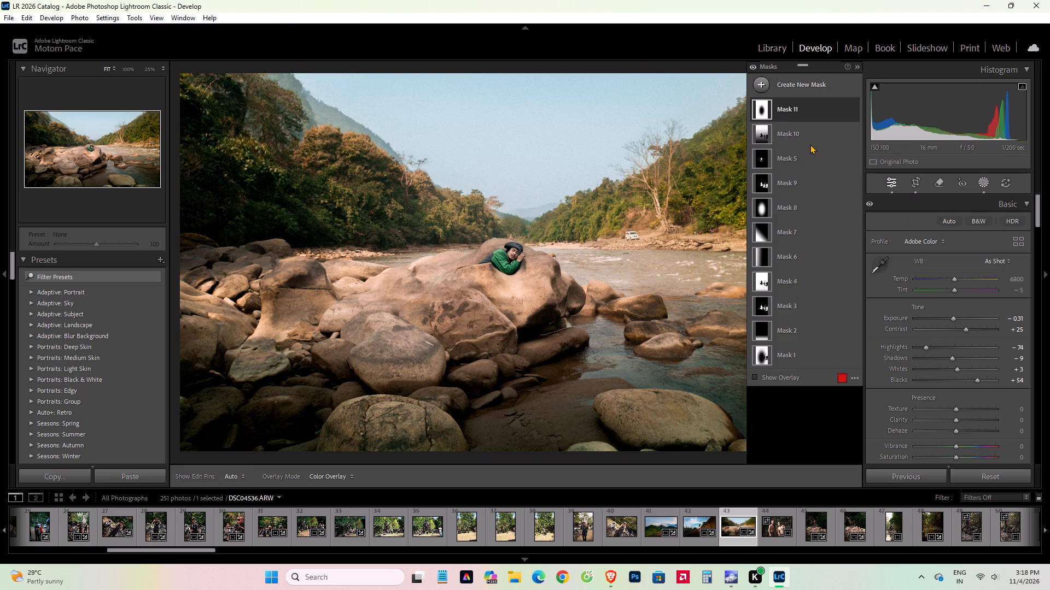
left_click(798, 84)
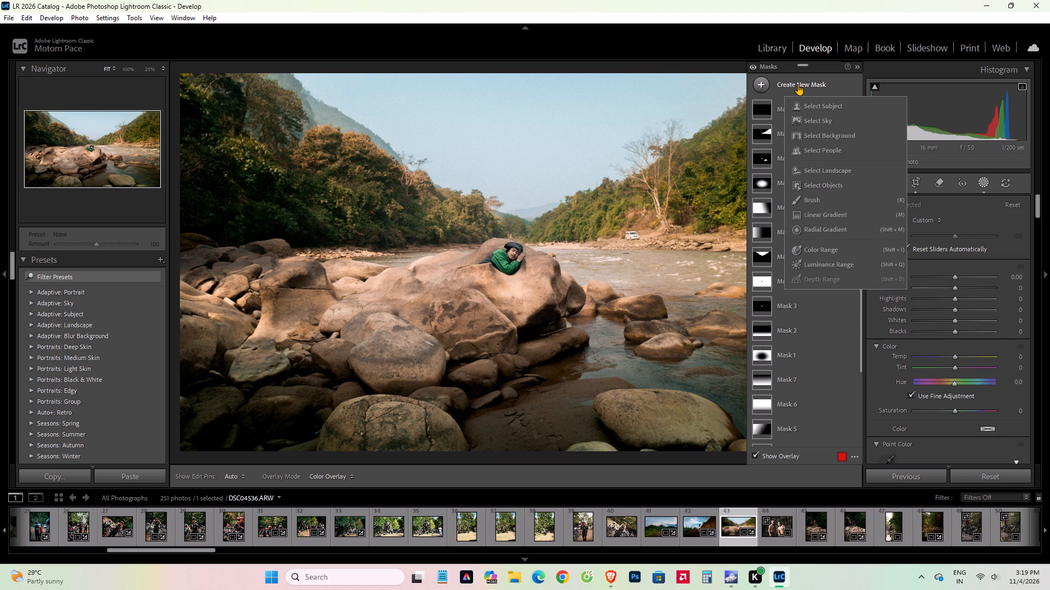
left_click(816, 216)
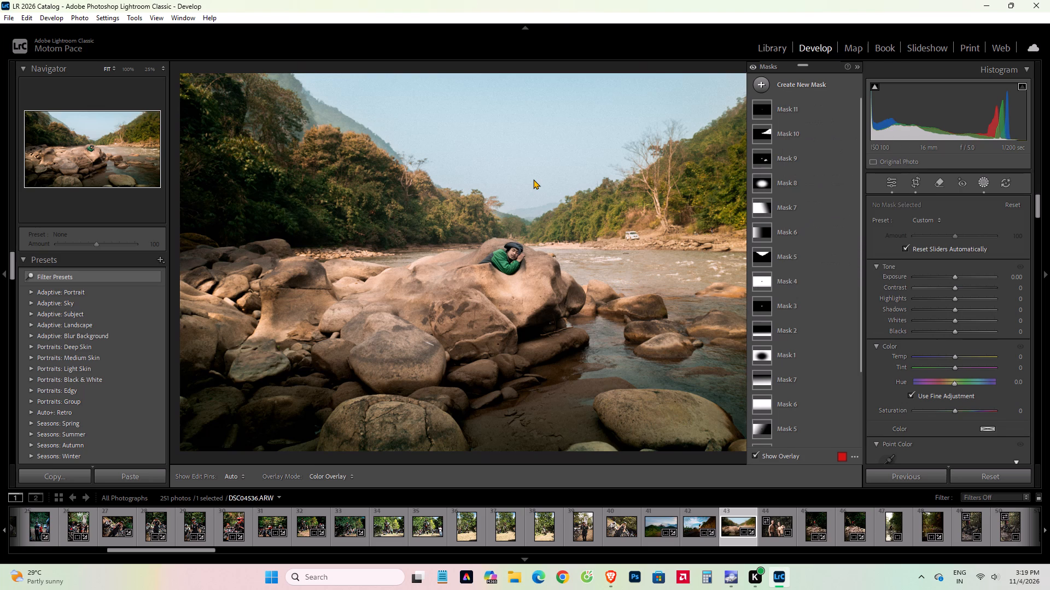
left_click_drag(510, 77, 511, 144)
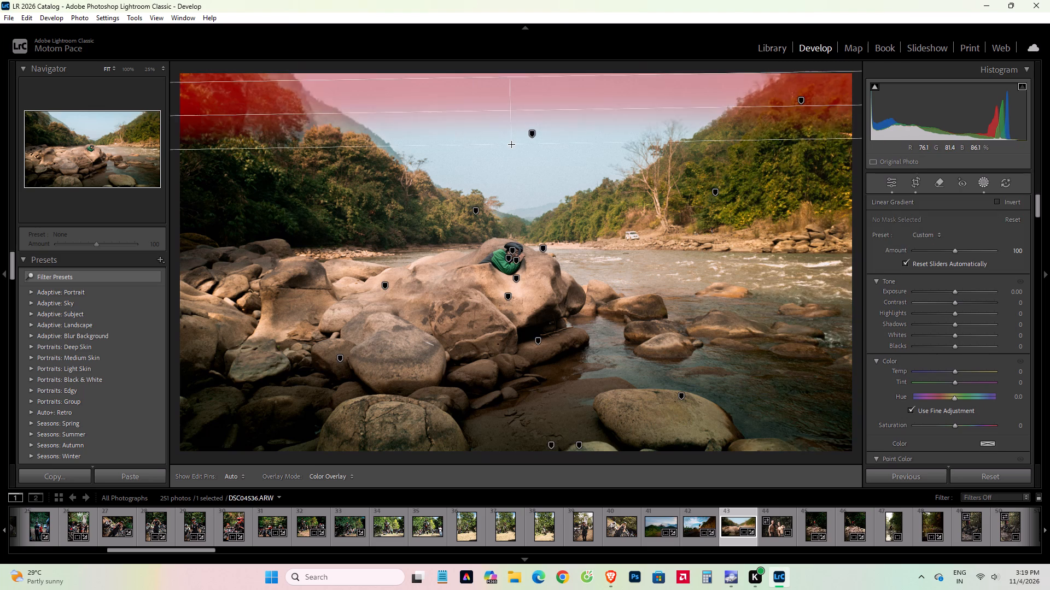
left_click_drag(511, 144, 512, 171)
left_click_drag(512, 125, 514, 370)
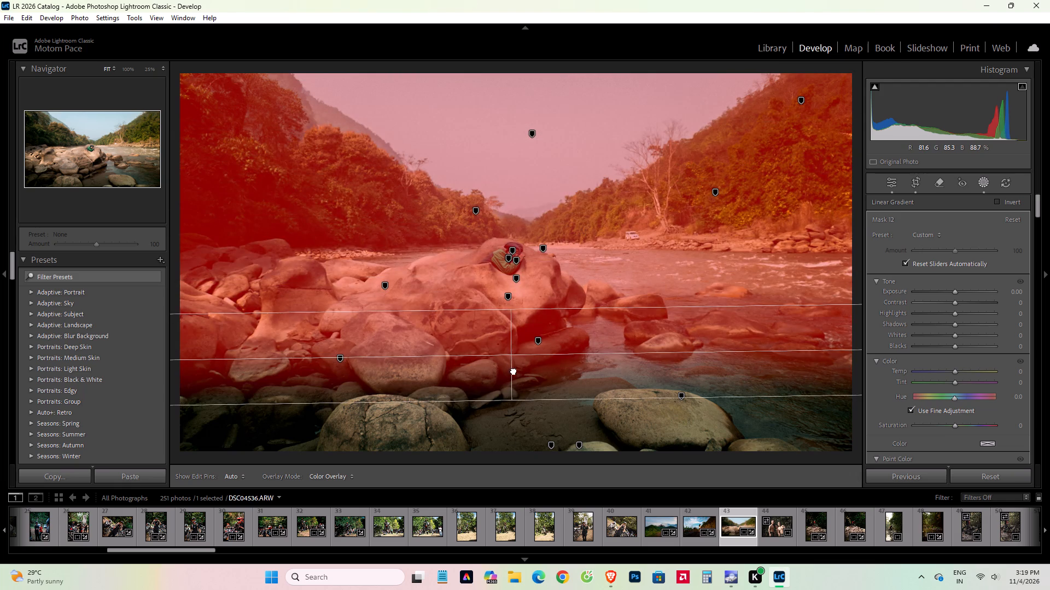
left_click_drag(514, 370, 517, 568)
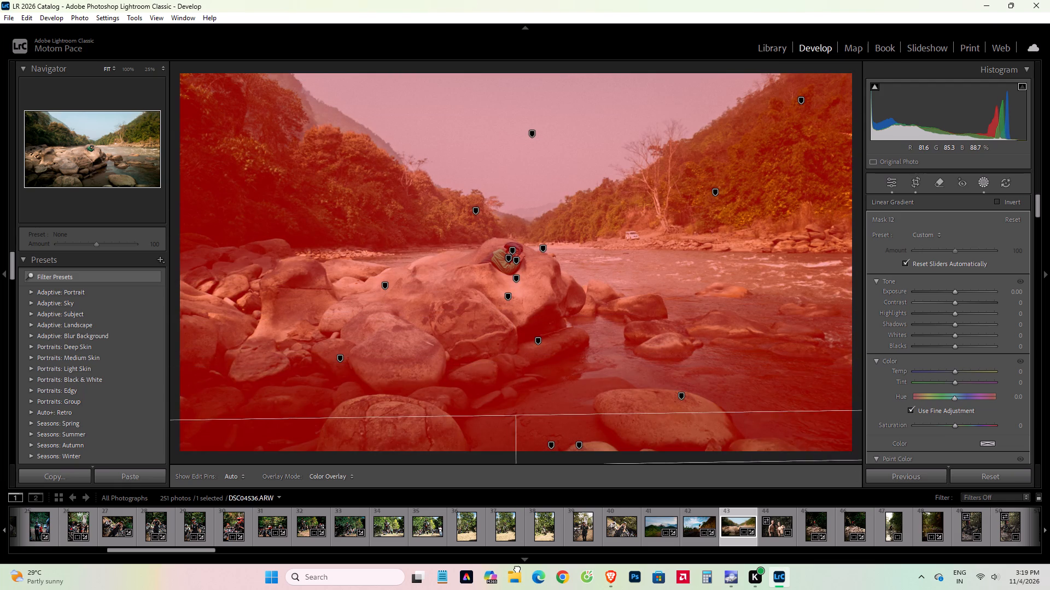
left_click_drag(517, 568, 499, 565)
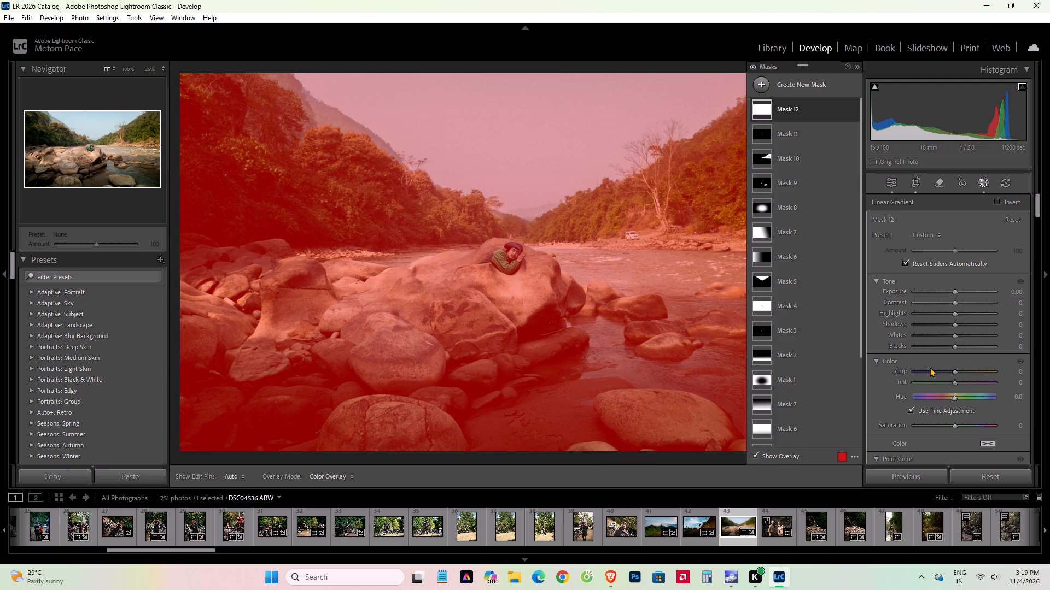
Set the new gradient mask's Contrast to 20, Blacks to -6, Saturation to -7 and Dehaze to 2.
left_click_drag(954, 303, 952, 310)
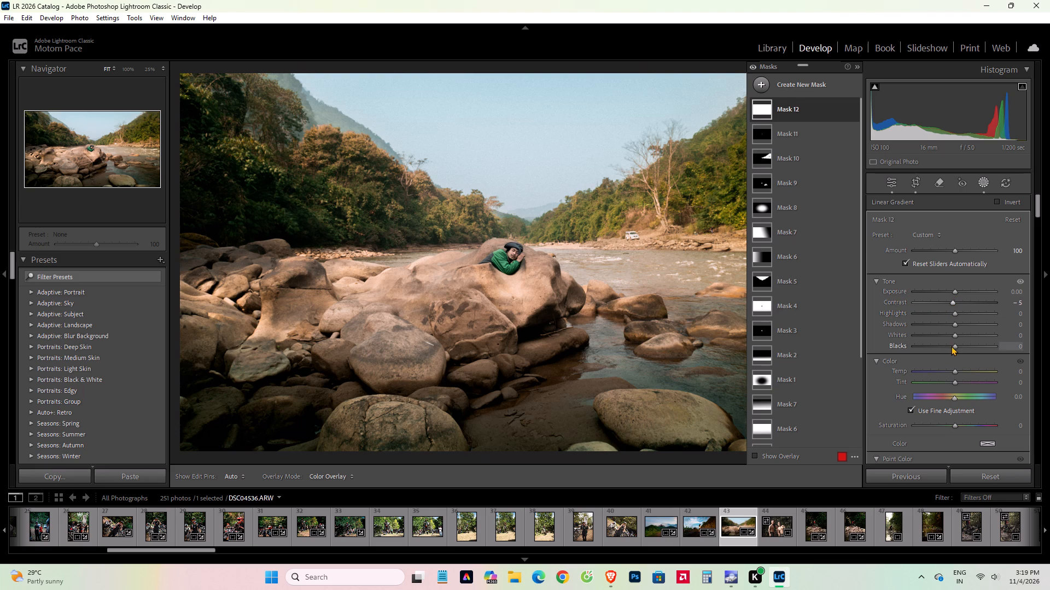
double_click(902, 300)
left_click_drag(954, 303, 962, 304)
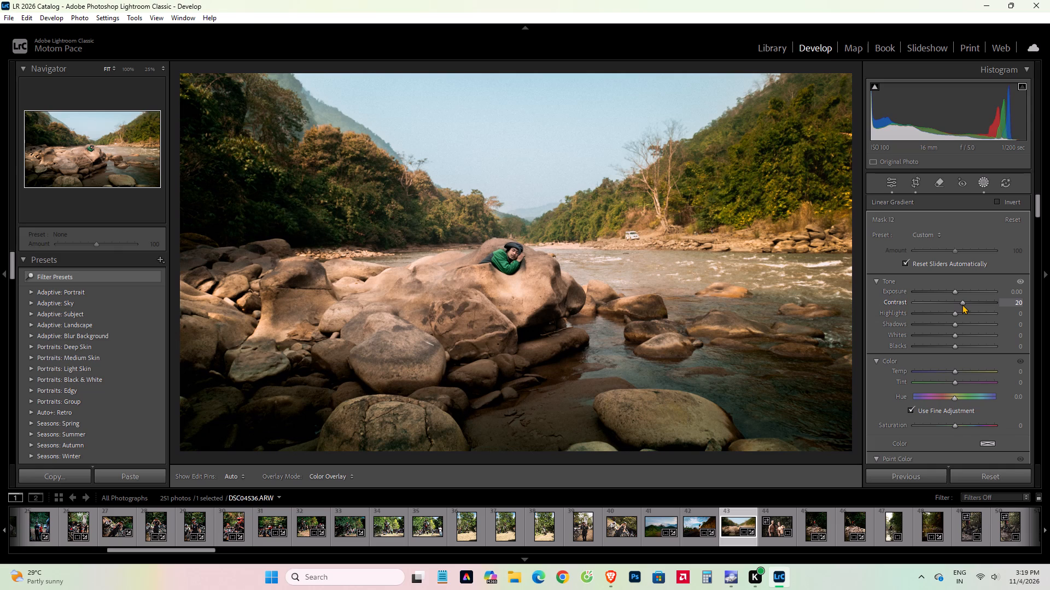
left_click_drag(962, 304, 962, 305)
left_click(954, 348)
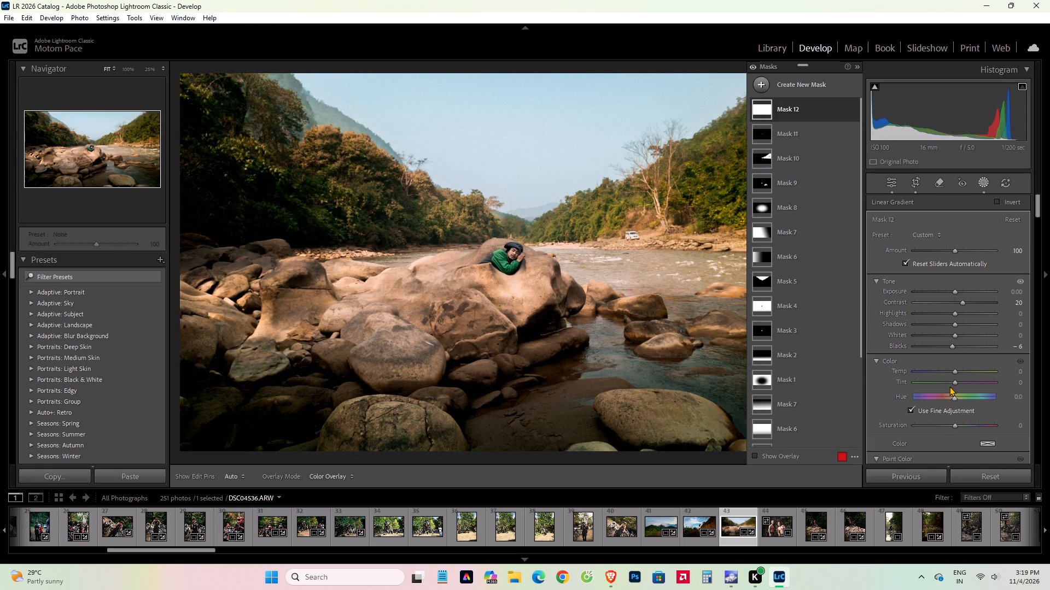
left_click(955, 427)
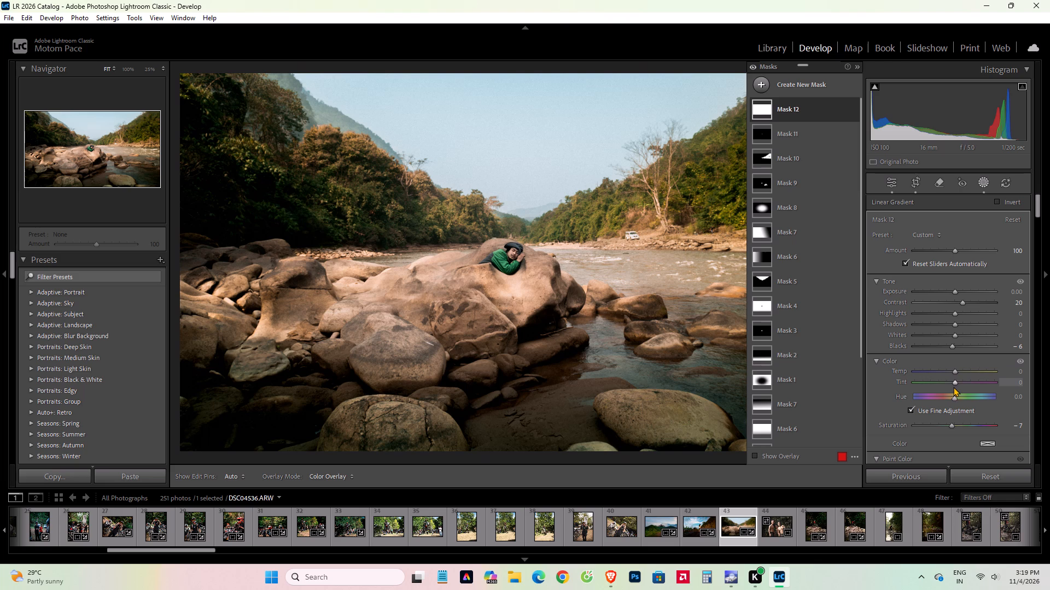
scroll(947, 382, "down", 5)
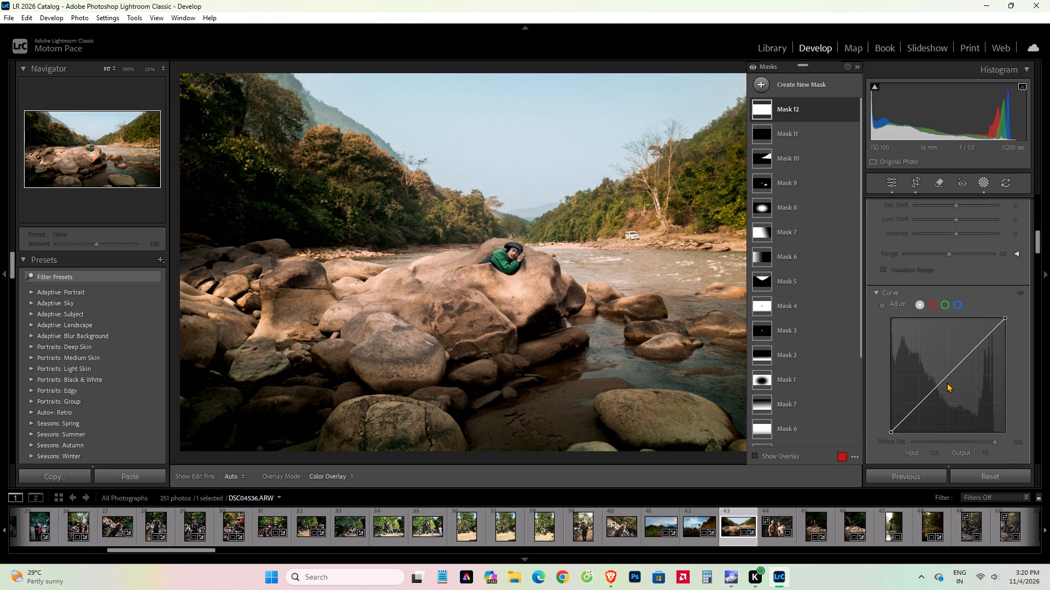
scroll(947, 382, "down", 3)
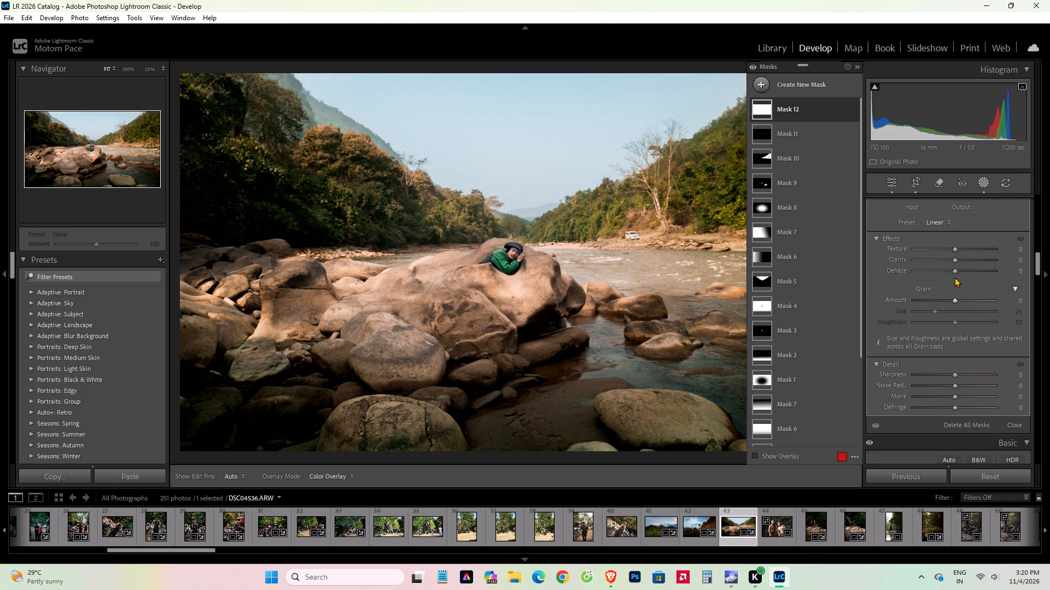
left_click(955, 273)
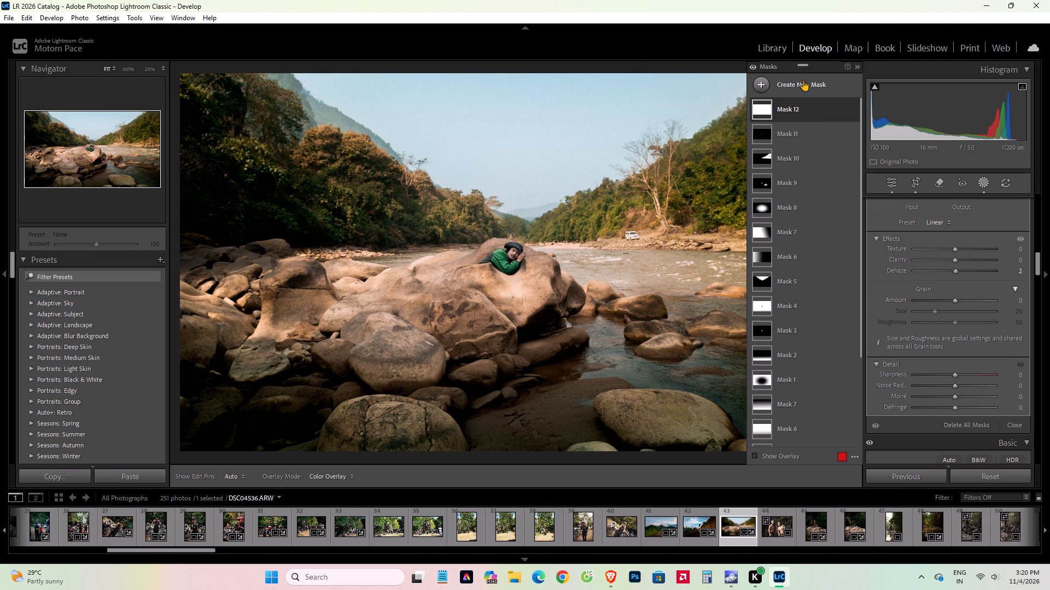
Start a new brush mask with Texture 5, Clarity 7, Dehaze 2 and Blacks -2.
left_click(803, 80)
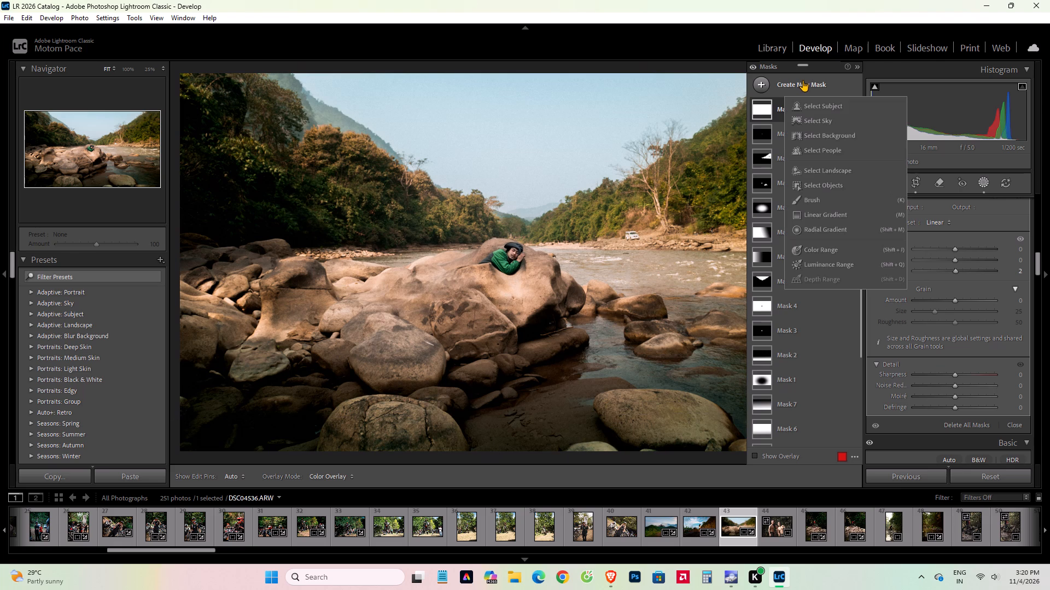
left_click(818, 199)
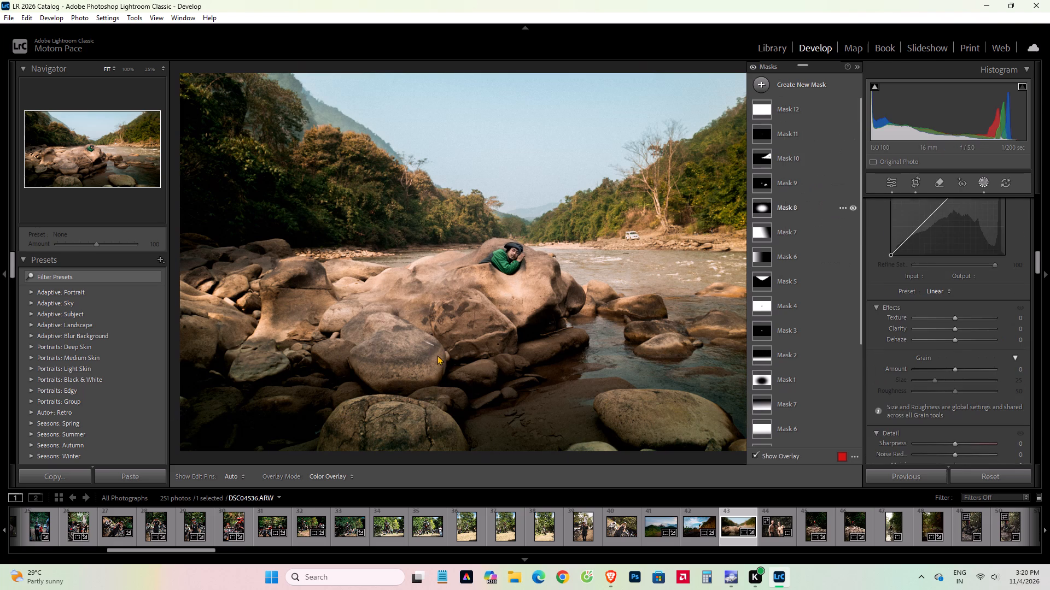
scroll(419, 322, "up", 12)
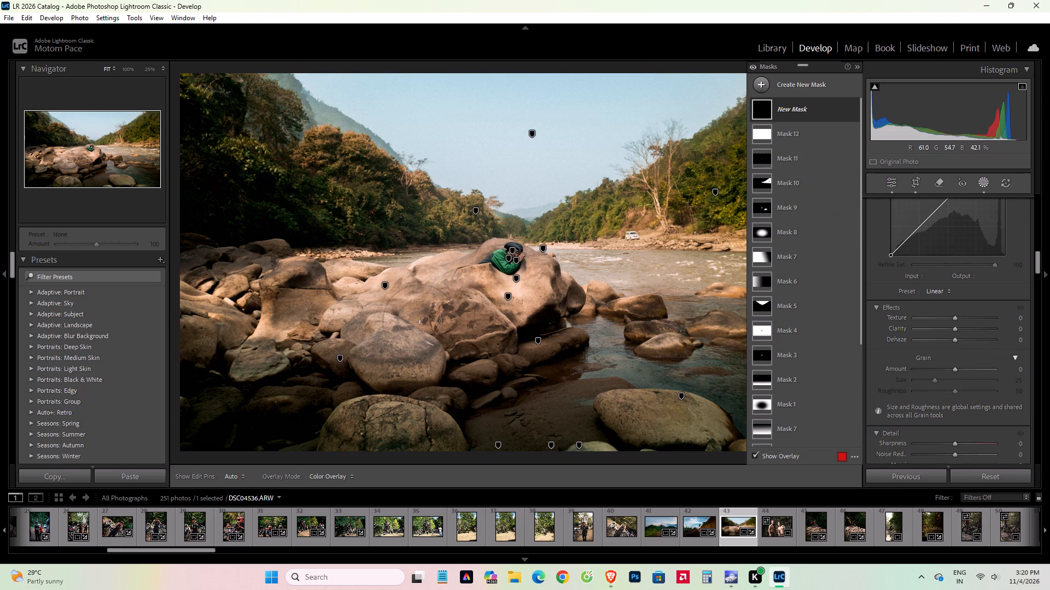
left_click(954, 341)
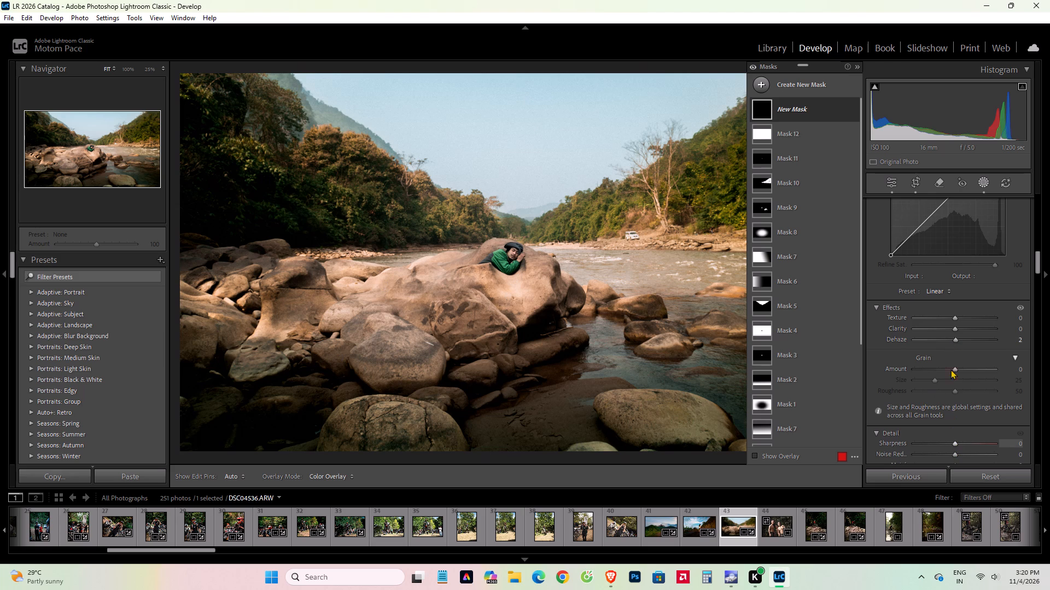
left_click(955, 318)
left_click_drag(951, 328, 954, 334)
left_click_drag(954, 334, 954, 337)
scroll(890, 385, "up", 7)
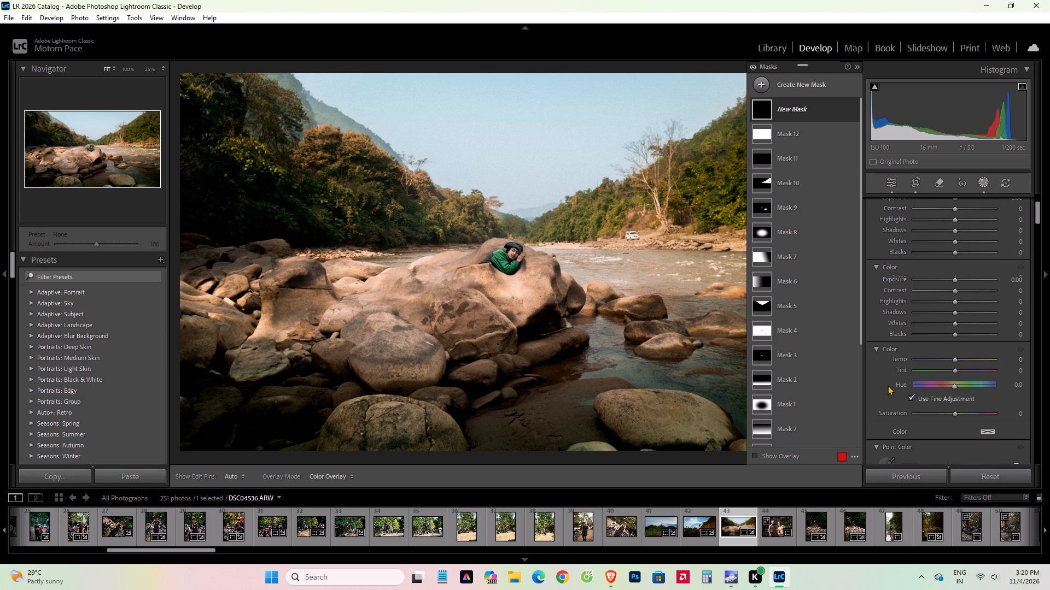
left_click(953, 336)
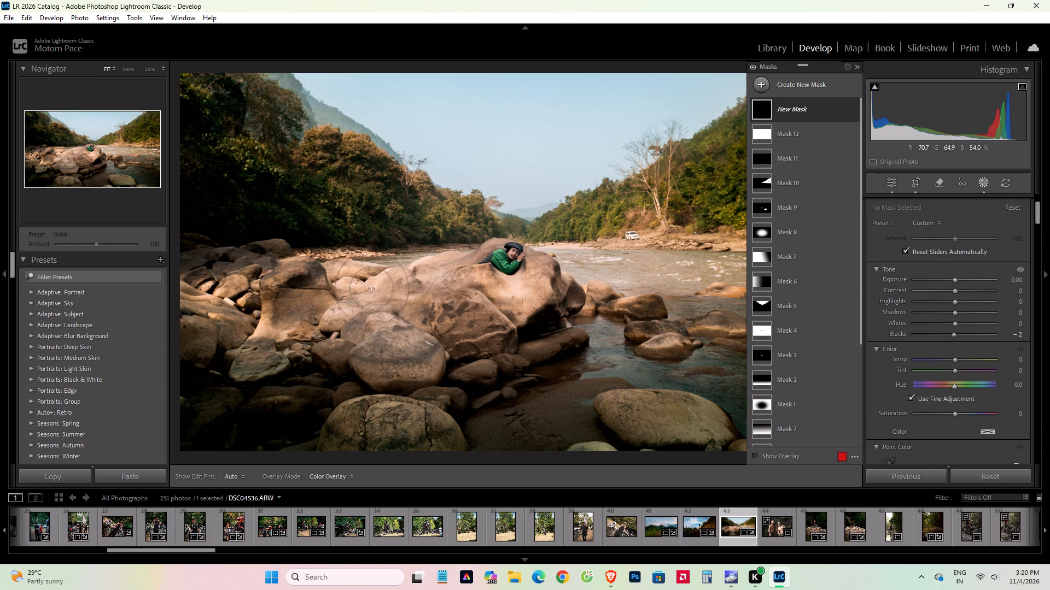
Paint the new brush mask over the central rocks around the reclining person, from the large boulder to the rocks beside it.
scroll(408, 298, "down", 4)
scroll(445, 307, "up", 1)
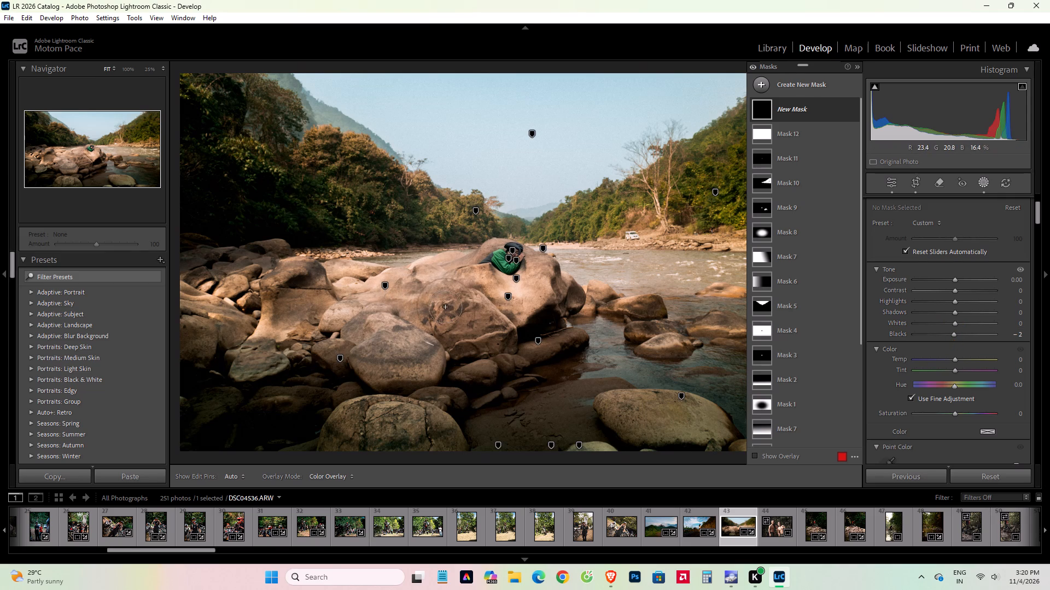
left_click_drag(450, 298, 363, 303)
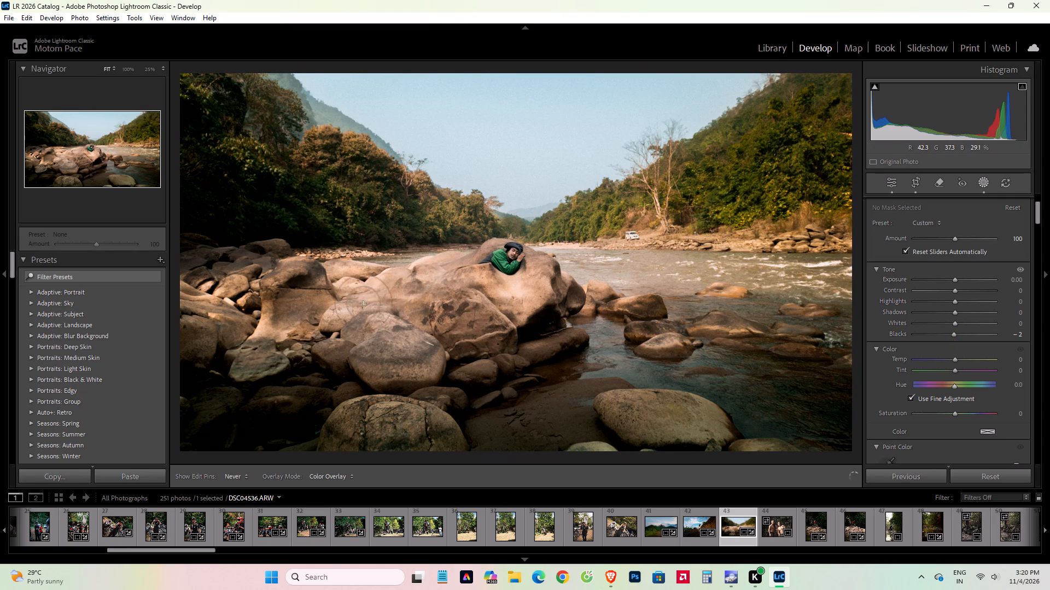
left_click_drag(363, 303, 462, 282)
left_click_drag(462, 282, 552, 284)
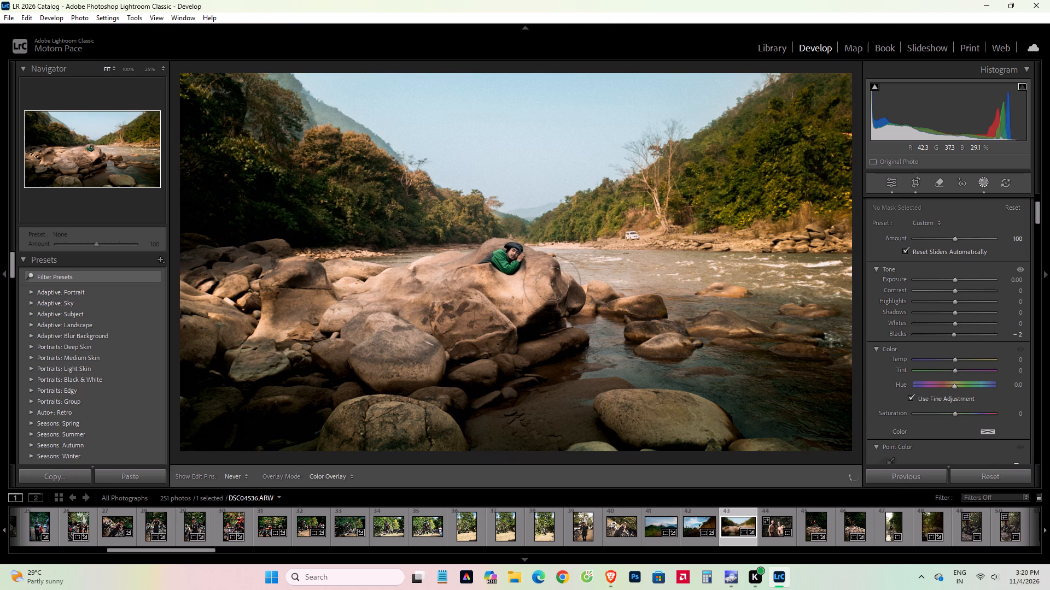
left_click_drag(552, 284, 476, 308)
left_click_drag(476, 308, 354, 328)
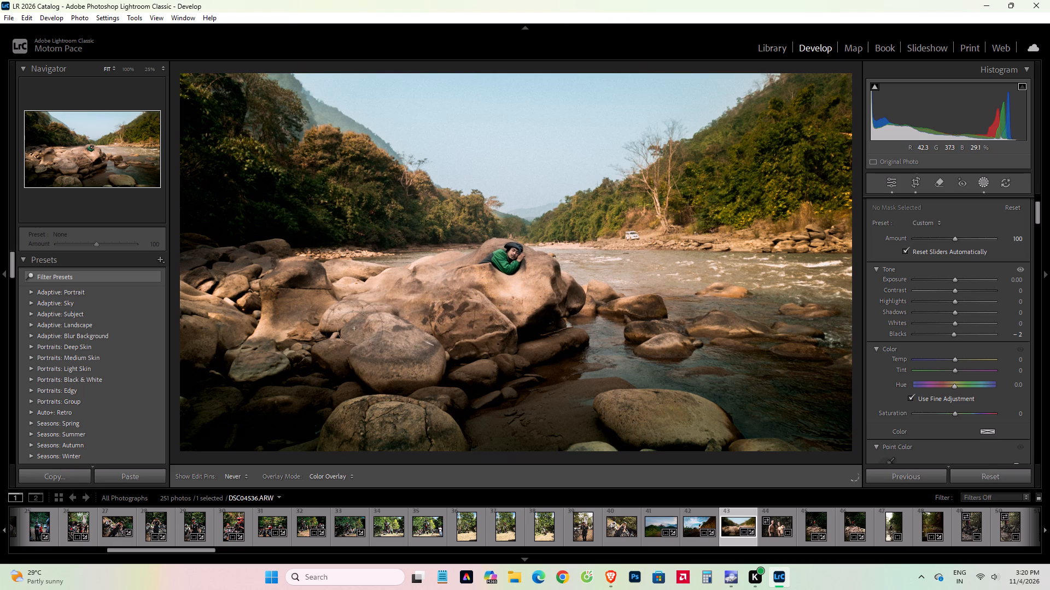
left_click_drag(354, 328, 431, 366)
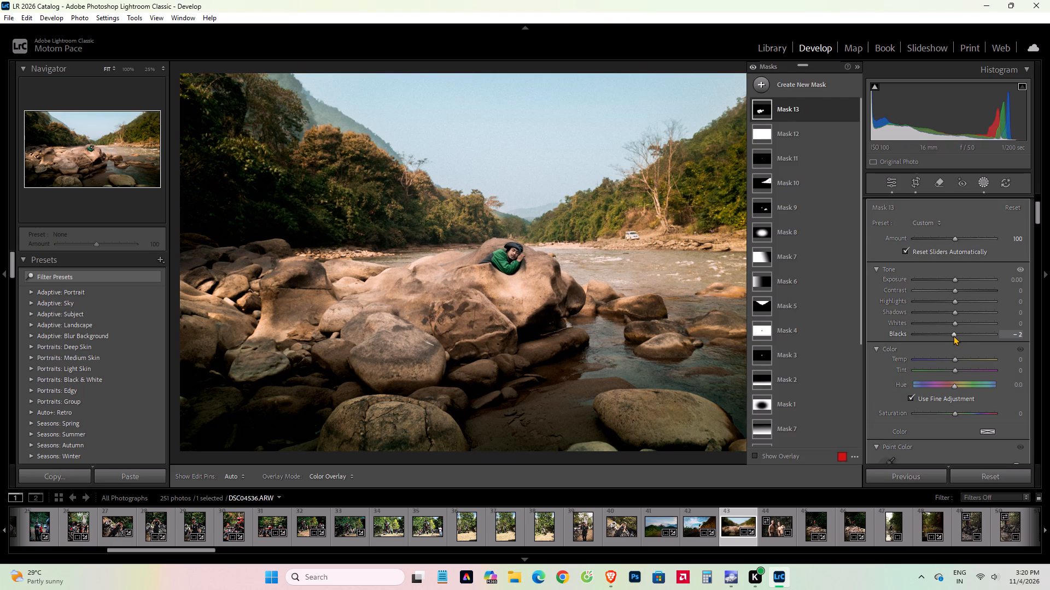
Set the rock brush mask's Blacks to -6, Texture to 16, Clarity to 3 and Dehaze to 22.
left_click(953, 335)
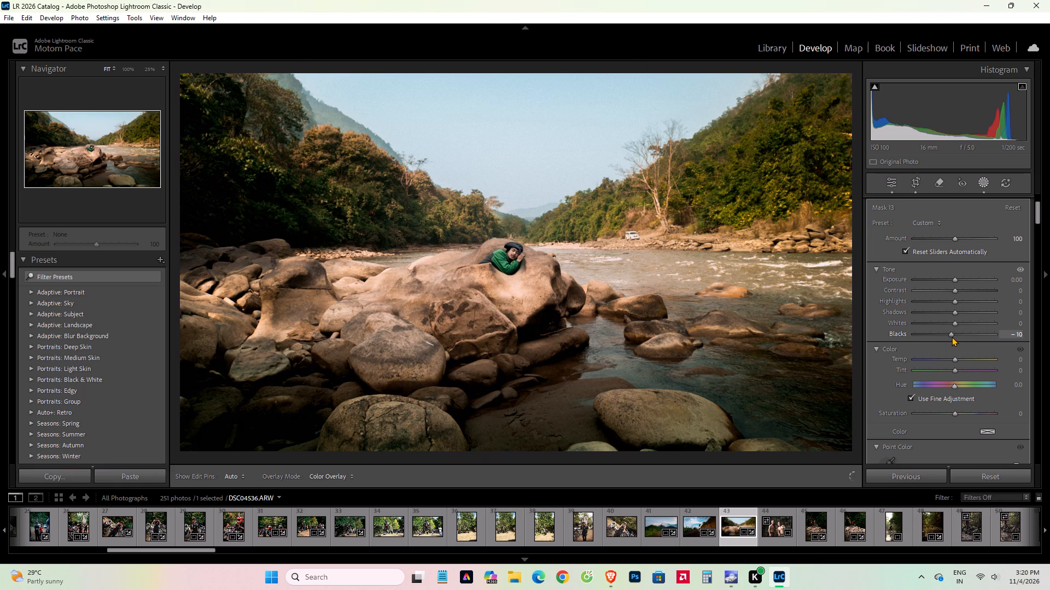
scroll(905, 379, "down", 4)
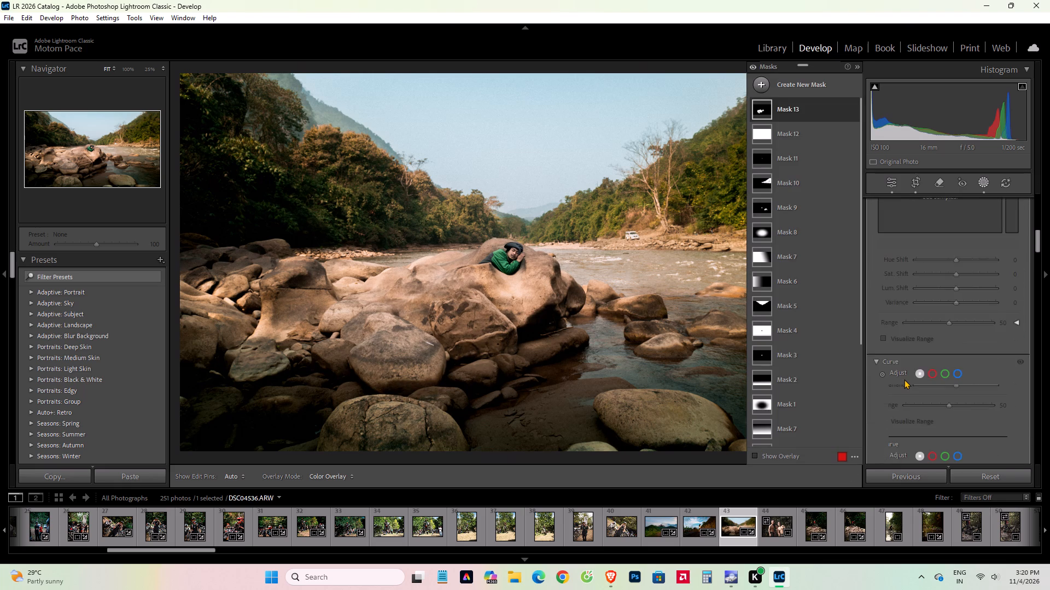
scroll(904, 379, "down", 3)
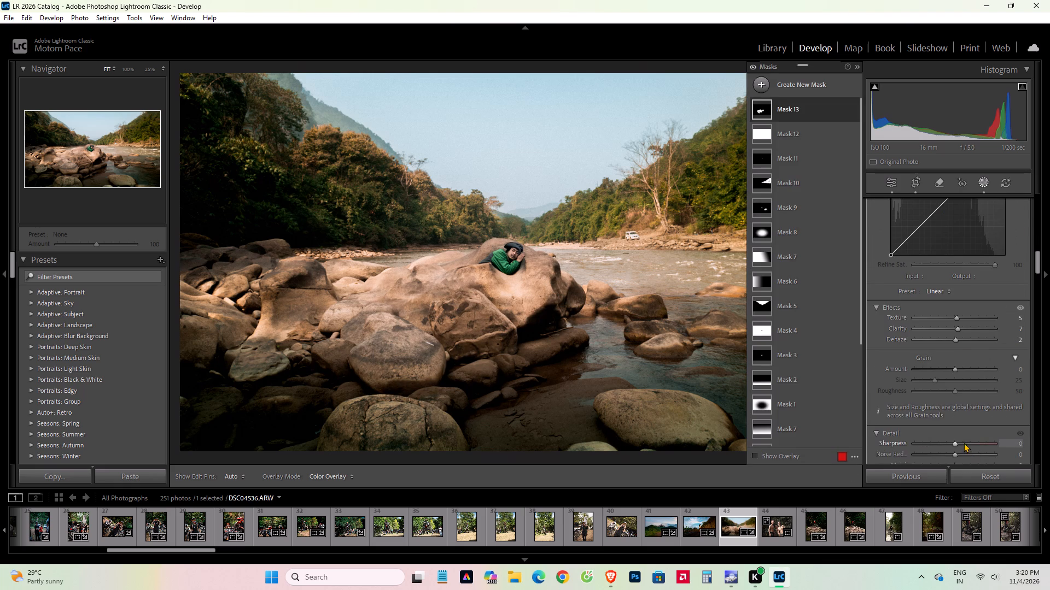
scroll(964, 442, "down", 1)
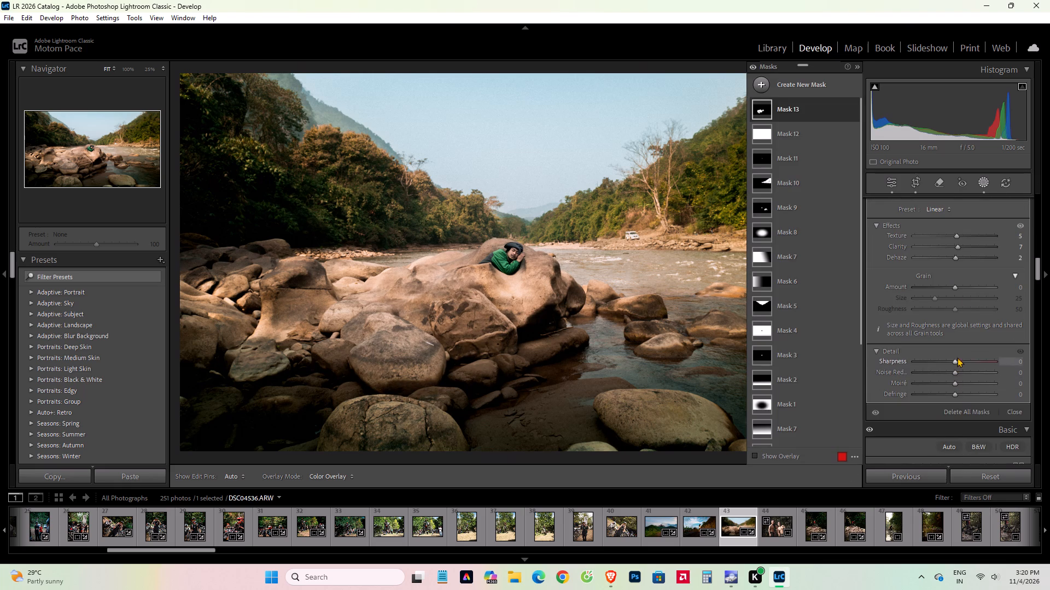
left_click(955, 235)
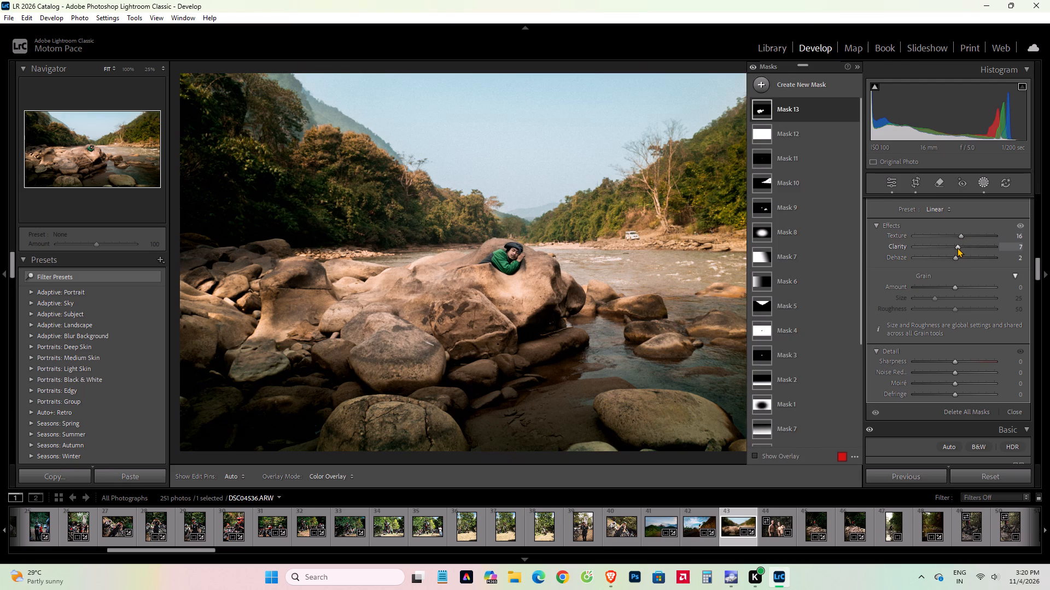
left_click(957, 247)
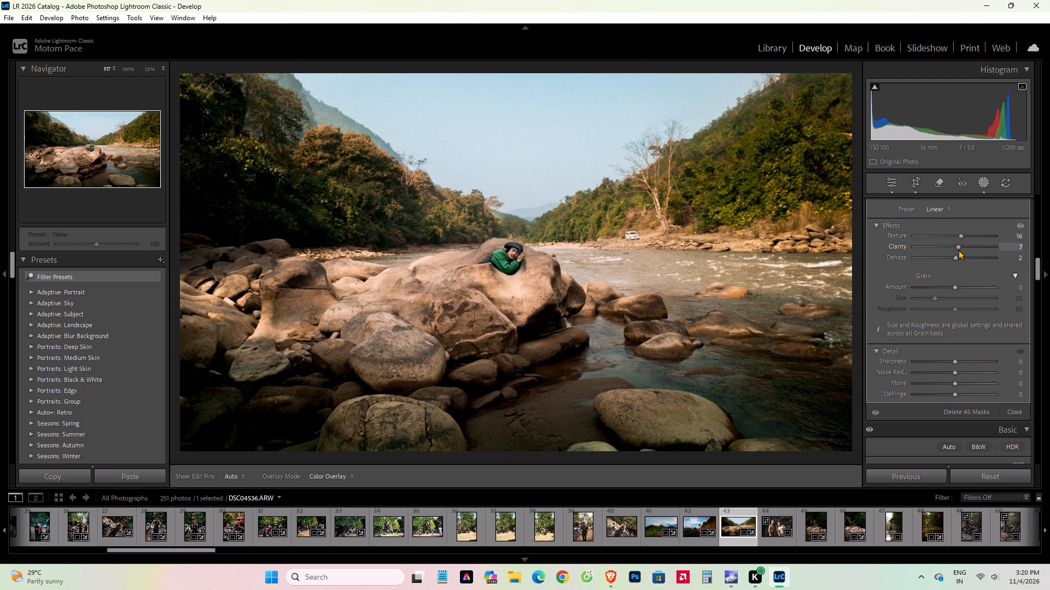
left_click_drag(953, 257, 959, 258)
left_click_drag(959, 258, 961, 260)
Cool the rock brush mask to Temp -18 and lower its Blacks to -14.
scroll(908, 328, "up", 2)
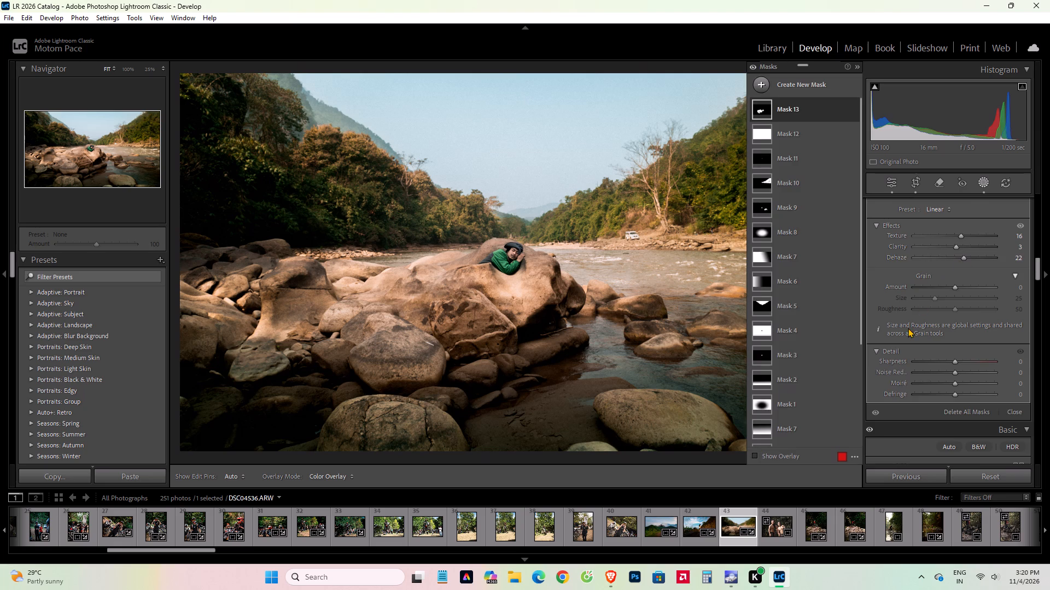
scroll(916, 327, "up", 5)
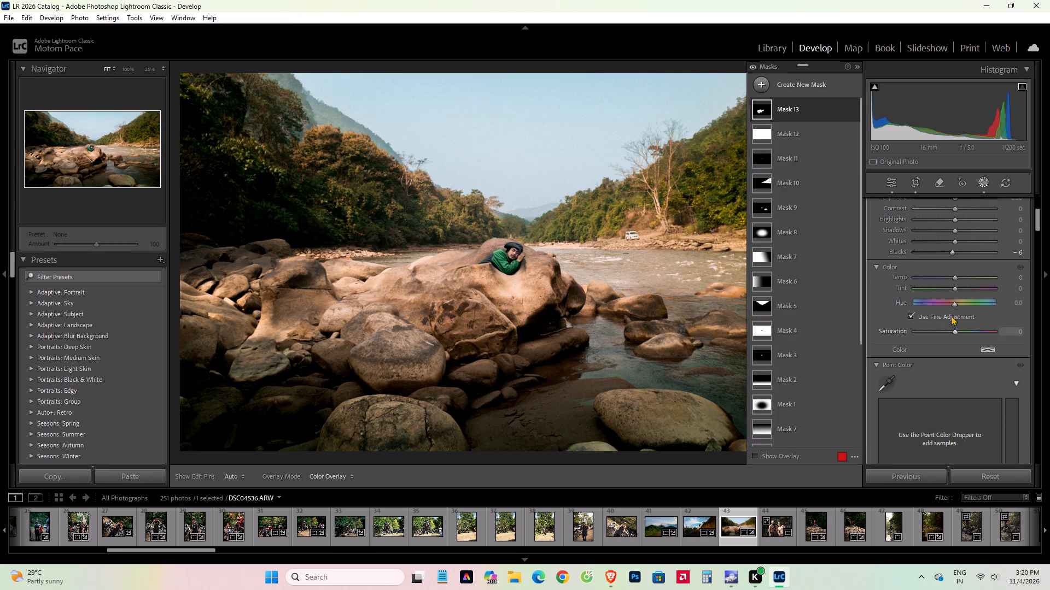
left_click_drag(954, 278, 950, 279)
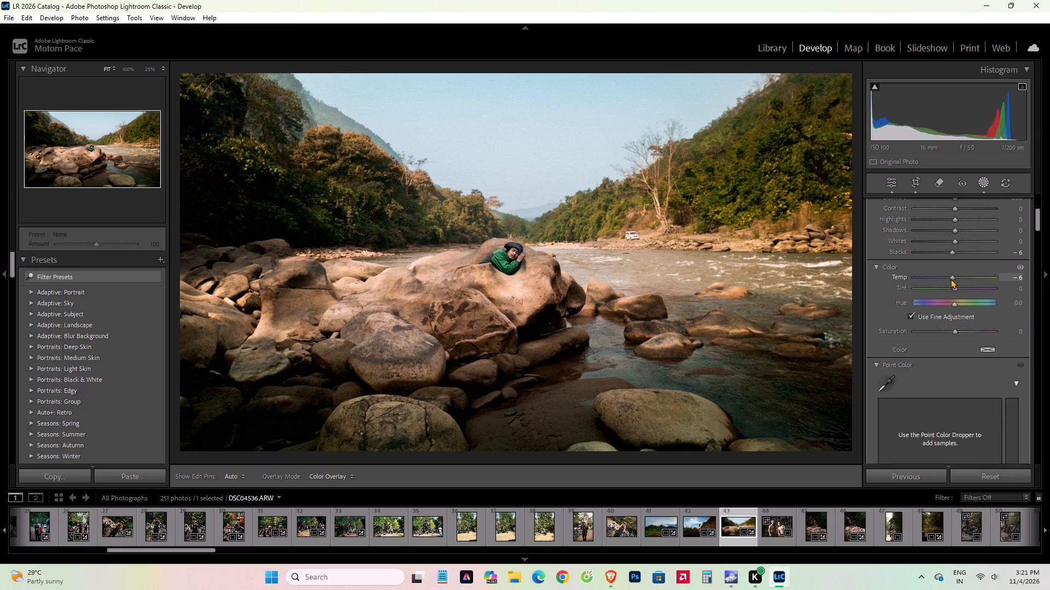
left_click_drag(950, 279, 947, 281)
left_click_drag(947, 281, 945, 281)
left_click_drag(945, 281, 946, 281)
left_click_drag(951, 251, 944, 255)
left_click_drag(944, 255, 948, 256)
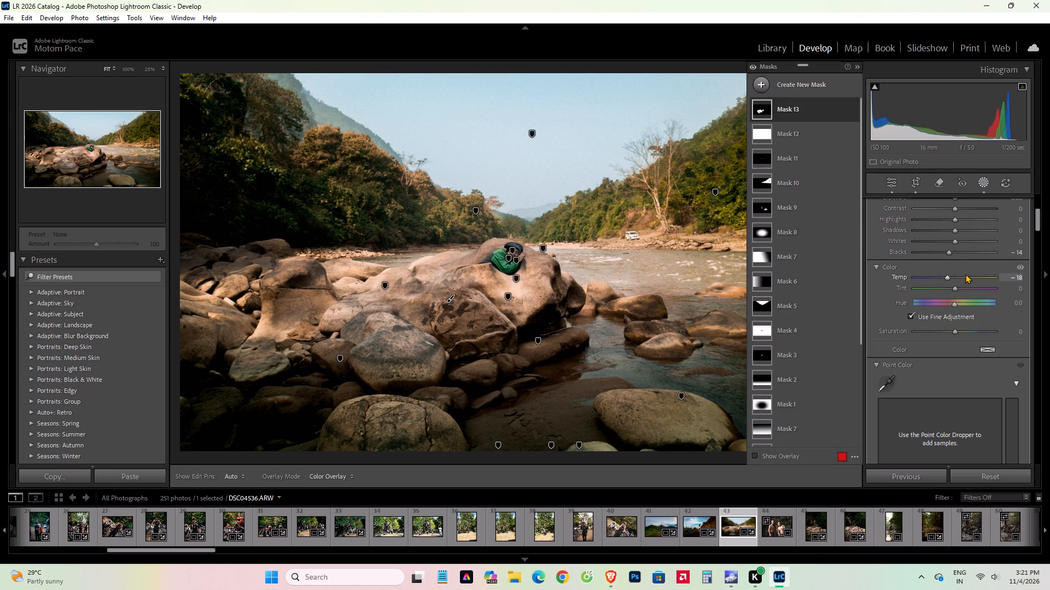
Leave masking and return to the river photo's global edit settings.
scroll(889, 302, "up", 2)
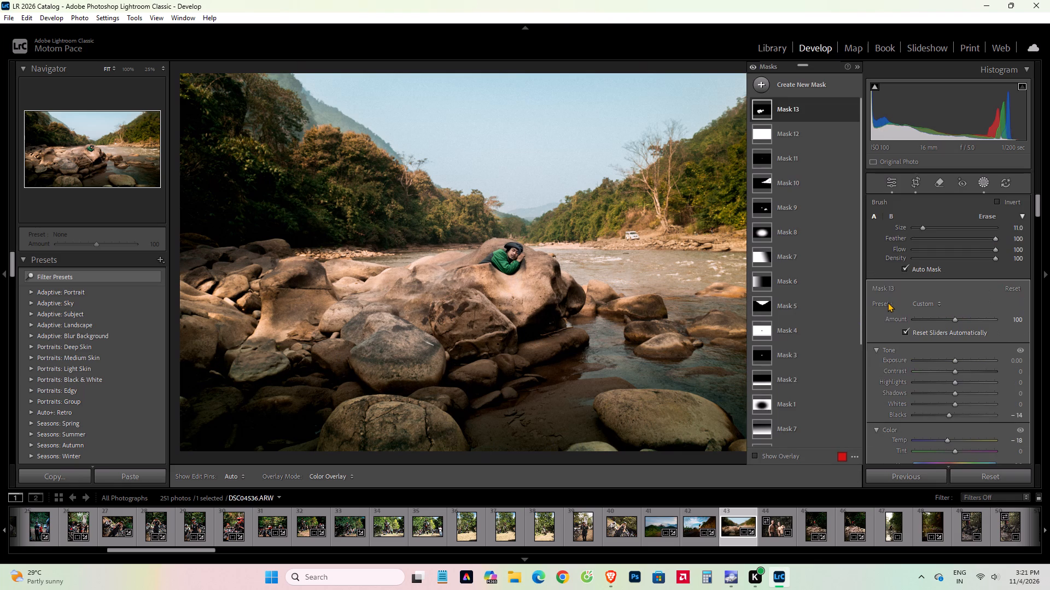
scroll(888, 302, "up", 2)
left_click(891, 181)
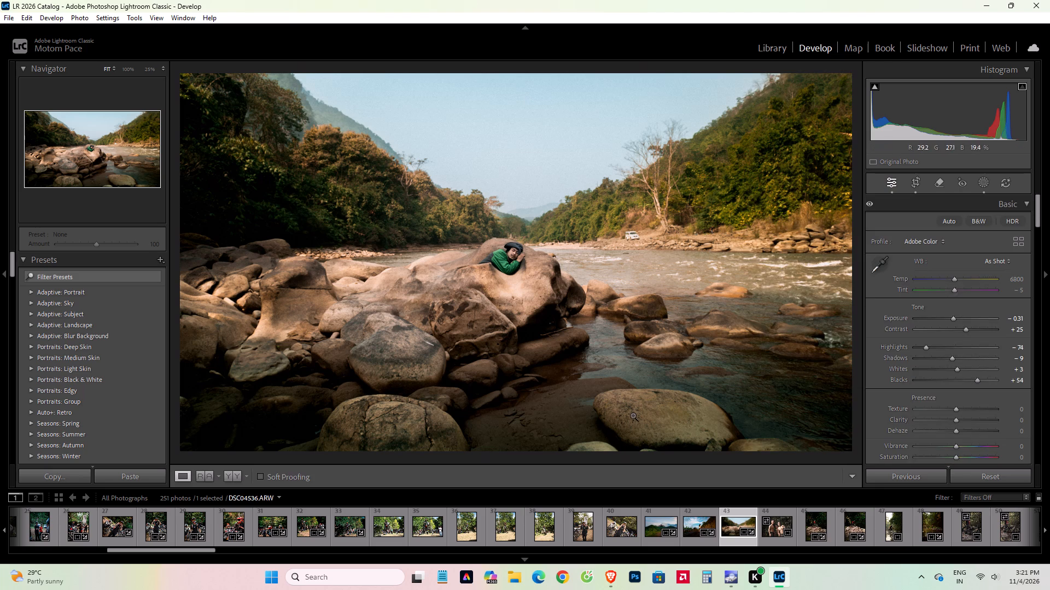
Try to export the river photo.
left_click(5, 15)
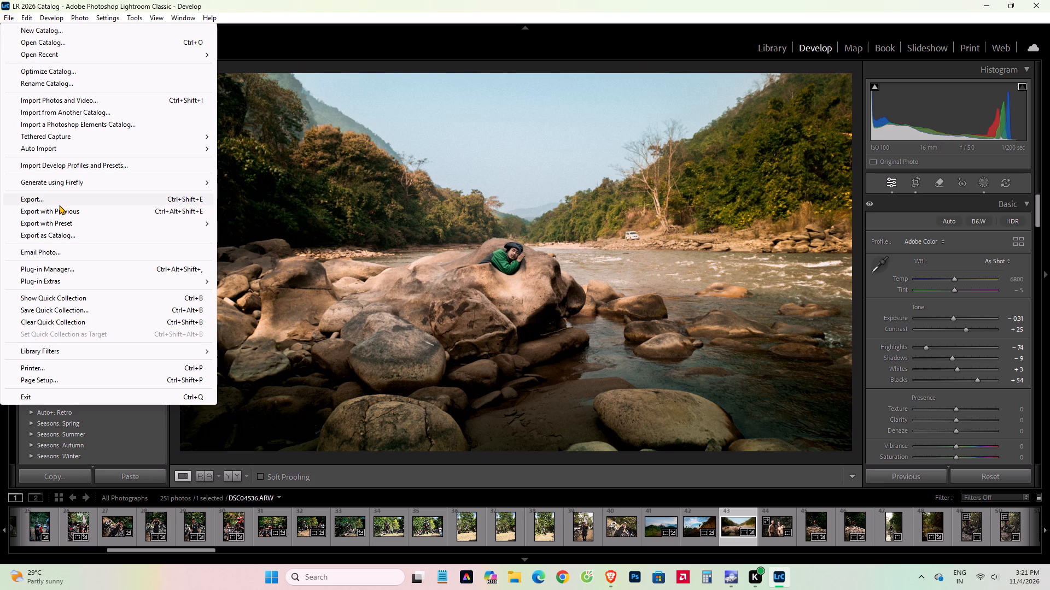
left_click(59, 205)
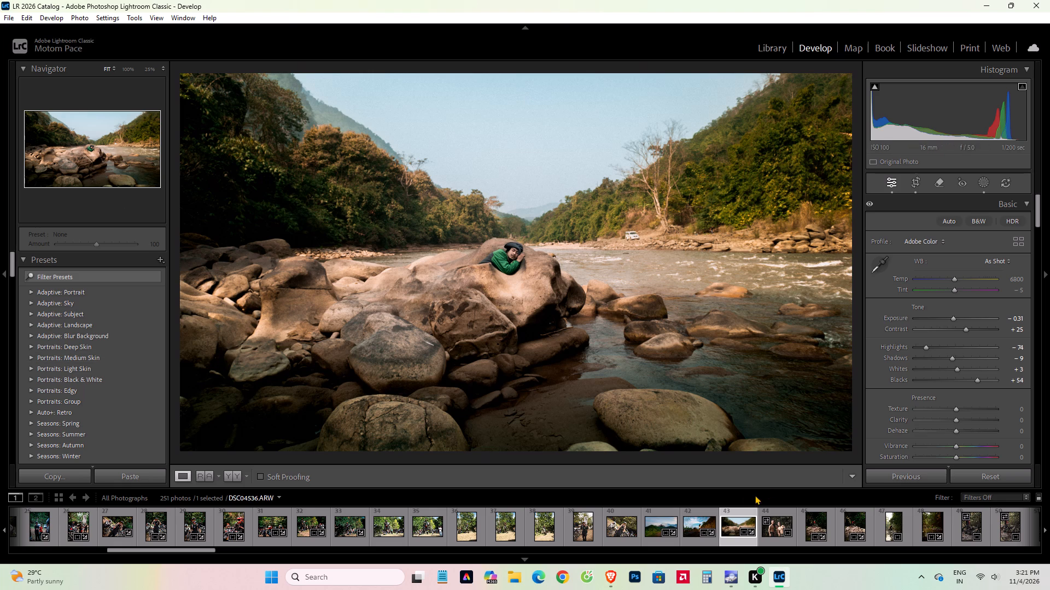
View the road photo DSC01883.ARW and return to the river photo DSC04536.ARW.
left_click(692, 530)
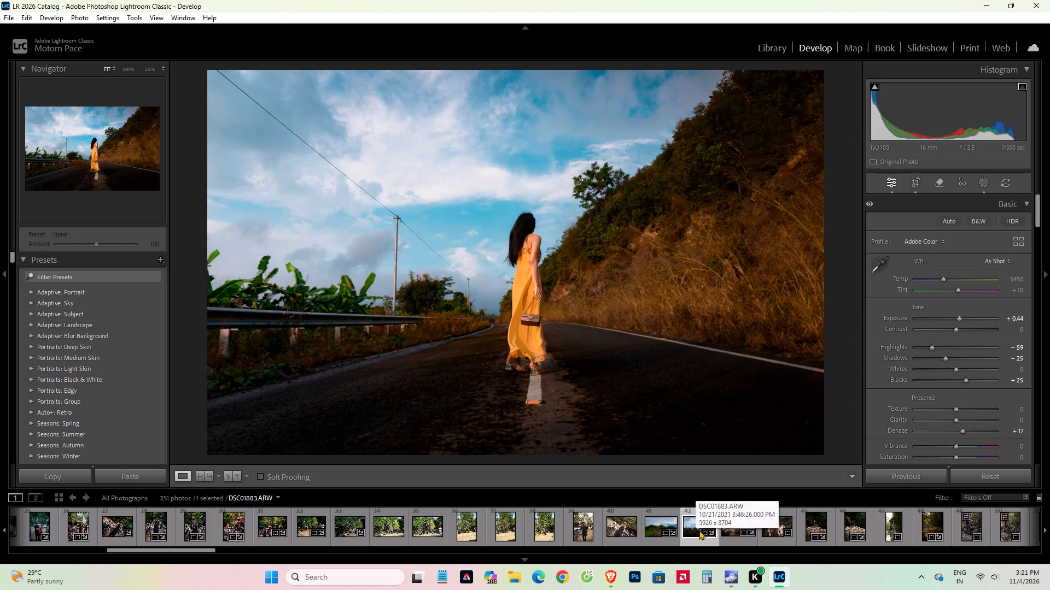
left_click(731, 537)
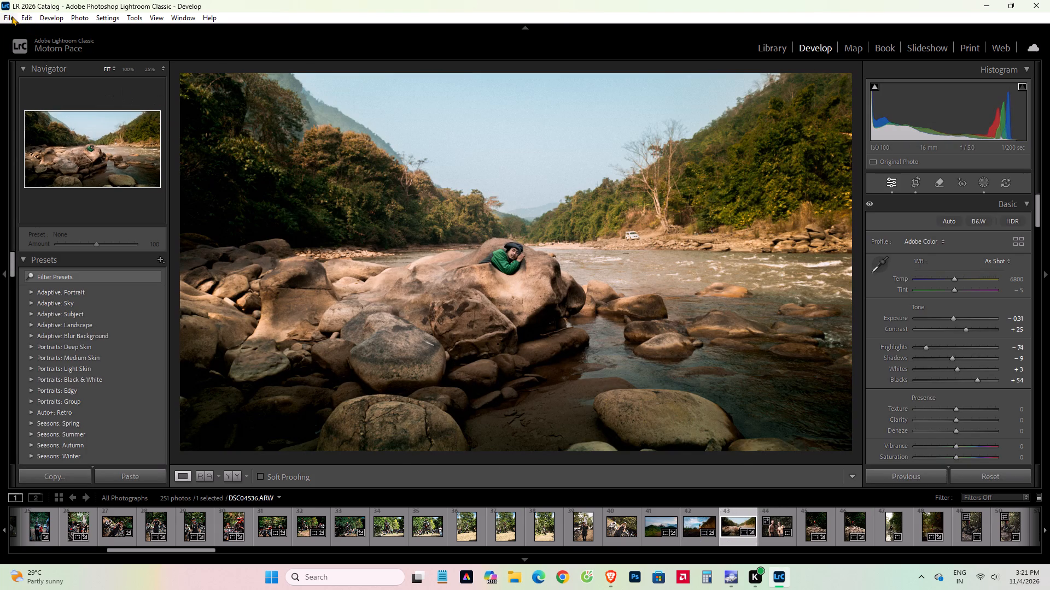
Open the export settings for the river photo and enable the watermark.
left_click(11, 16)
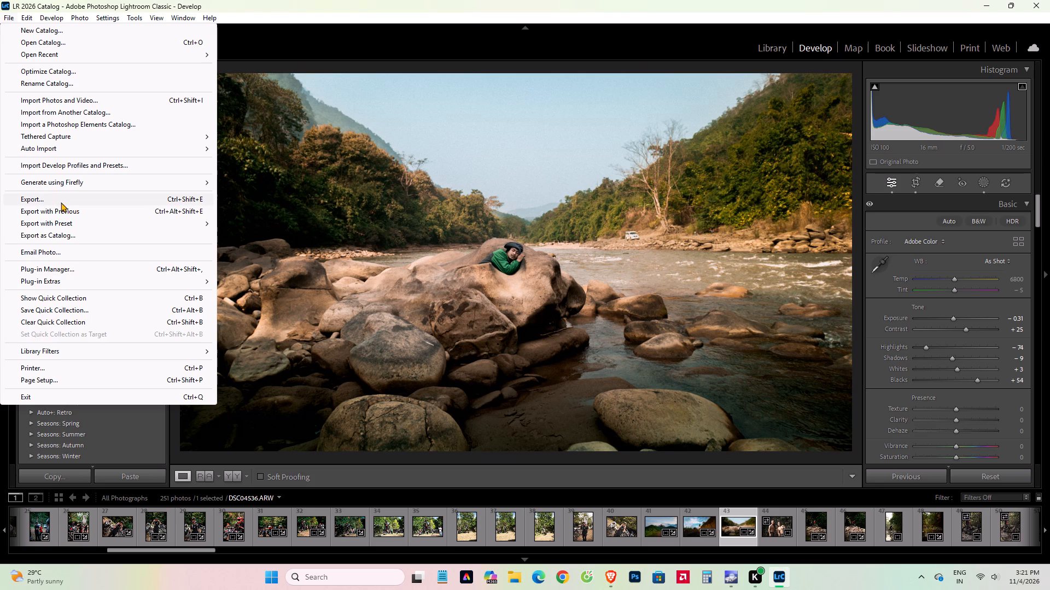
left_click(61, 202)
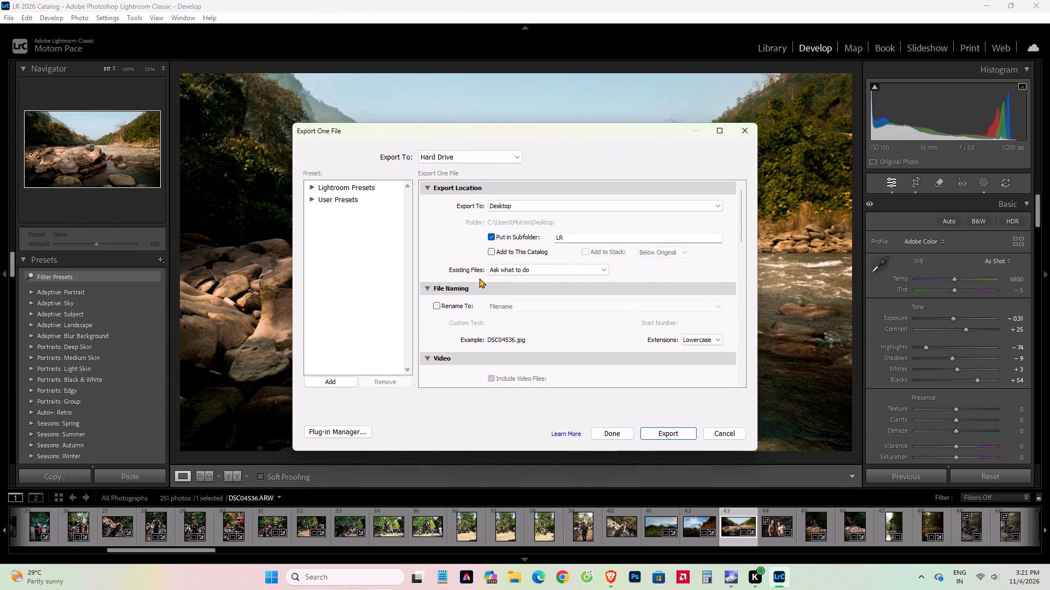
scroll(483, 285, "down", 4)
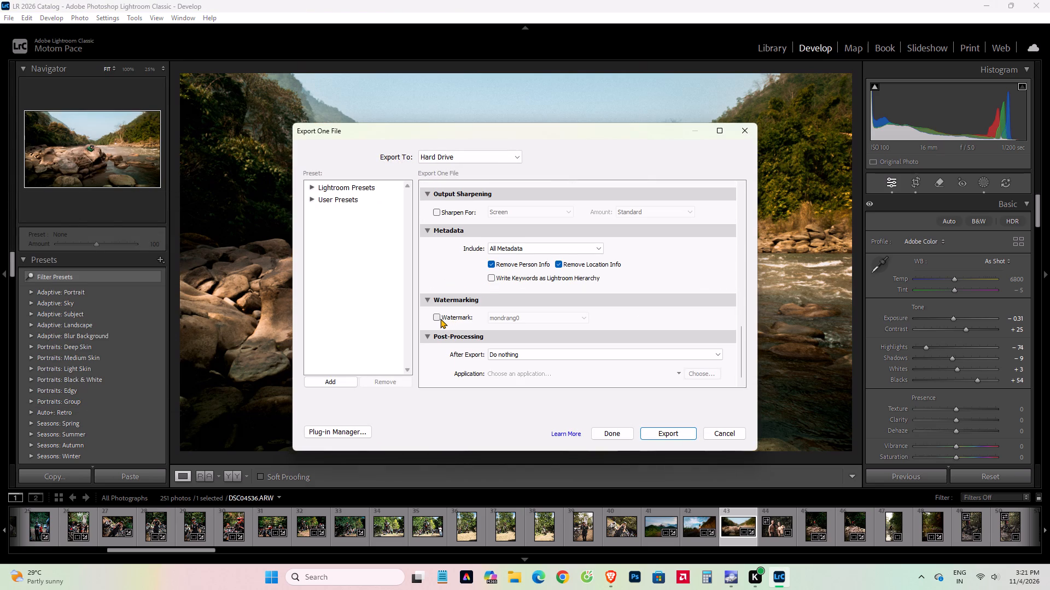
left_click(440, 318)
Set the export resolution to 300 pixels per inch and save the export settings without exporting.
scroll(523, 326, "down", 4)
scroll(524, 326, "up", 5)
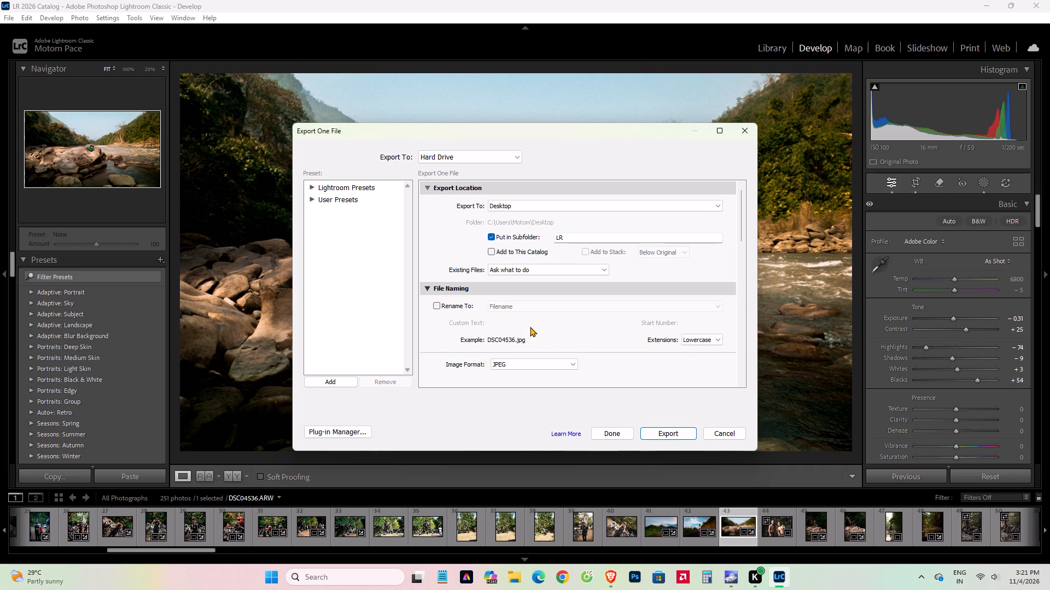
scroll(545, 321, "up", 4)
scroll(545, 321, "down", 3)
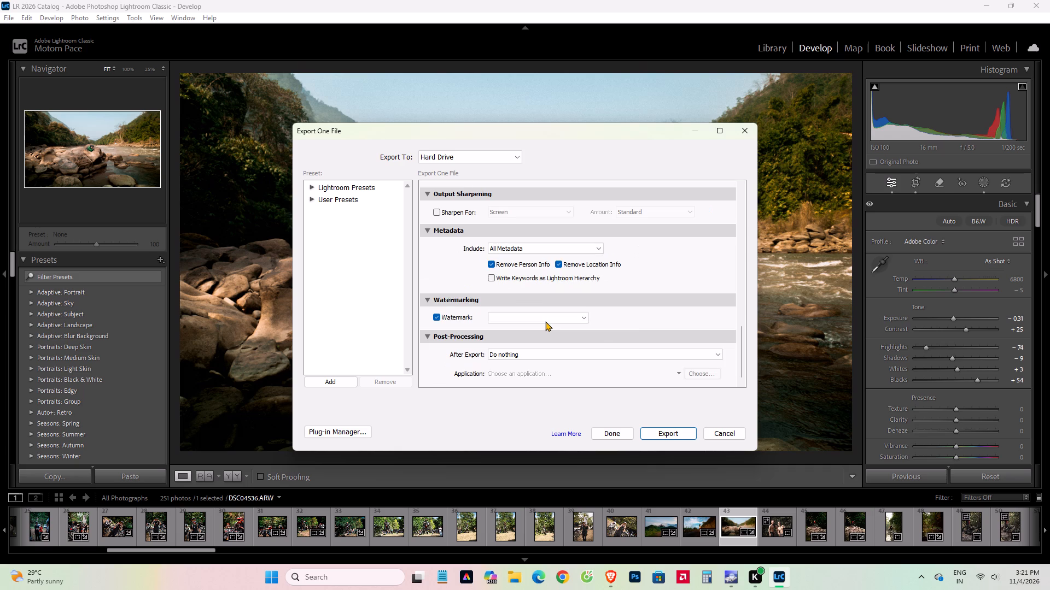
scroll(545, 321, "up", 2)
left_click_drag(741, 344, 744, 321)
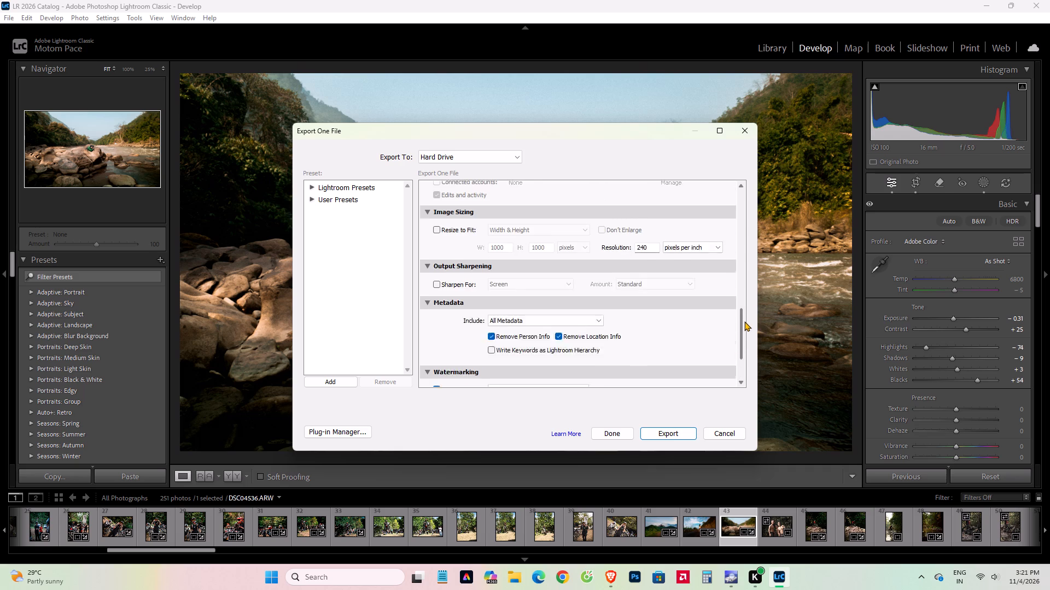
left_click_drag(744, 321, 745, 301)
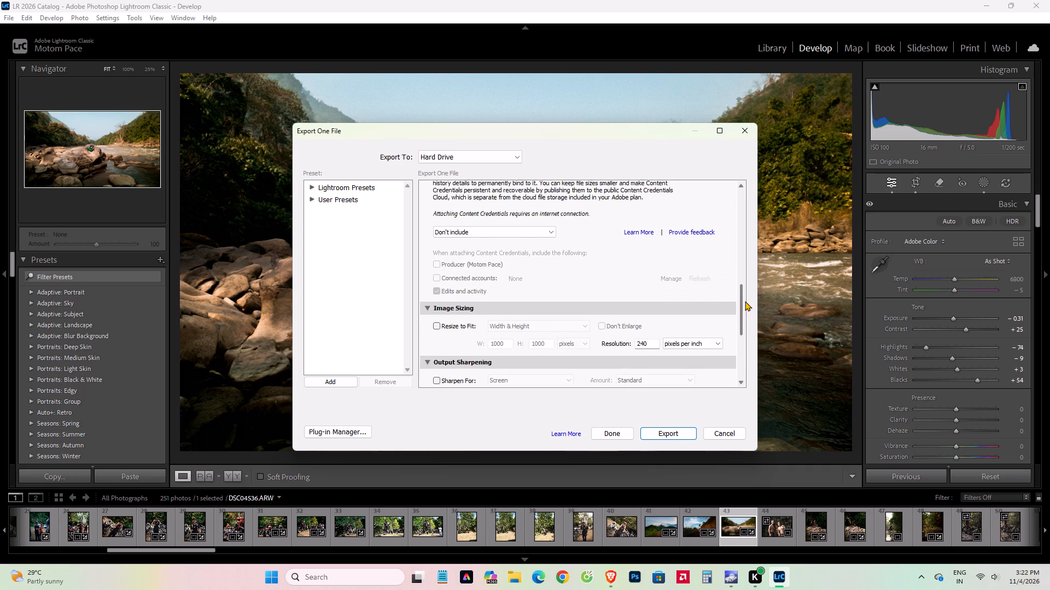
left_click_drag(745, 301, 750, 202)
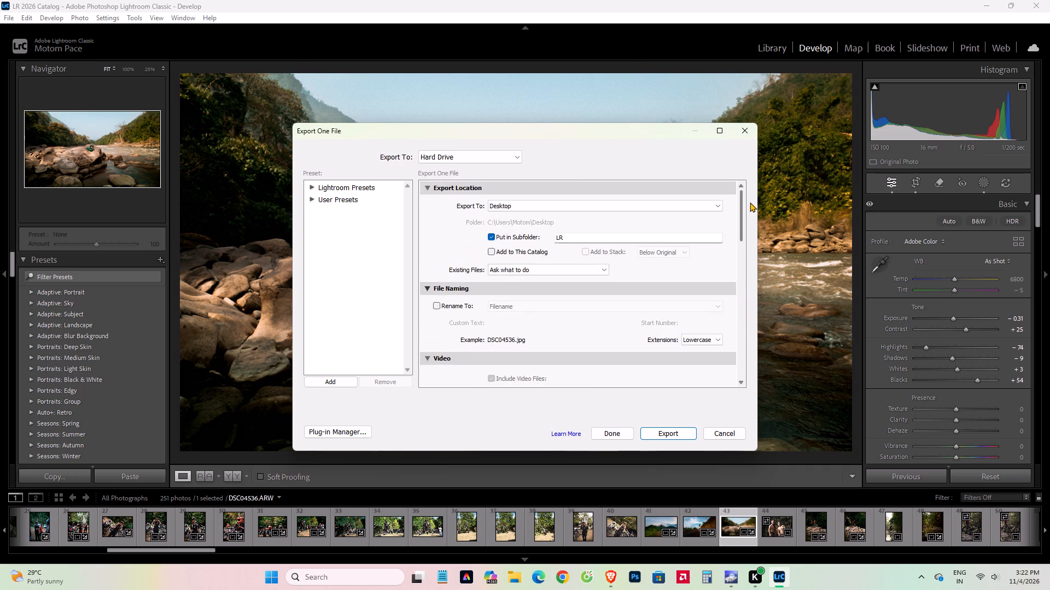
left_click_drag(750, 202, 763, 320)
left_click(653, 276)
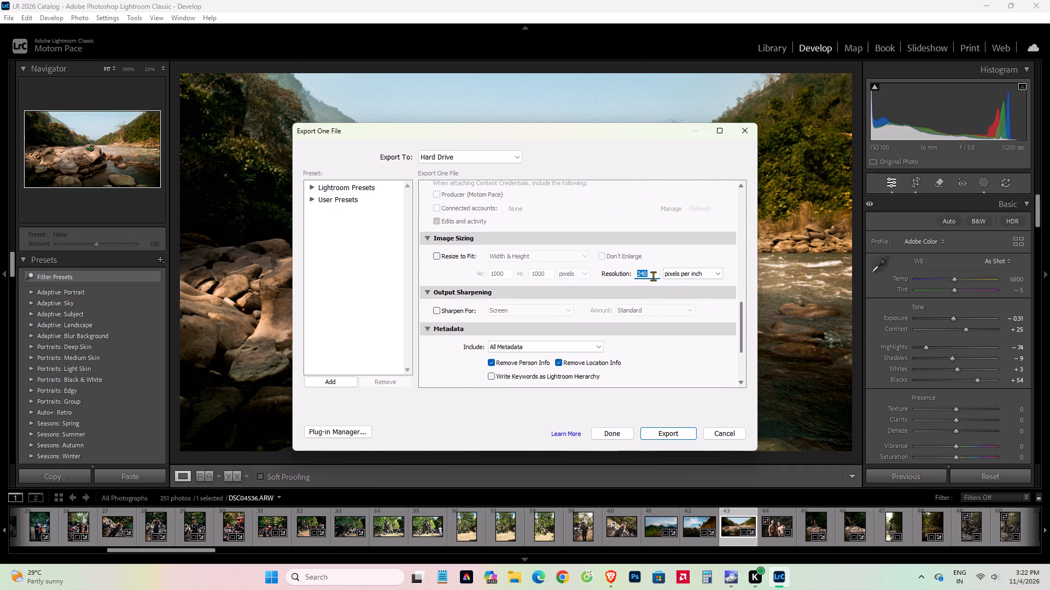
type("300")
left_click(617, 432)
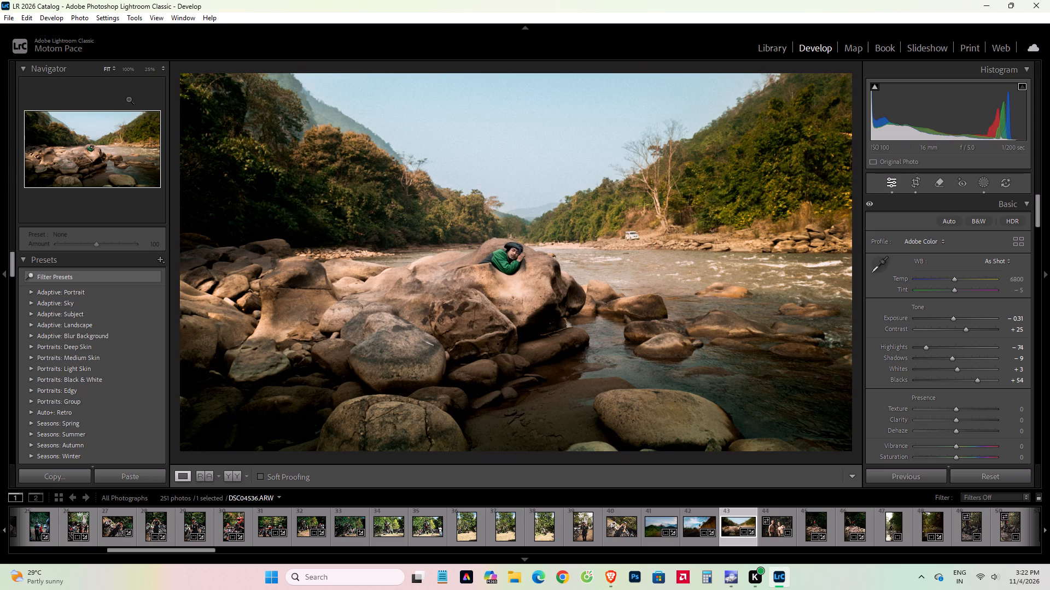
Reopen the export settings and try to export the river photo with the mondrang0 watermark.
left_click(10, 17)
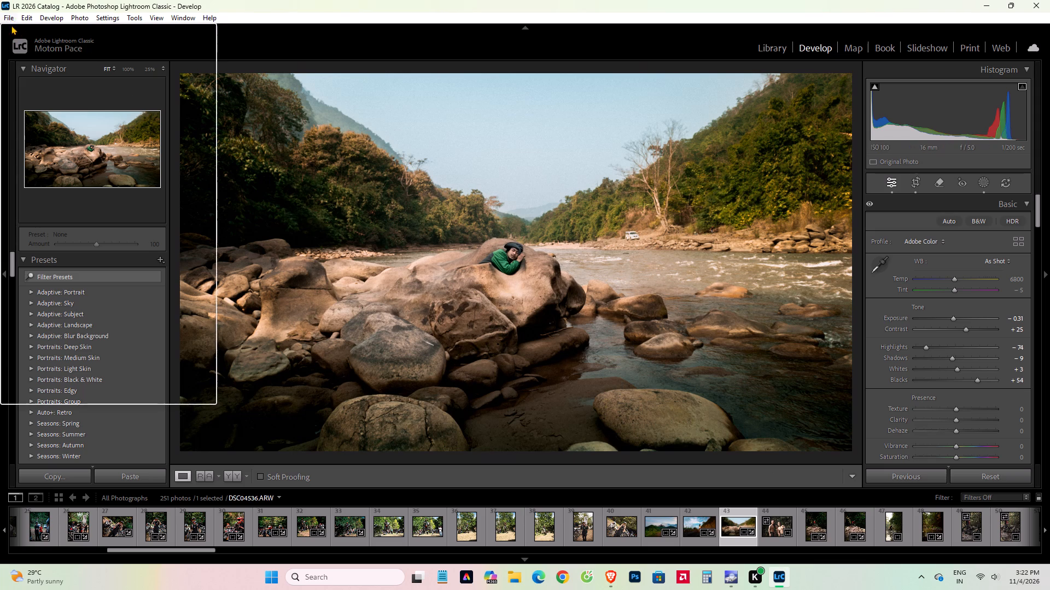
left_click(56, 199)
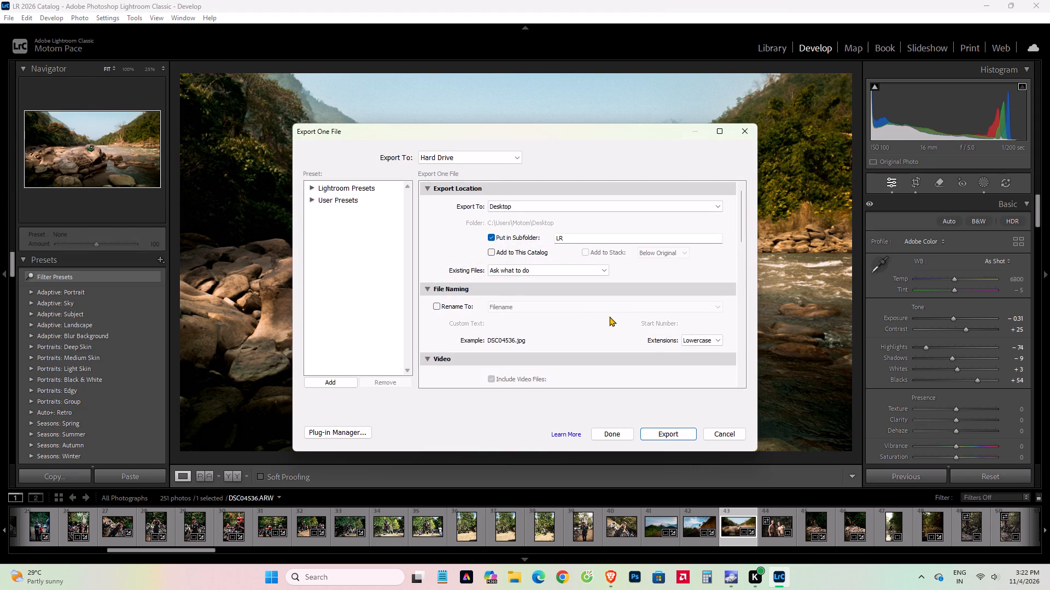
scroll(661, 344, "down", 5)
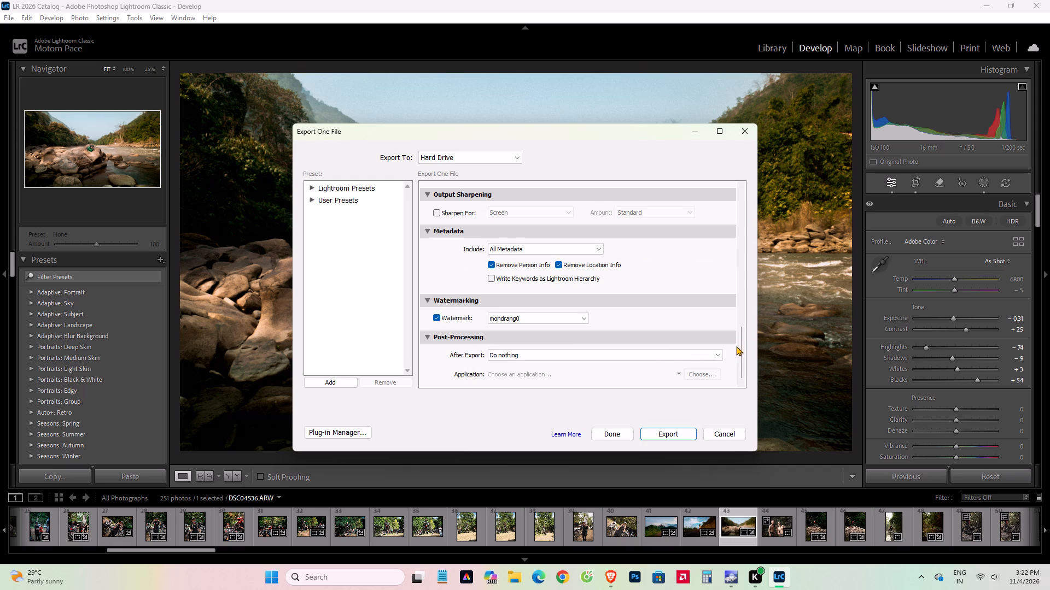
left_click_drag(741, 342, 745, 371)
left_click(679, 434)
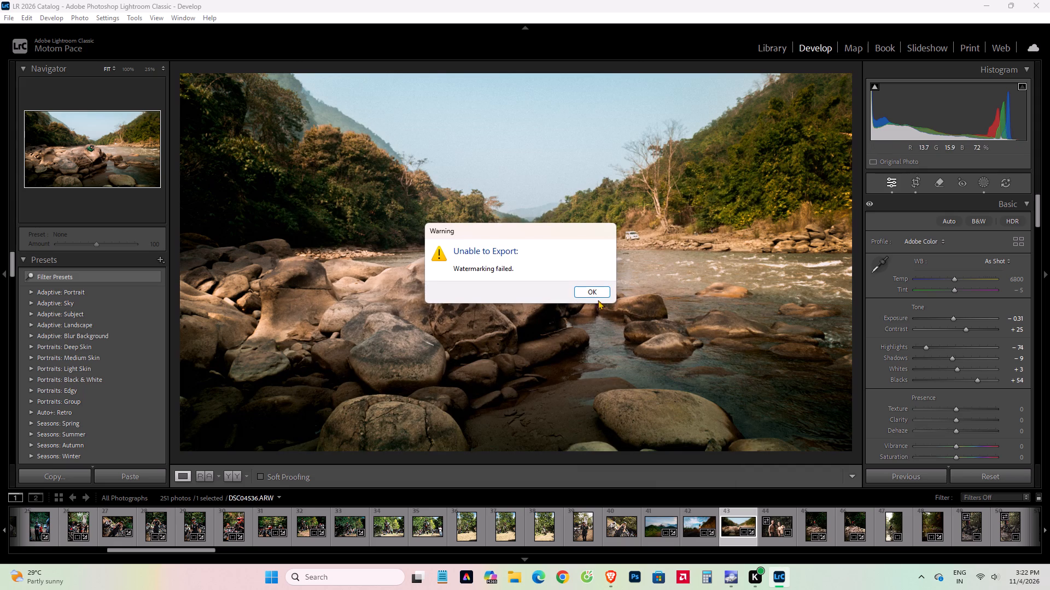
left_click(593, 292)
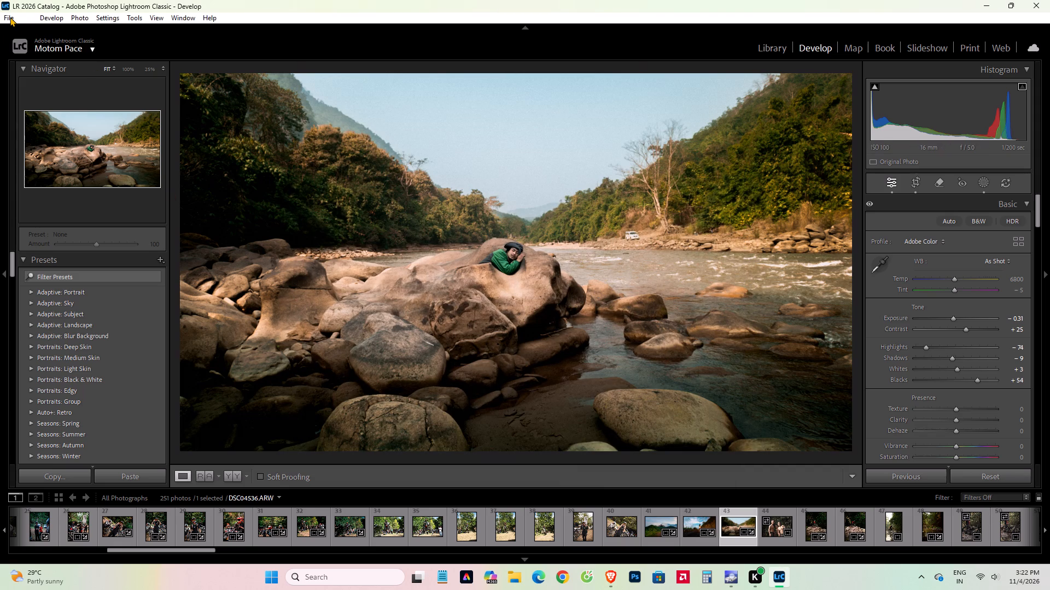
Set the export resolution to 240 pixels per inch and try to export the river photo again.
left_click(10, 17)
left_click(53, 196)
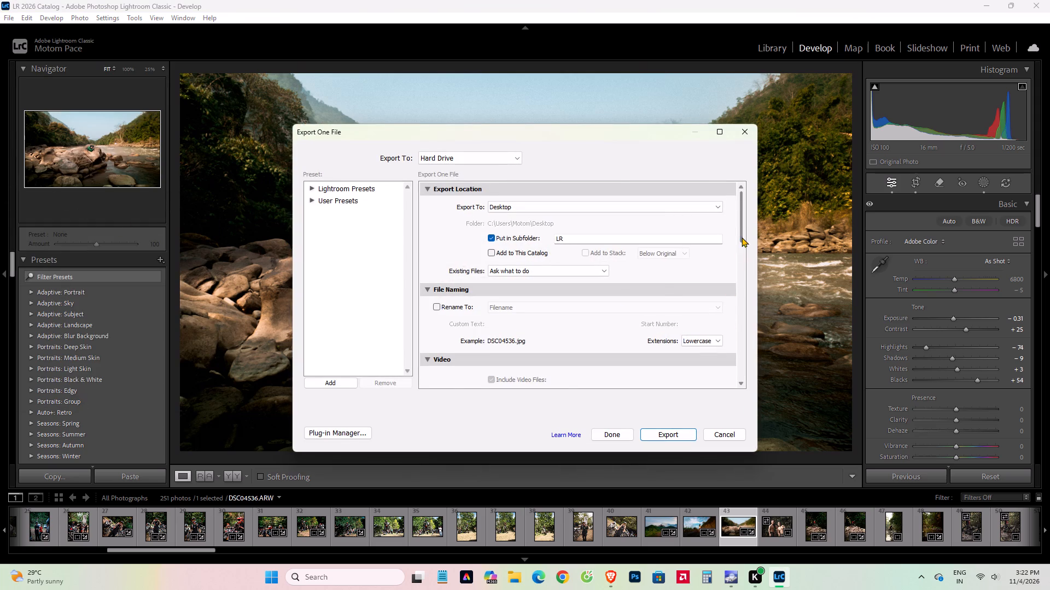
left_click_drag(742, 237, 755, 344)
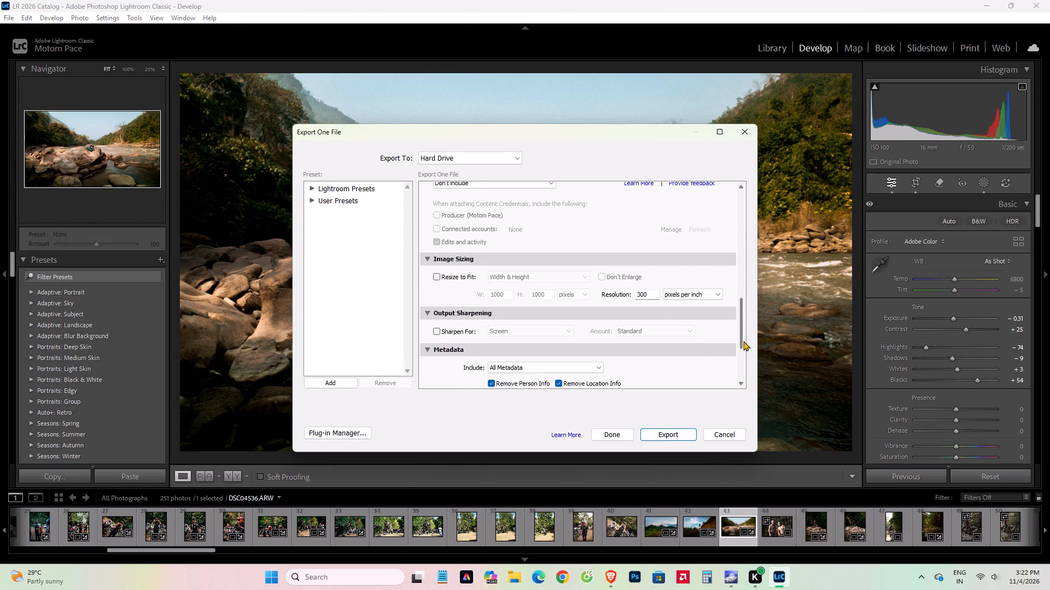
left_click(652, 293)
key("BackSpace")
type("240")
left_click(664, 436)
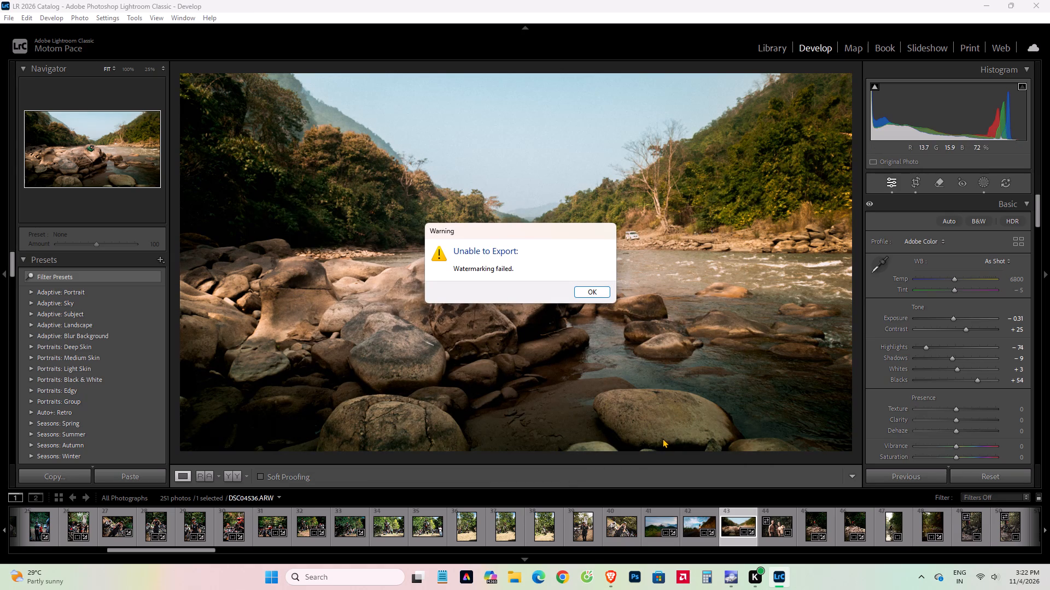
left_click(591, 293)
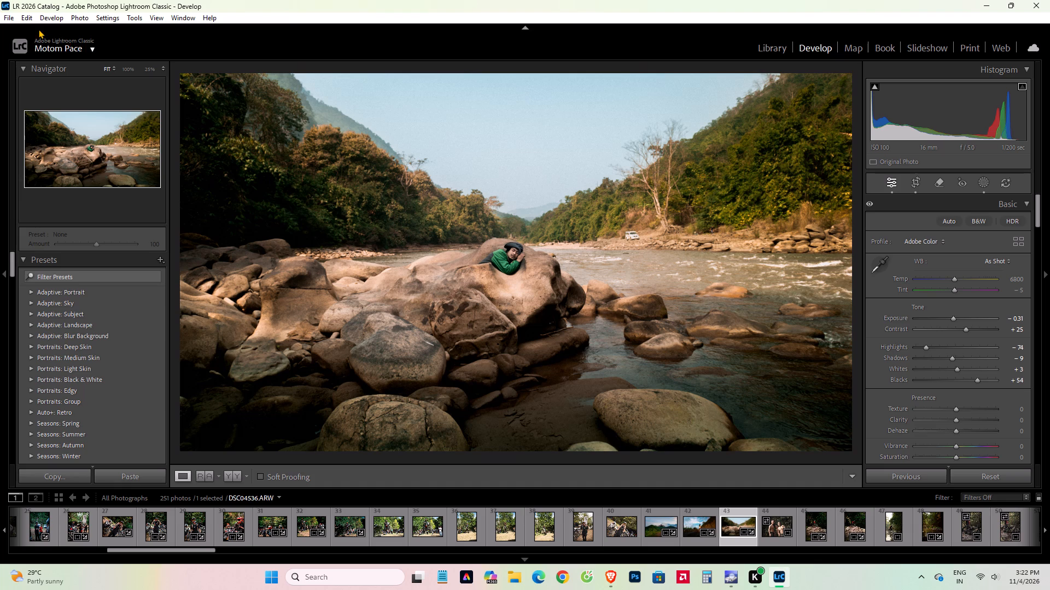
Reopen the river photo's export settings and switch the watermark to mondrang, keeping watermarking enabled.
left_click(10, 21)
left_click(76, 198)
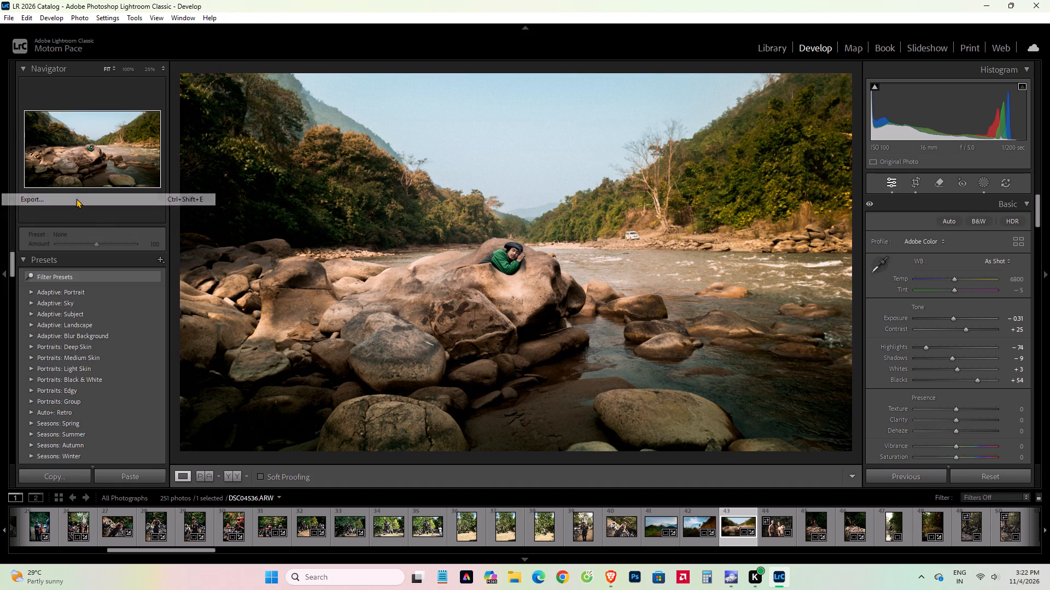
scroll(501, 306, "down", 5)
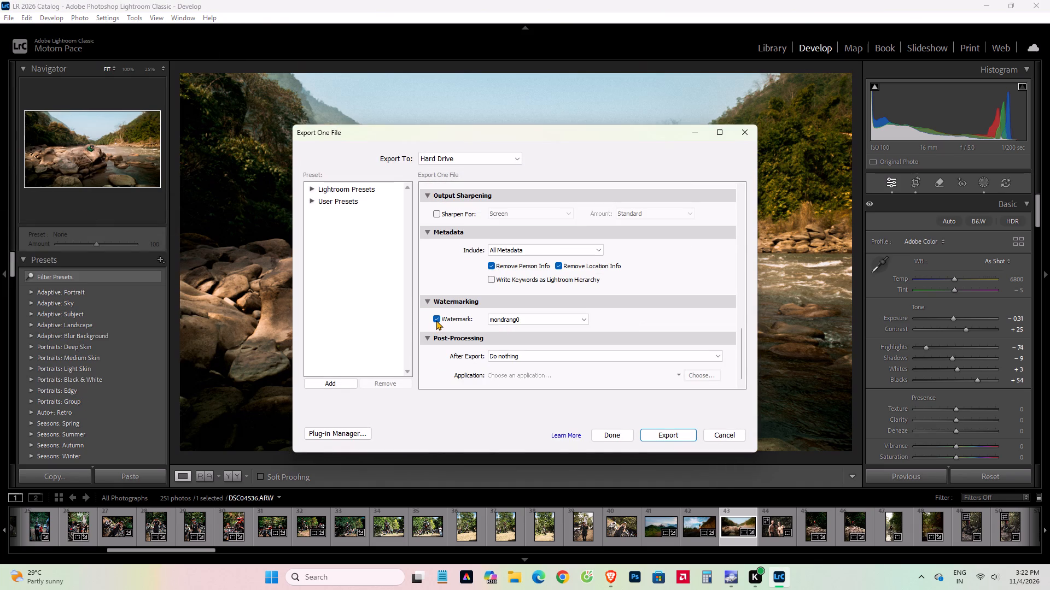
left_click(435, 319)
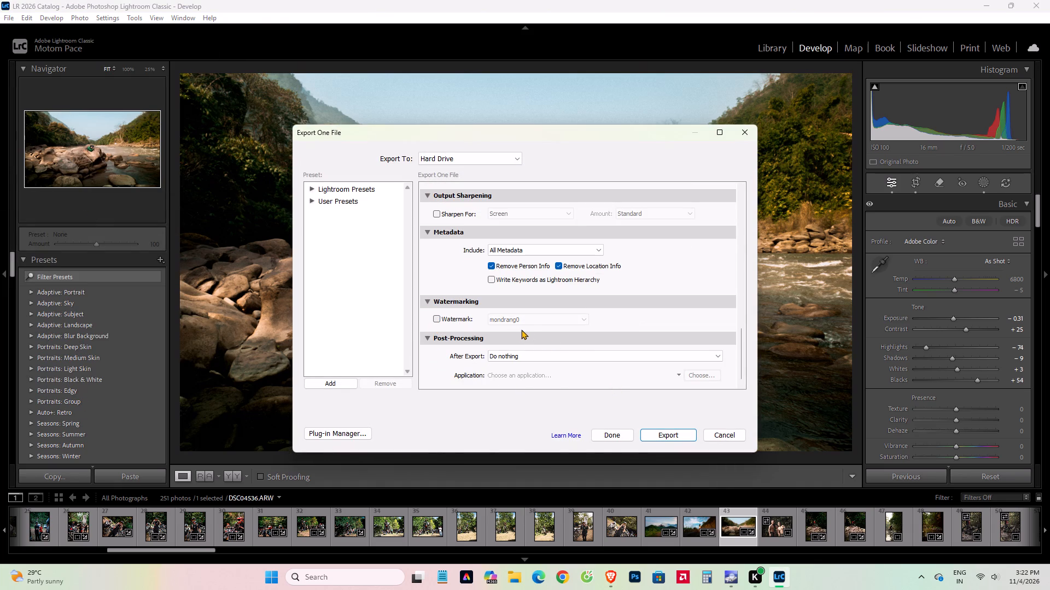
left_click(528, 324)
left_click(436, 317)
left_click(516, 320)
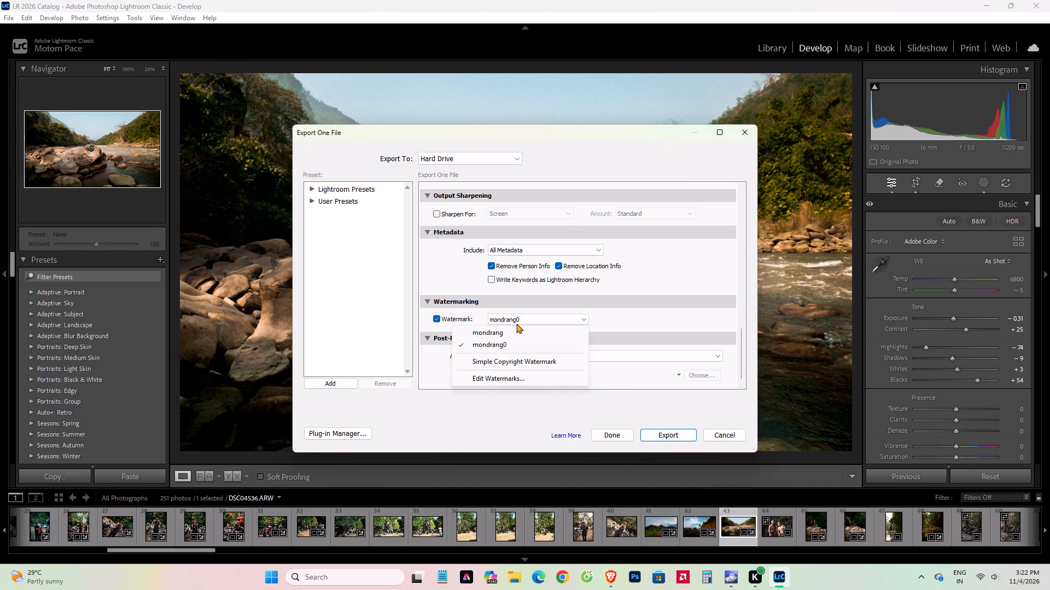
left_click(471, 332)
left_click(512, 321)
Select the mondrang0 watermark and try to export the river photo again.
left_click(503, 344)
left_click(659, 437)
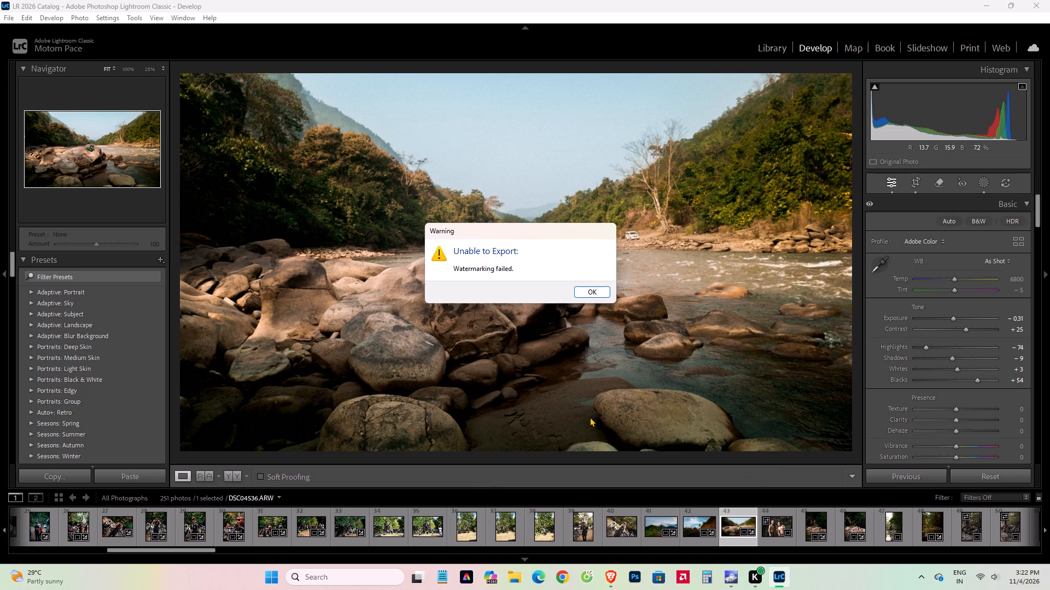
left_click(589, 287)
Reopen the river photo's export settings, turn off watermarking and export it to the LR subfolder on the desktop.
left_click(10, 16)
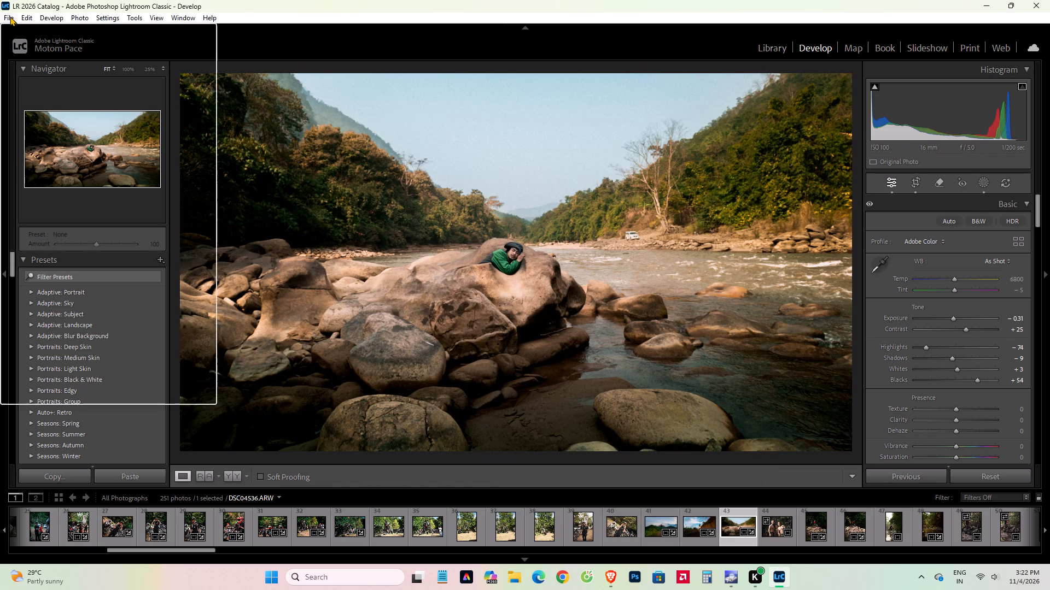
left_click(65, 197)
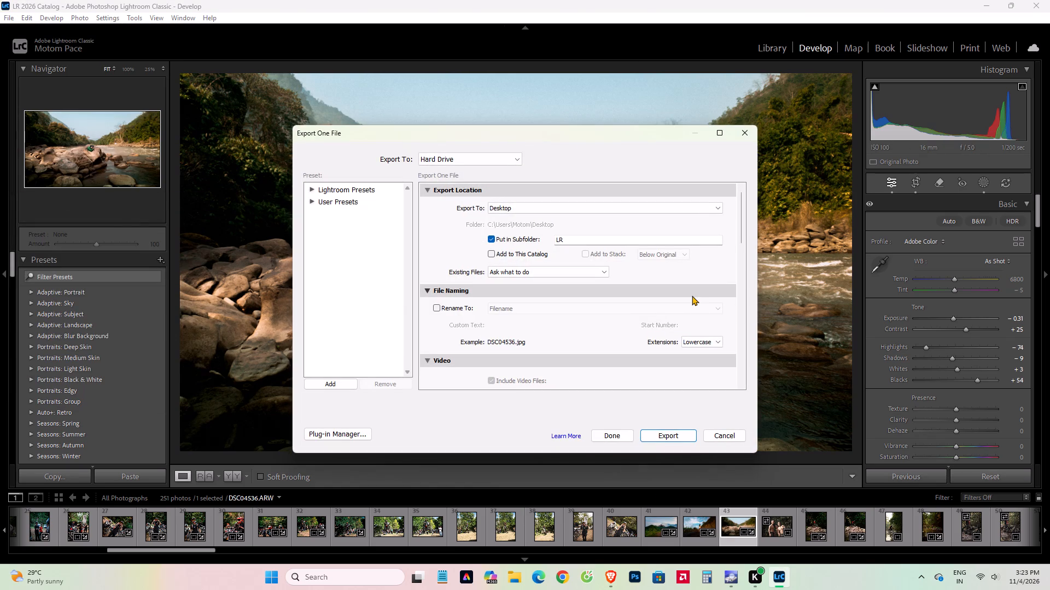
scroll(520, 351, "down", 5)
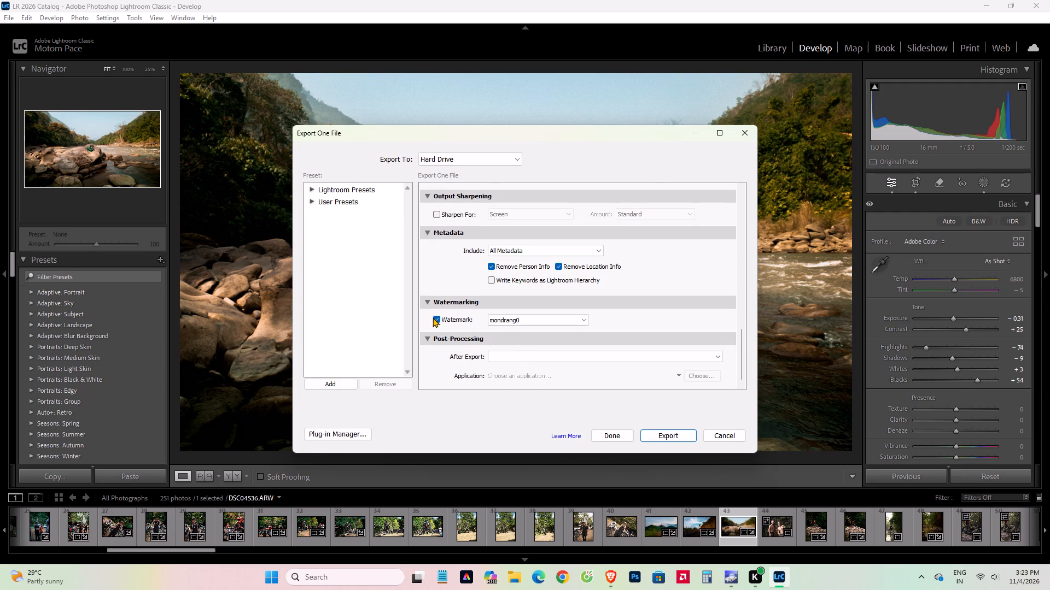
left_click(435, 320)
left_click(666, 435)
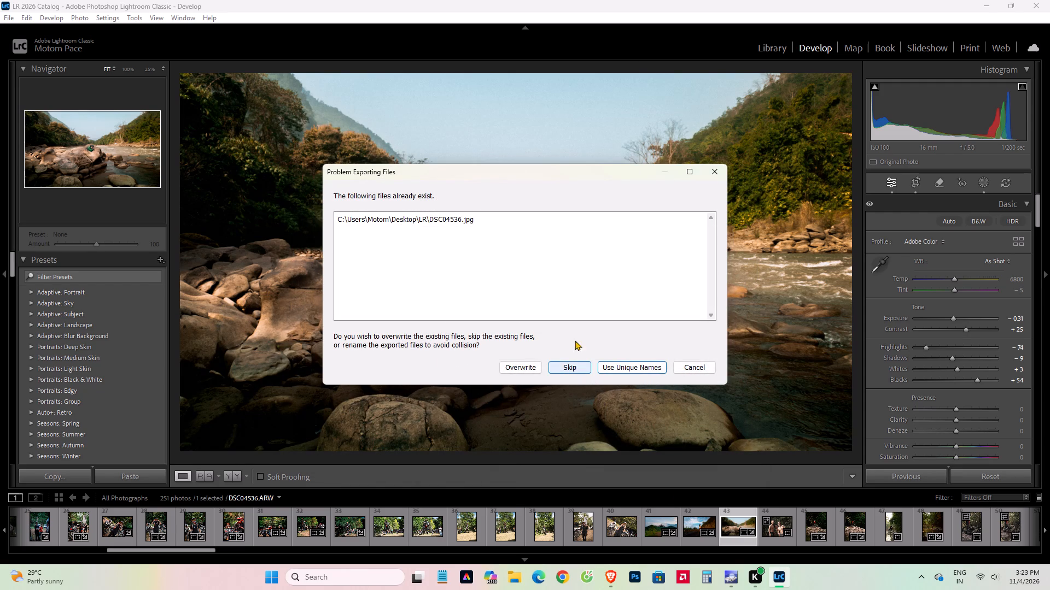
left_click(558, 198)
double_click(561, 235)
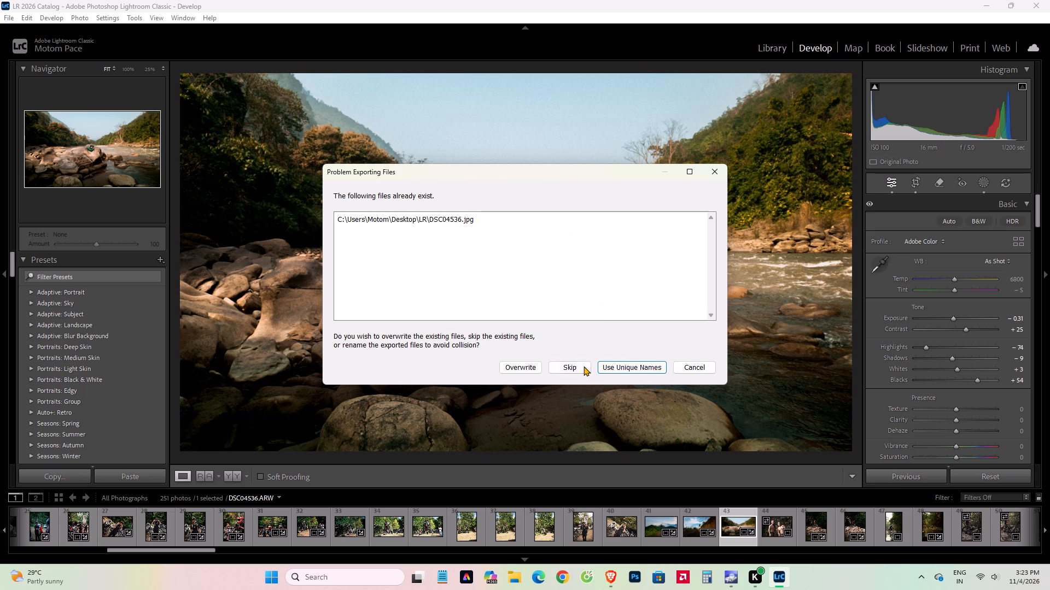
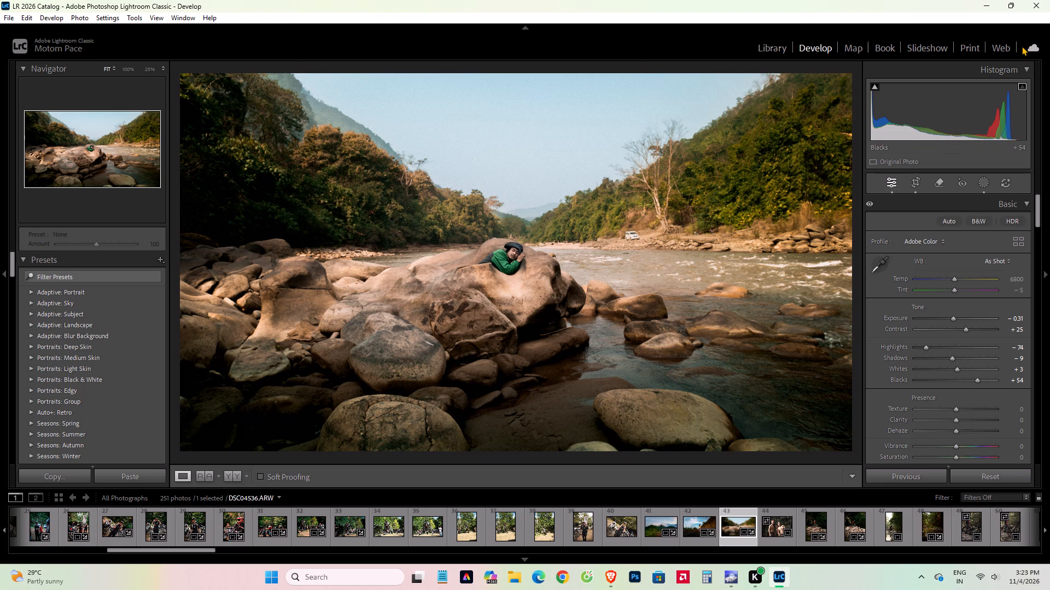
Switch to File Explorer to browse the computer's folders.
left_click(517, 582)
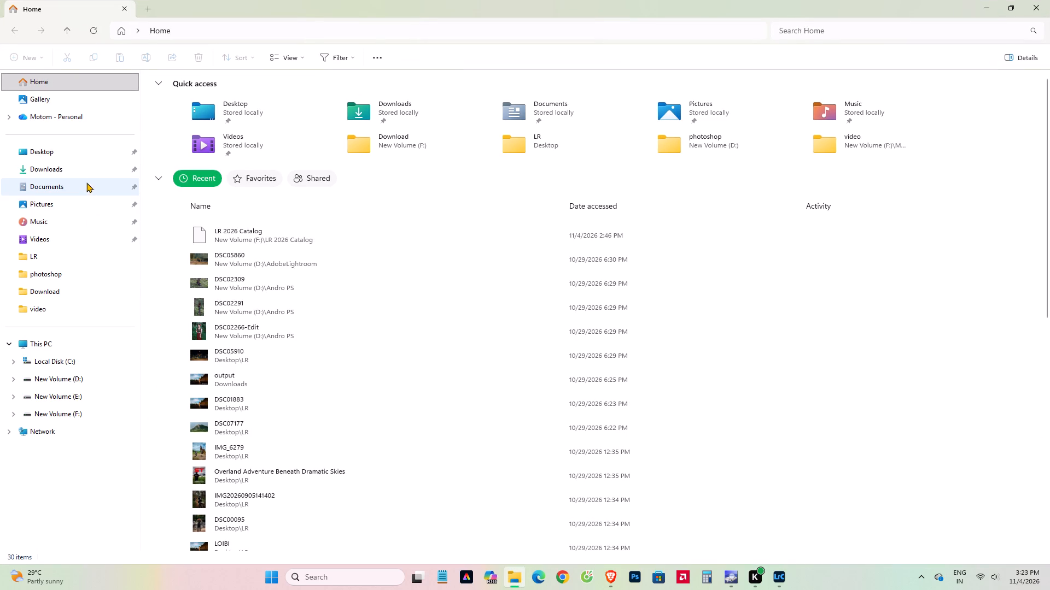
Open the LR folder on the Desktop and compare the exported images DSC04536 and DSC04536-2.
left_click(82, 155)
double_click(207, 92)
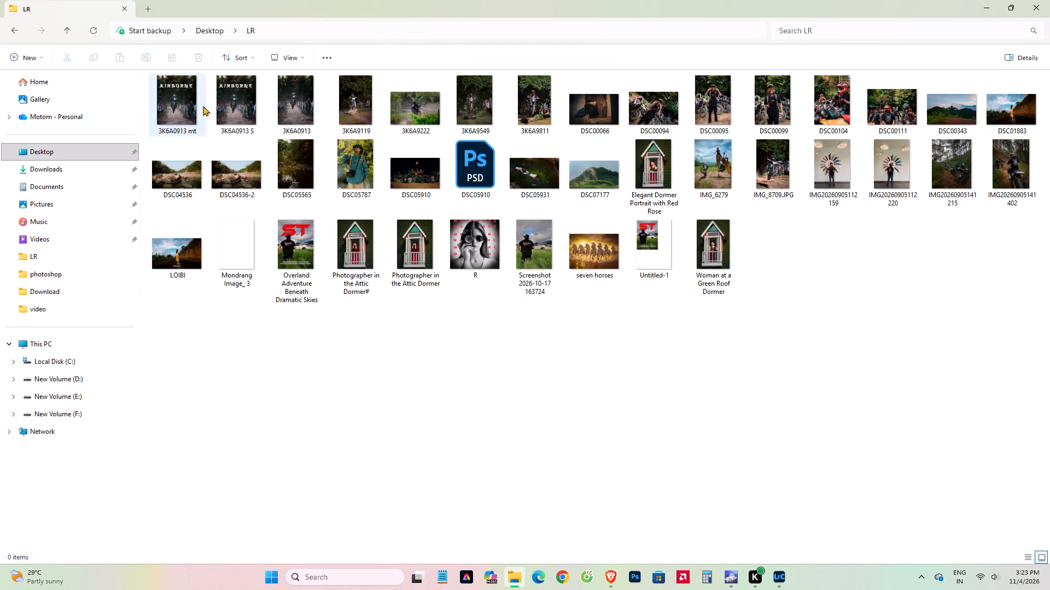
left_click(451, 437)
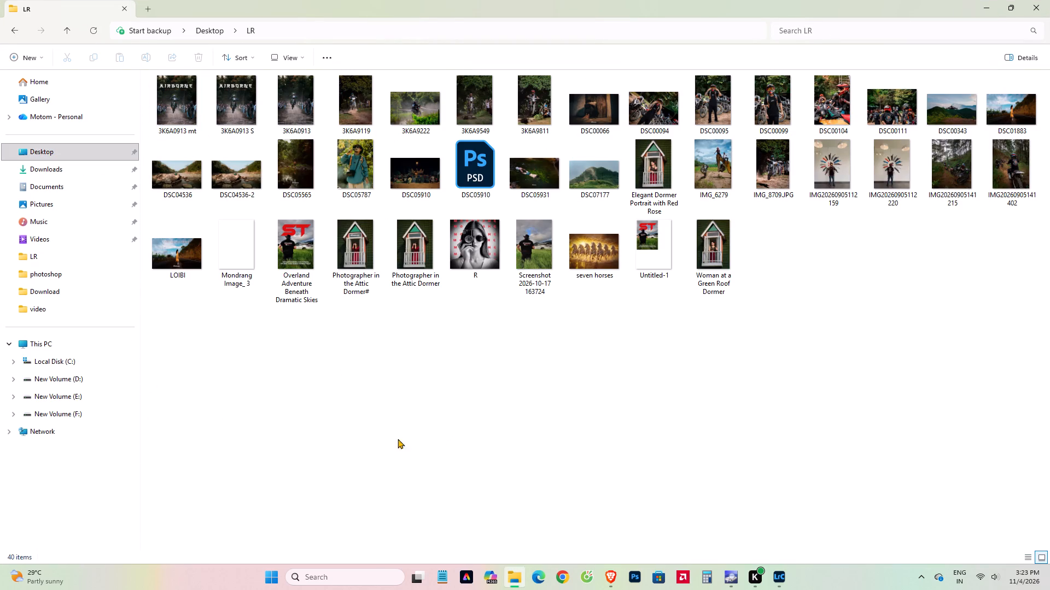
double_click(191, 176)
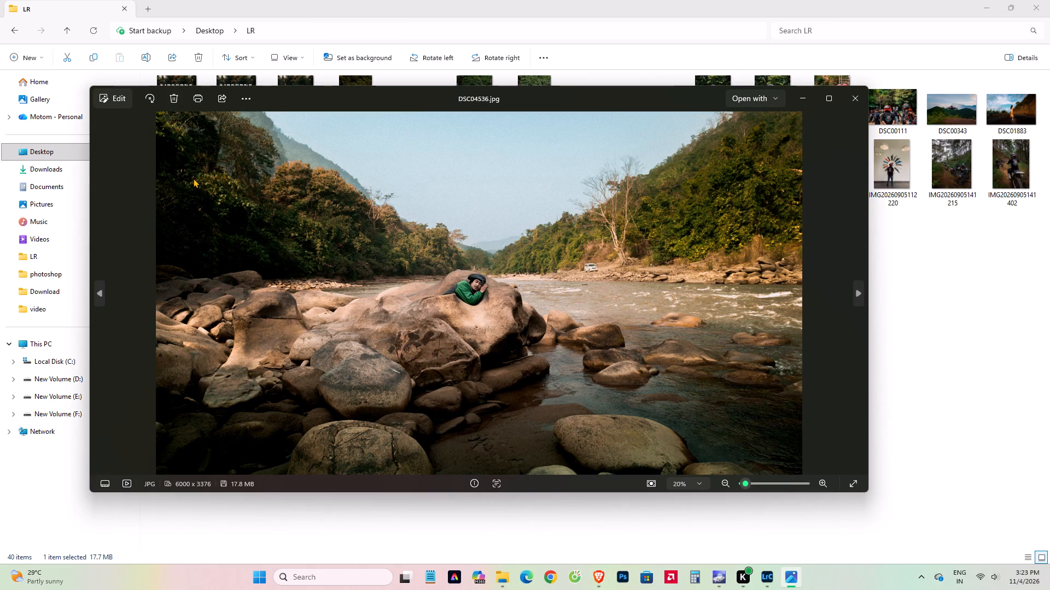
key("Right")
key("Left")
key("Right")
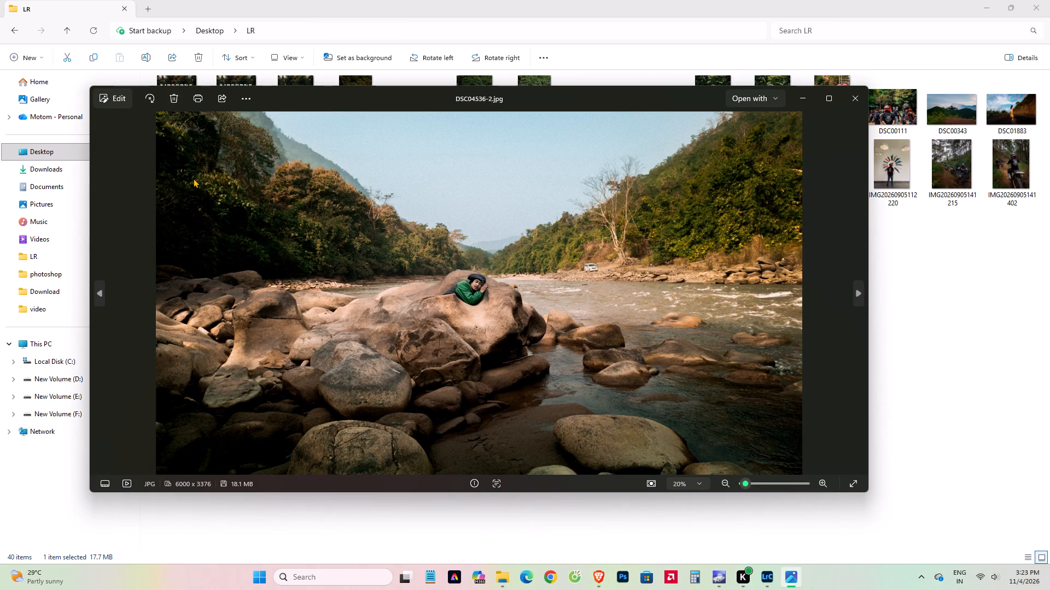
key("Left")
key("Right")
left_click(854, 100)
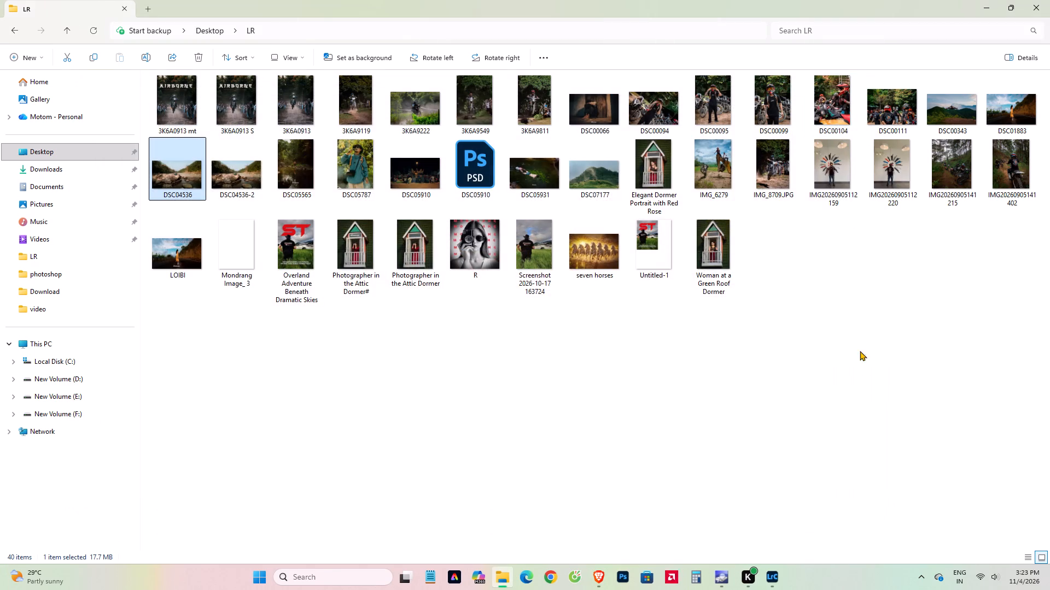
Permanently delete the duplicate export DSC04536-2 from the LR folder.
left_click(864, 376)
left_click(240, 184)
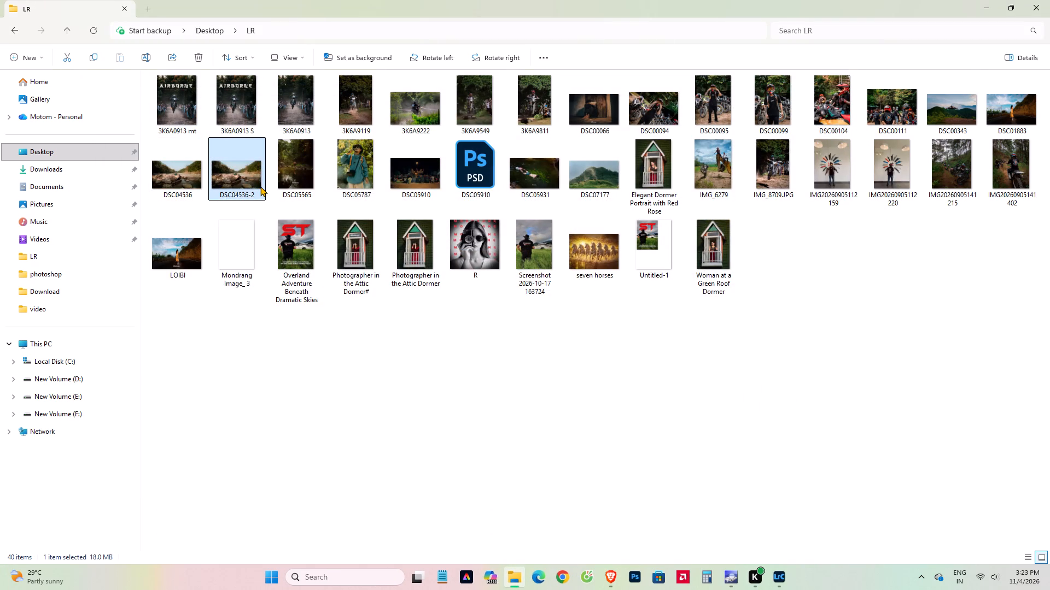
key("shift+Delete")
key("Return")
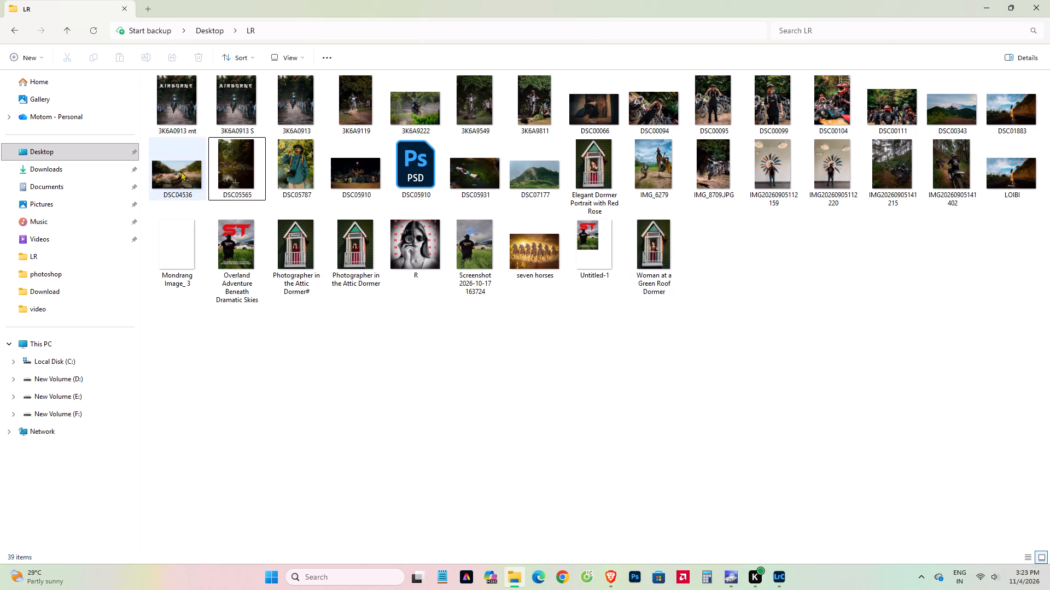
View the exported DSC04536 full screen and inspect it zoomed in for the watermark.
double_click(174, 171)
left_click(832, 96)
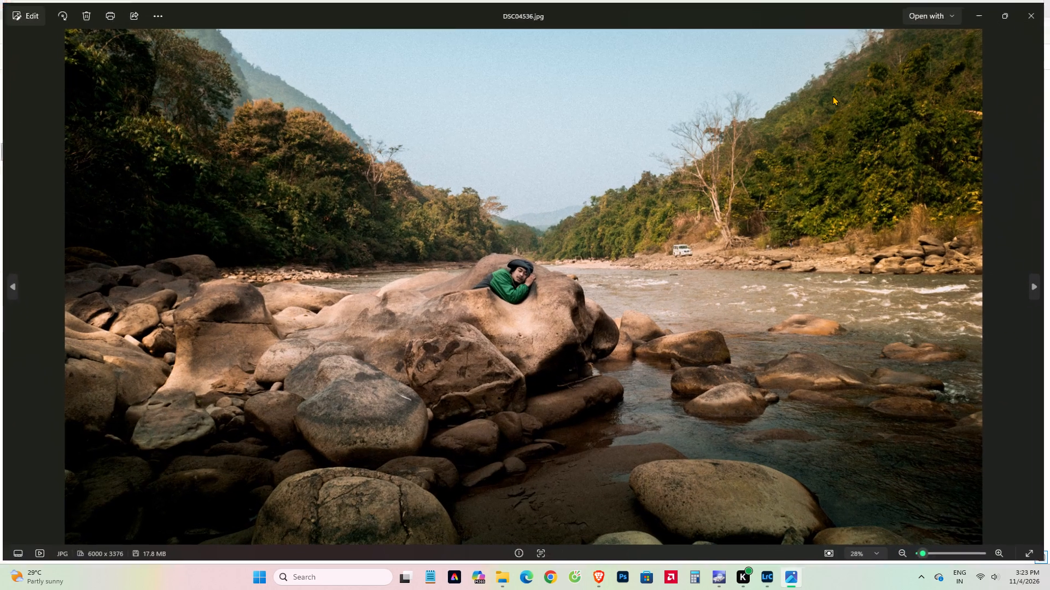
left_click(695, 368)
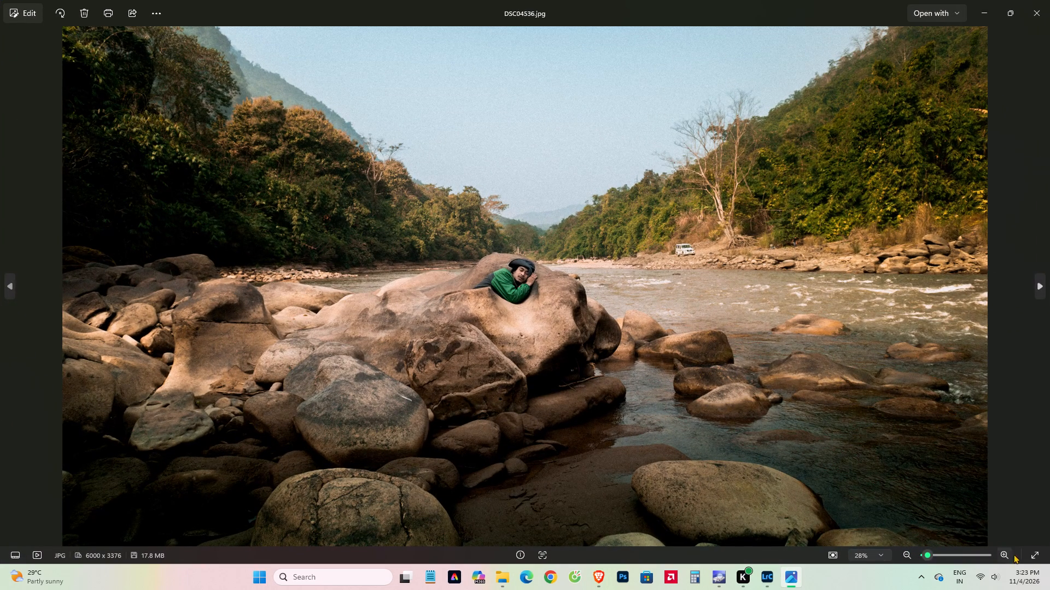
left_click(1036, 555)
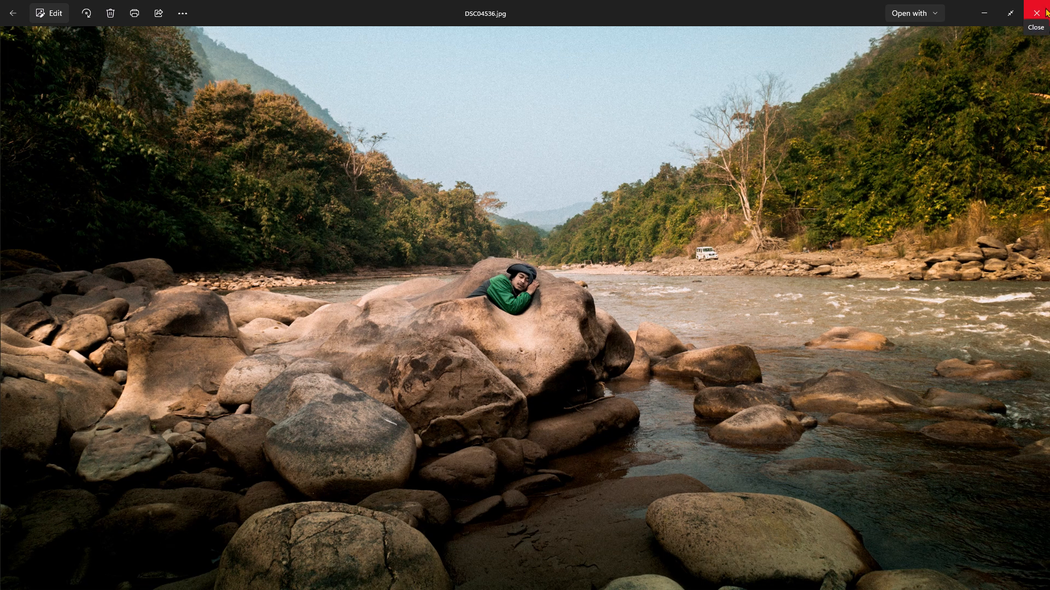
scroll(531, 434, "up", 9)
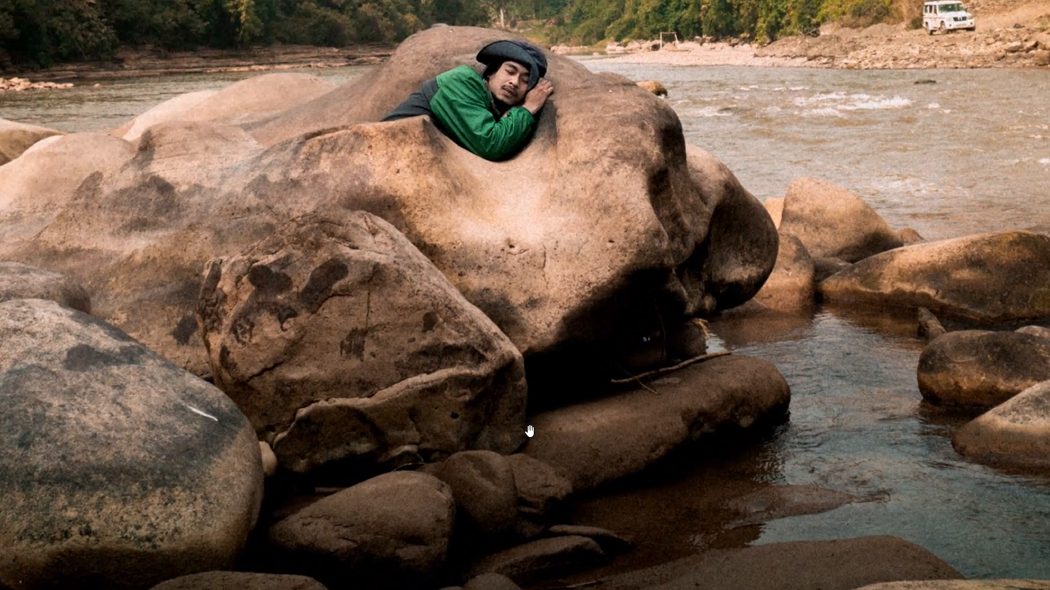
scroll(528, 425, "down", 20)
scroll(528, 425, "down", 2)
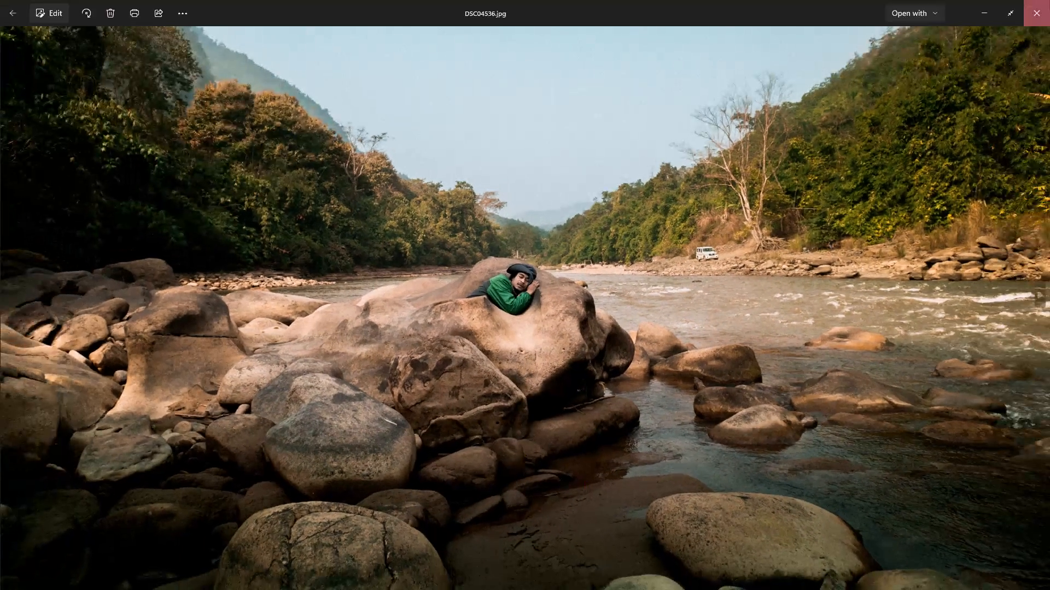
left_click(1049, 0)
Switch to Photoshop, open the exported DSC04536 from the LR folder and unlock its Background layer.
left_click(760, 393)
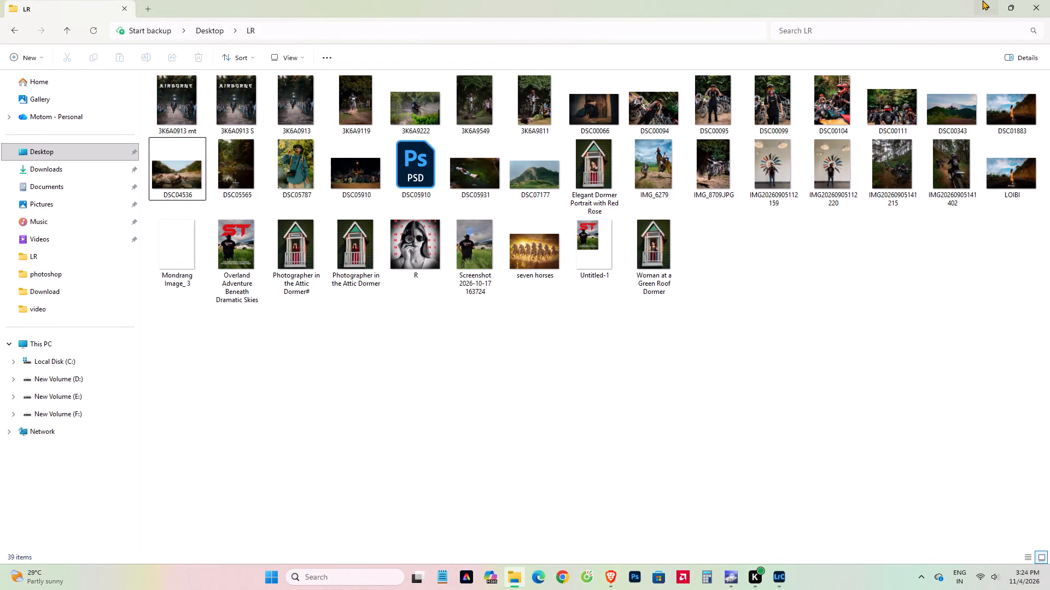
left_click(982, 3)
left_click(639, 579)
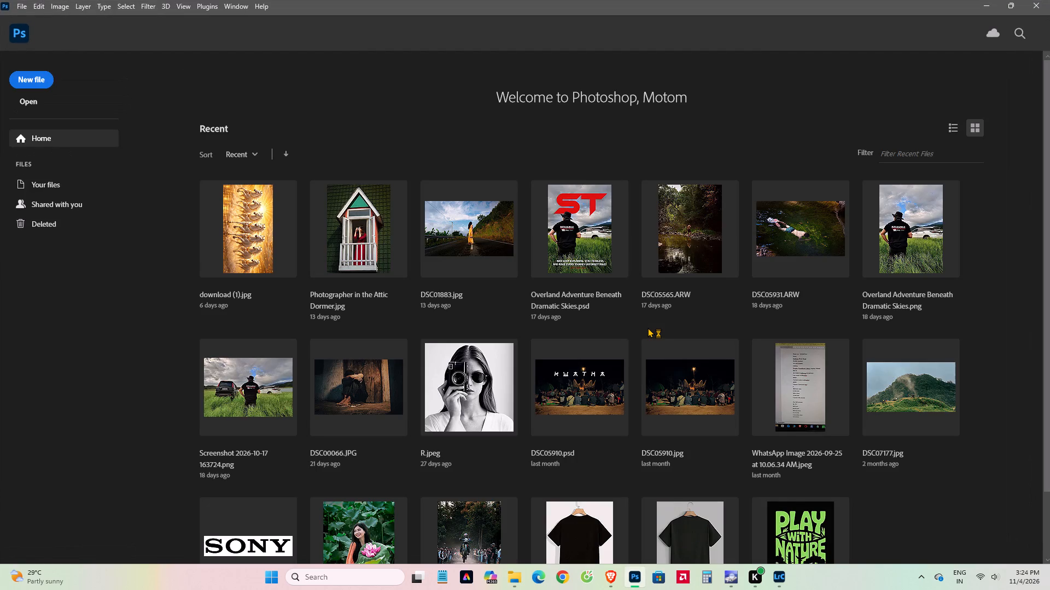
scroll(637, 323, "down", 4)
scroll(637, 317, "up", 2)
scroll(640, 302, "down", 4)
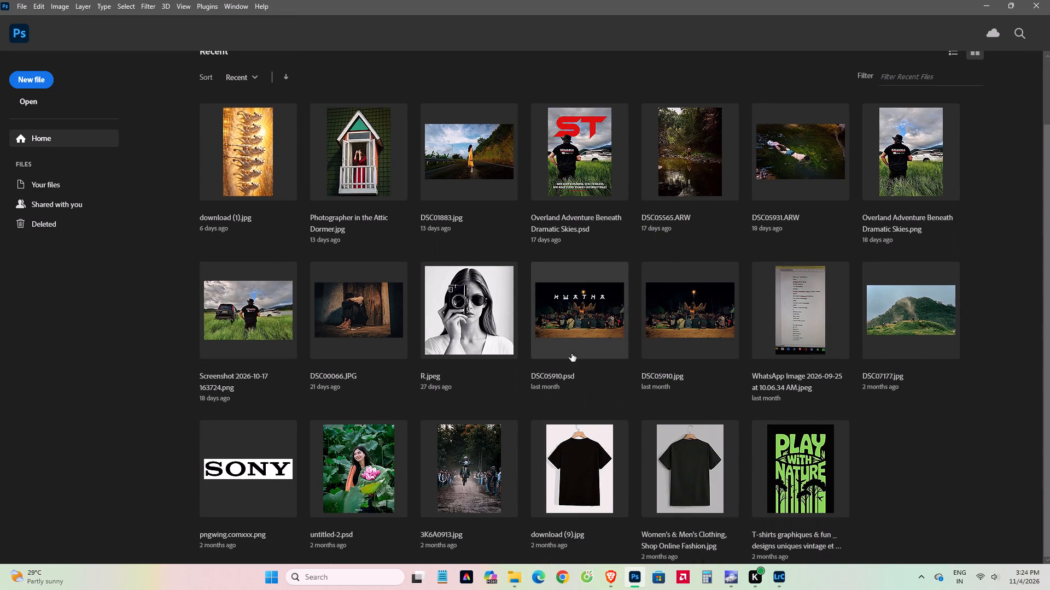
left_click(514, 580)
left_click(512, 503)
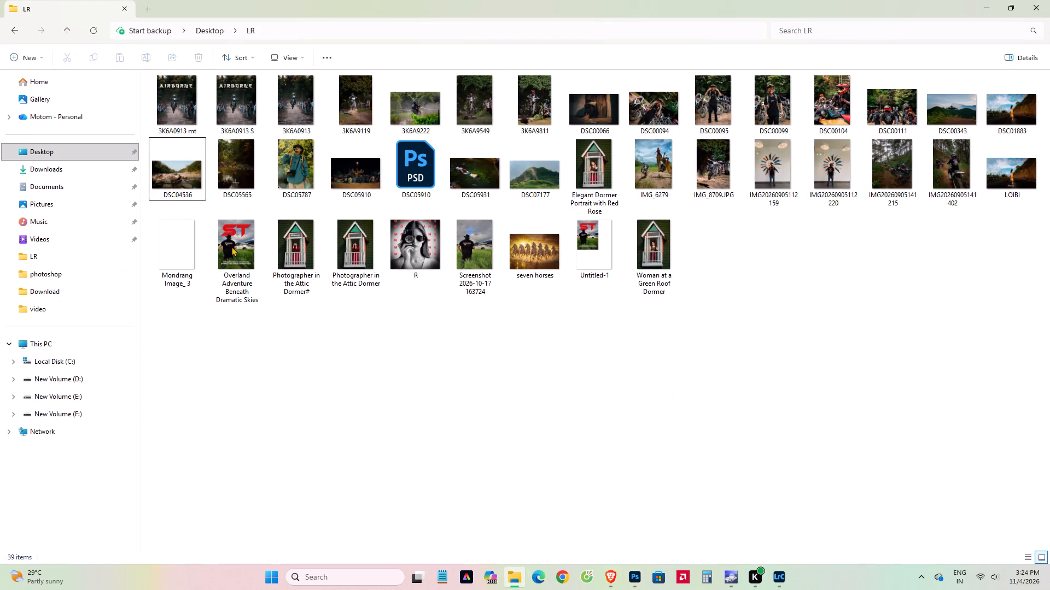
left_click_drag(183, 178, 636, 576)
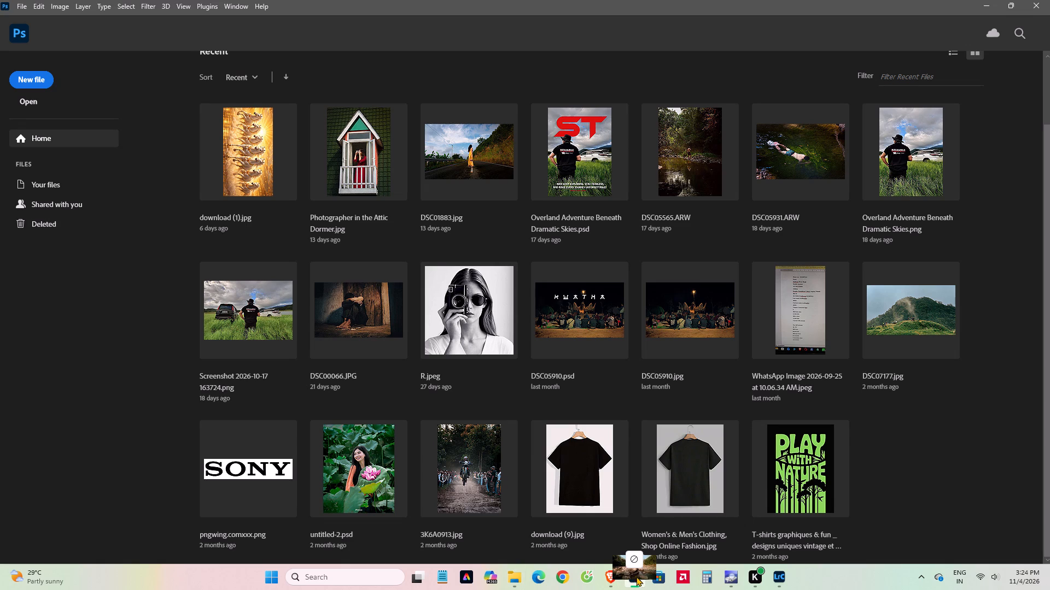
left_click_drag(636, 576, 902, 507)
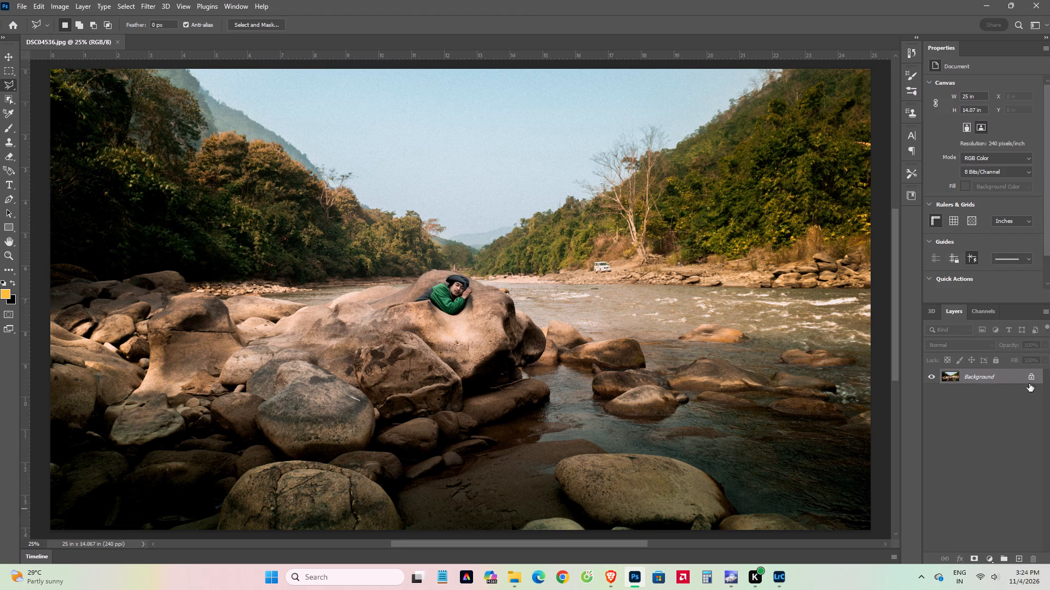
left_click(1031, 377)
In a new File Explorer tab, search New Volume (D:) for "phot".
left_click(520, 582)
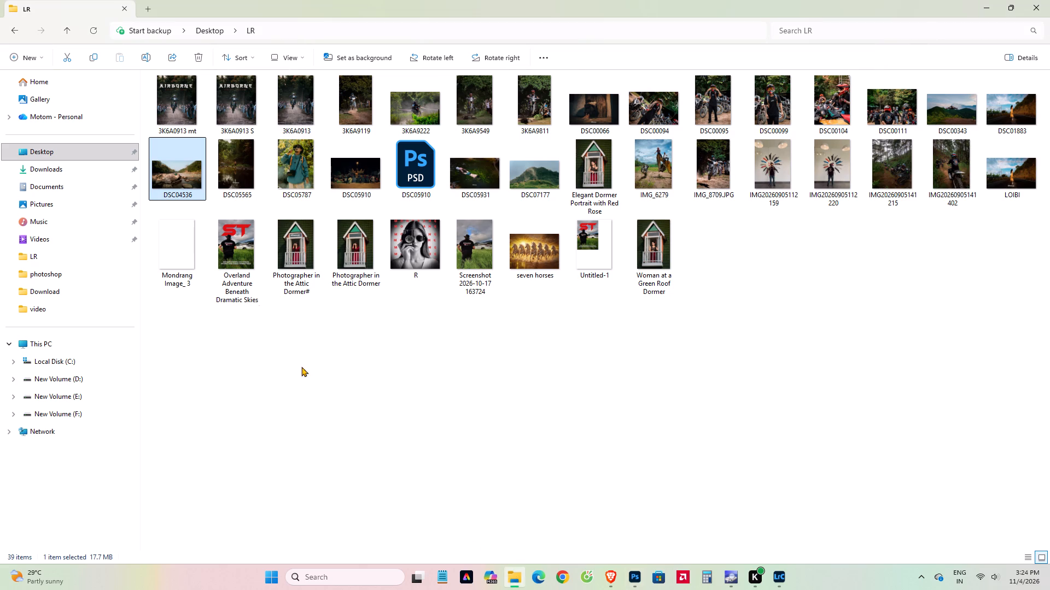
left_click(148, 8)
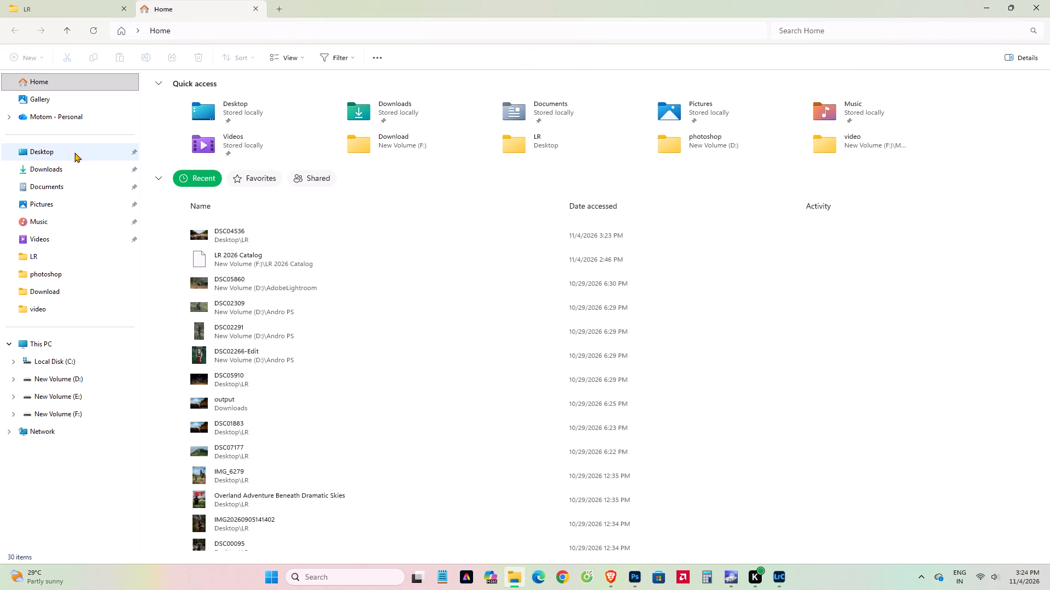
left_click(109, 386)
left_click(804, 31)
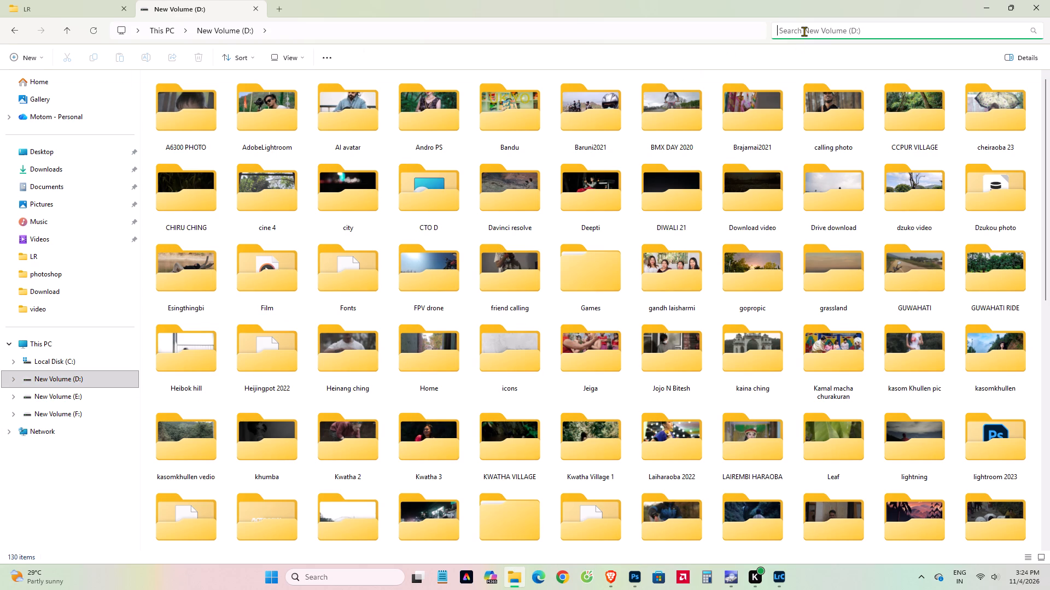
type("ph")
key("o")
key("t")
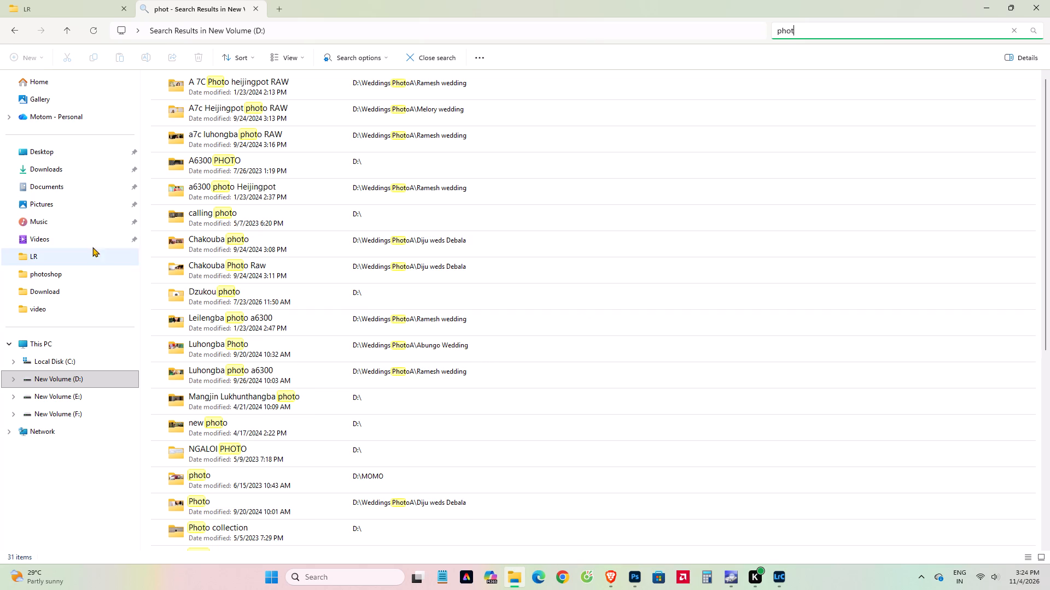
Place the Mondrang Image_ 3 logo from the Desktop's LR folder into the river photo in Photoshop.
left_click(87, 156)
double_click(206, 94)
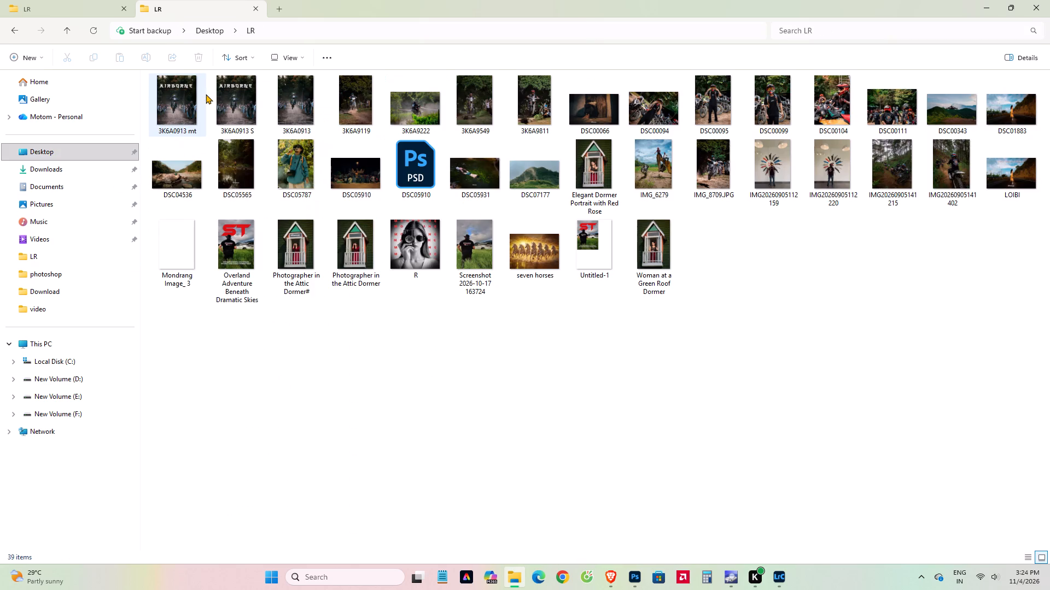
left_click(388, 387)
left_click_drag(179, 254, 247, 333)
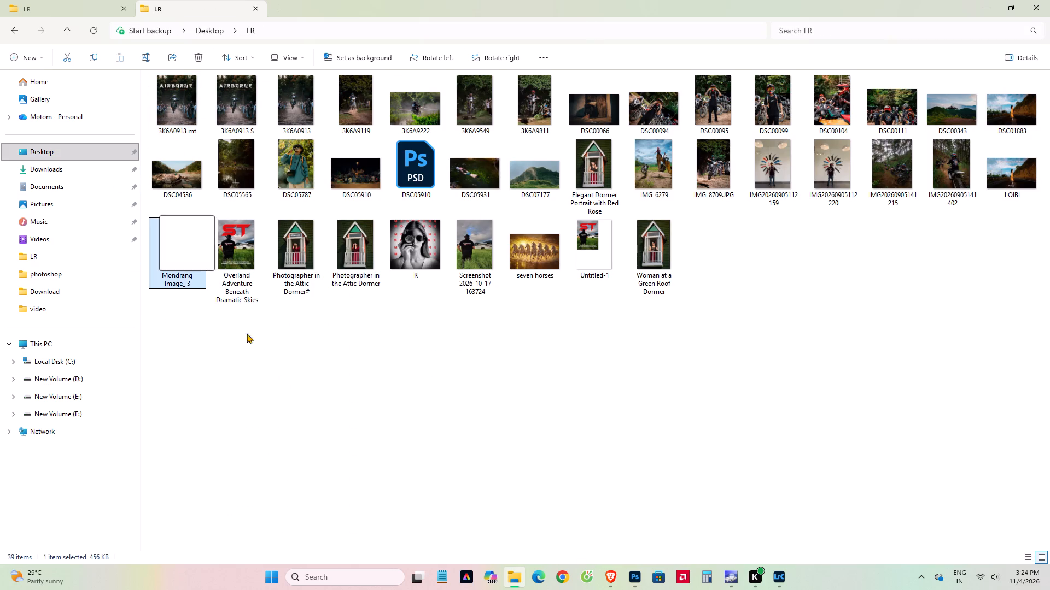
left_click_drag(247, 333, 479, 428)
Scale the placed Mondrang logo to about 23.25% and position it horizontally centred near the photo's bottom edge.
left_click_drag(491, 179, 491, 236)
key("ctrl+minus")
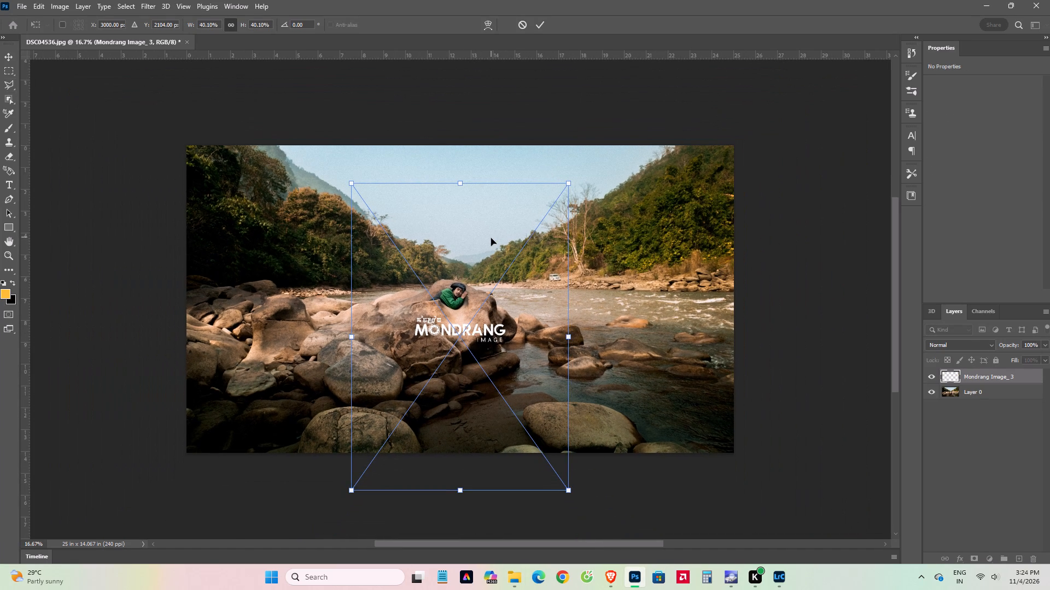
left_click_drag(567, 183, 509, 342)
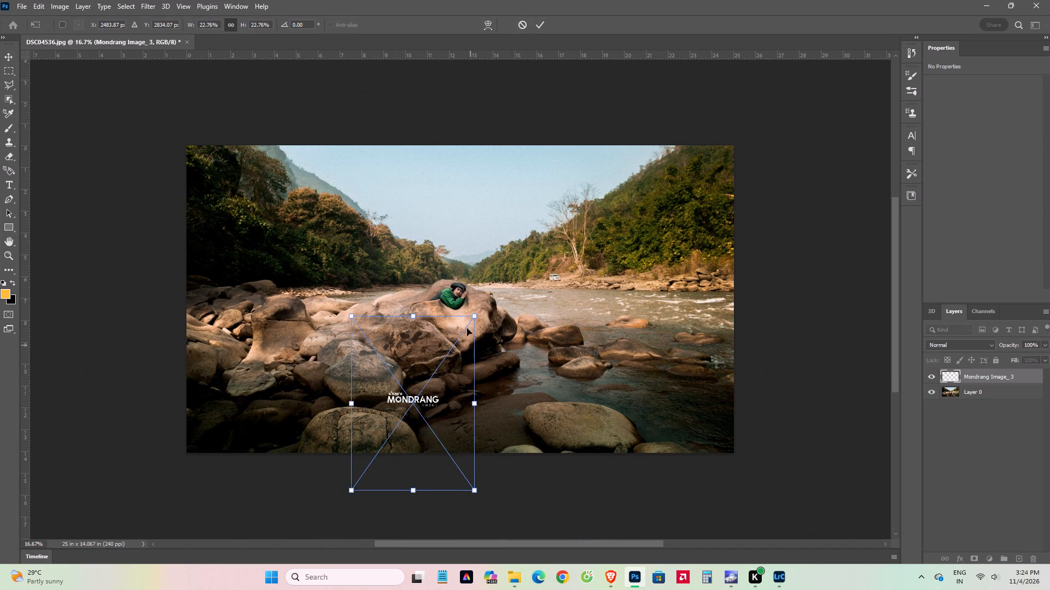
left_click_drag(476, 316, 483, 315)
left_click_drag(458, 366, 502, 371)
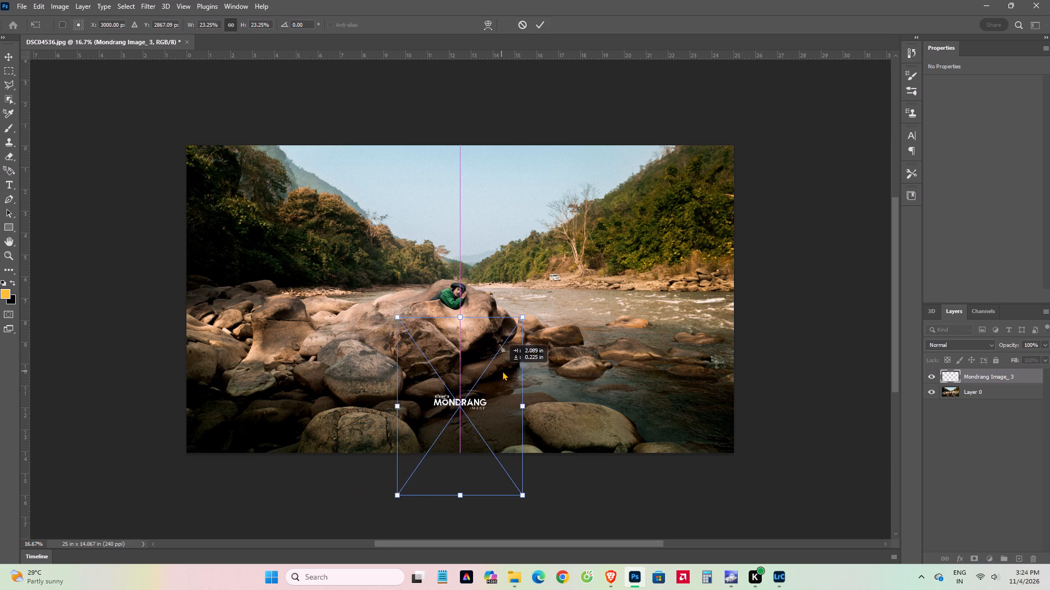
left_click_drag(502, 371, 506, 396)
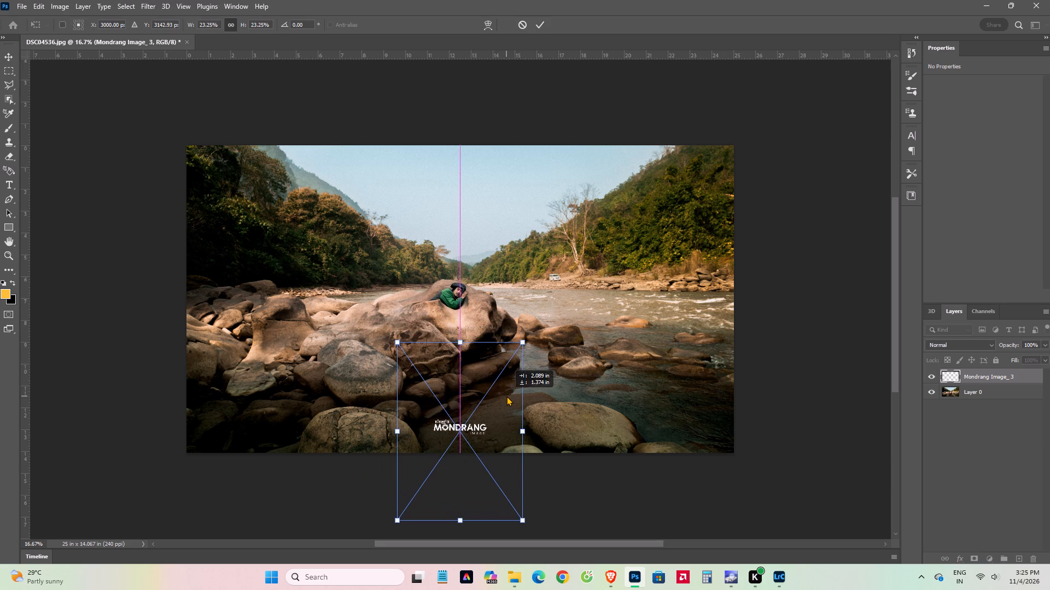
left_click_drag(506, 396, 506, 396)
left_click(534, 26)
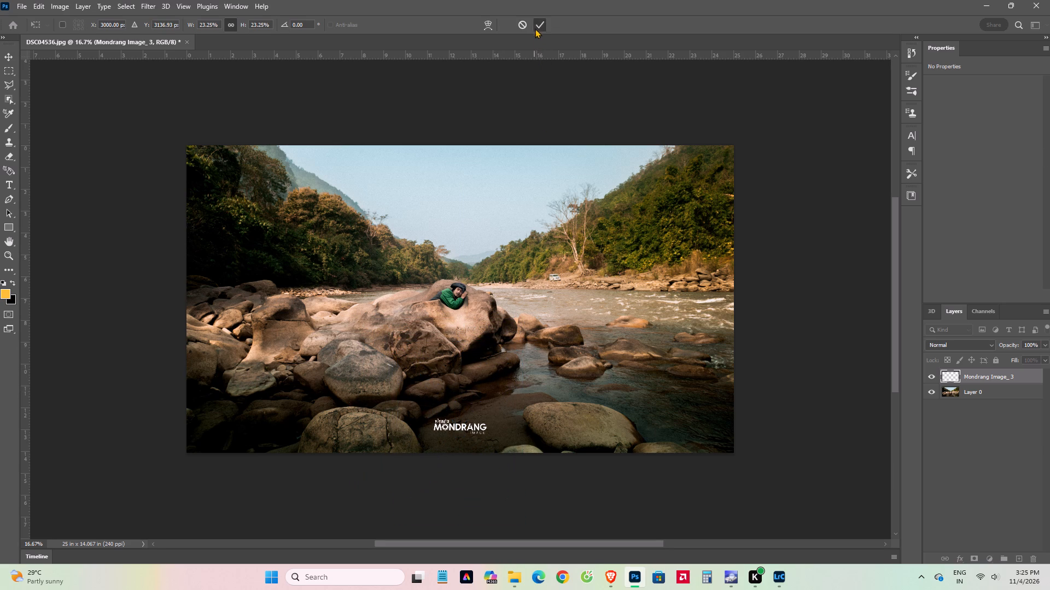
key("ctrl+plus")
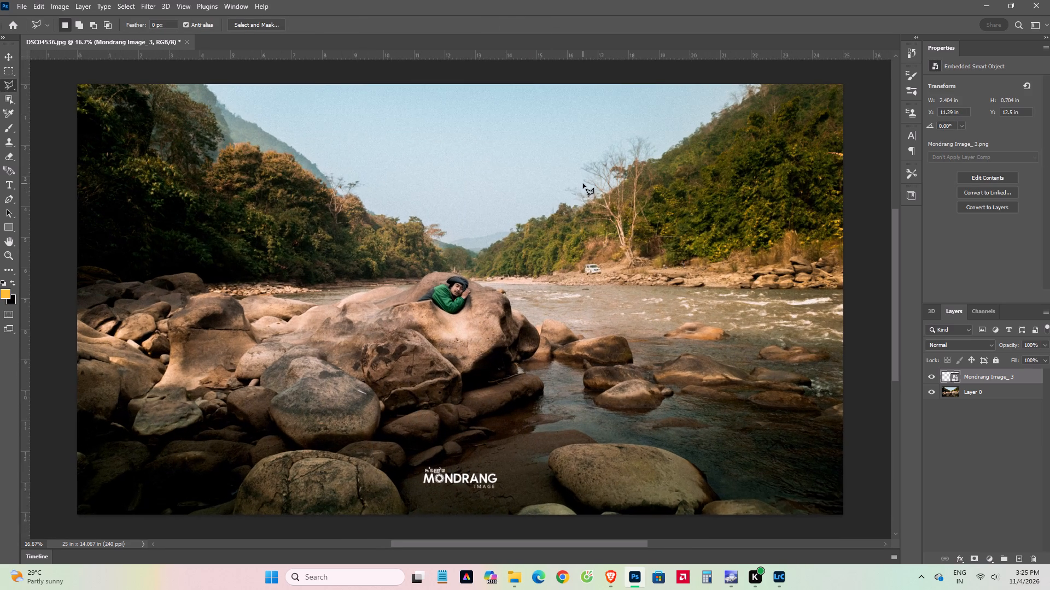
key("ctrl+minus")
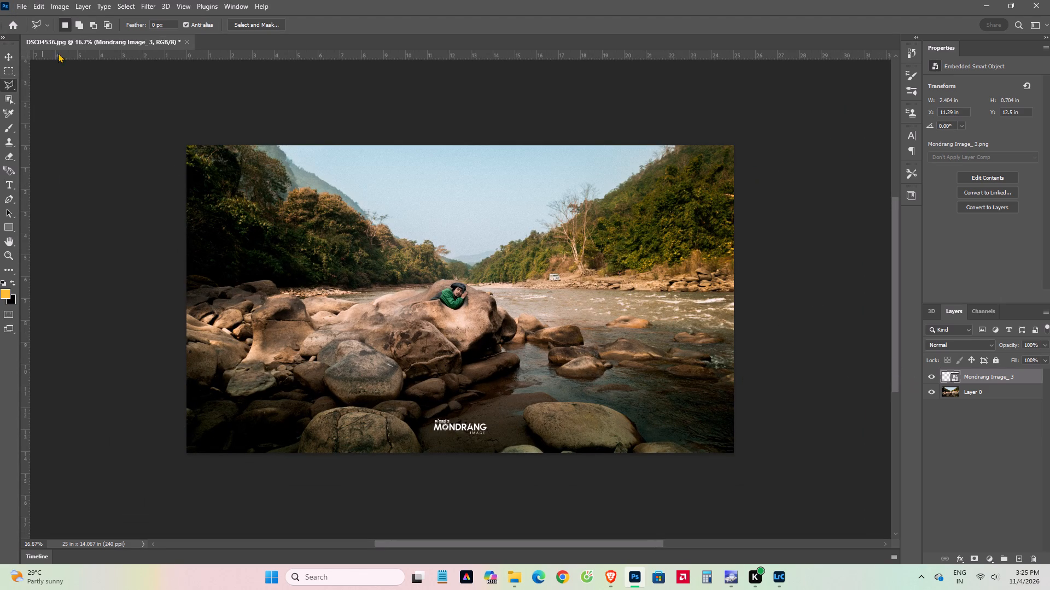
Merge the Mondrang Image_ 3 logo layer with Layer 0 into one layer.
left_click(972, 449)
left_click(978, 391, "ctrl")
left_click(980, 380, "ctrl")
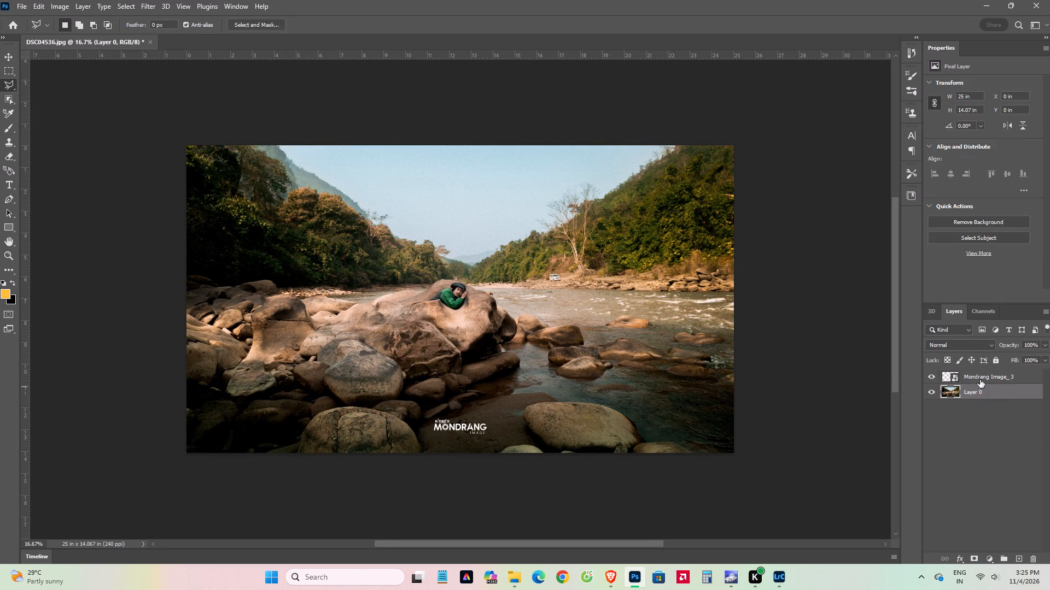
right_click(980, 380)
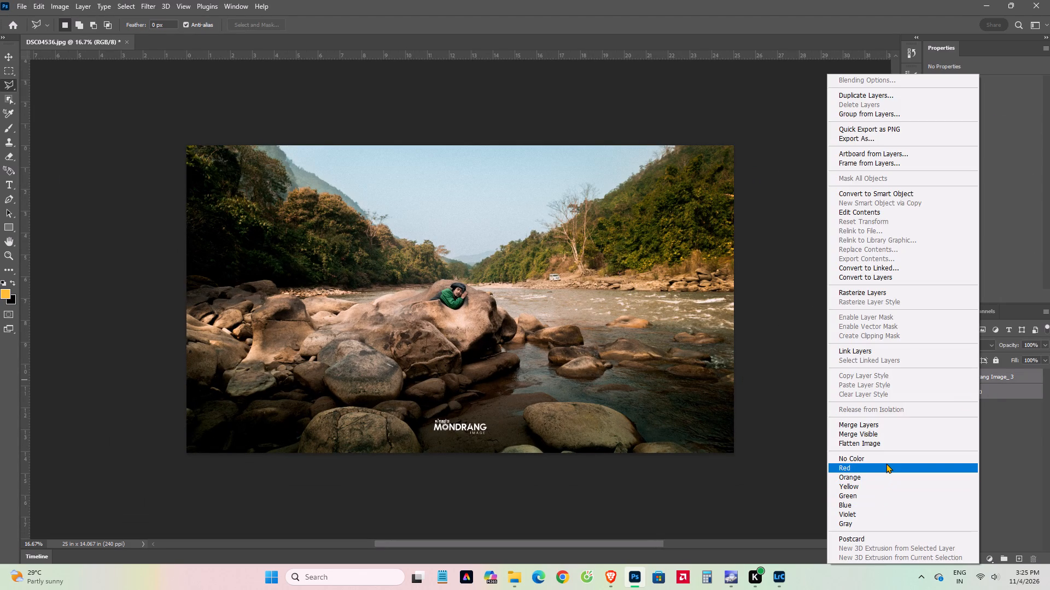
left_click(886, 427)
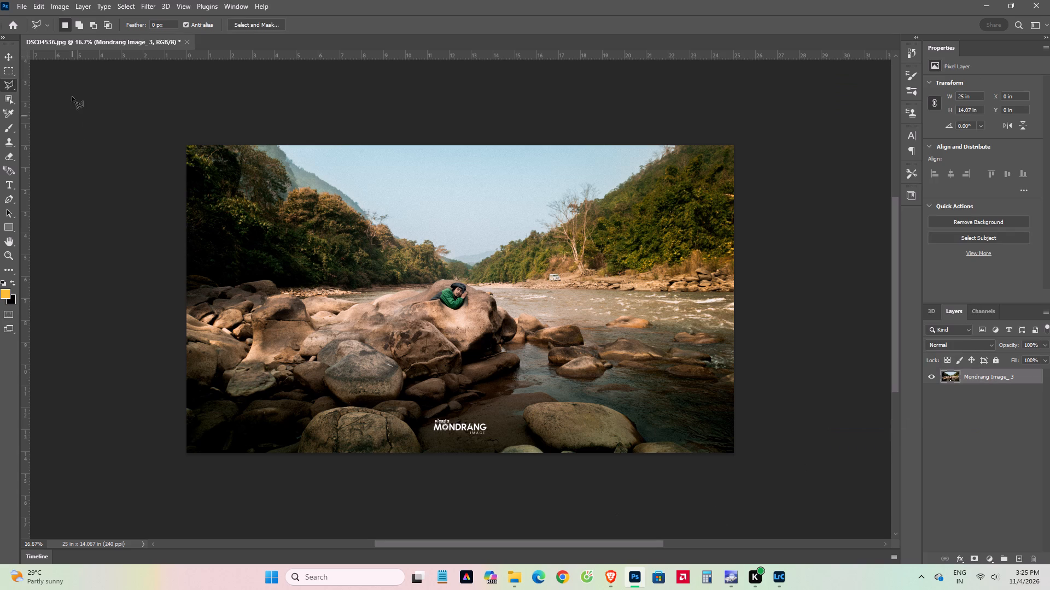
Set up an Export As of the watermarked river photo as JPG at quality 6 and 100% scale.
left_click(21, 6)
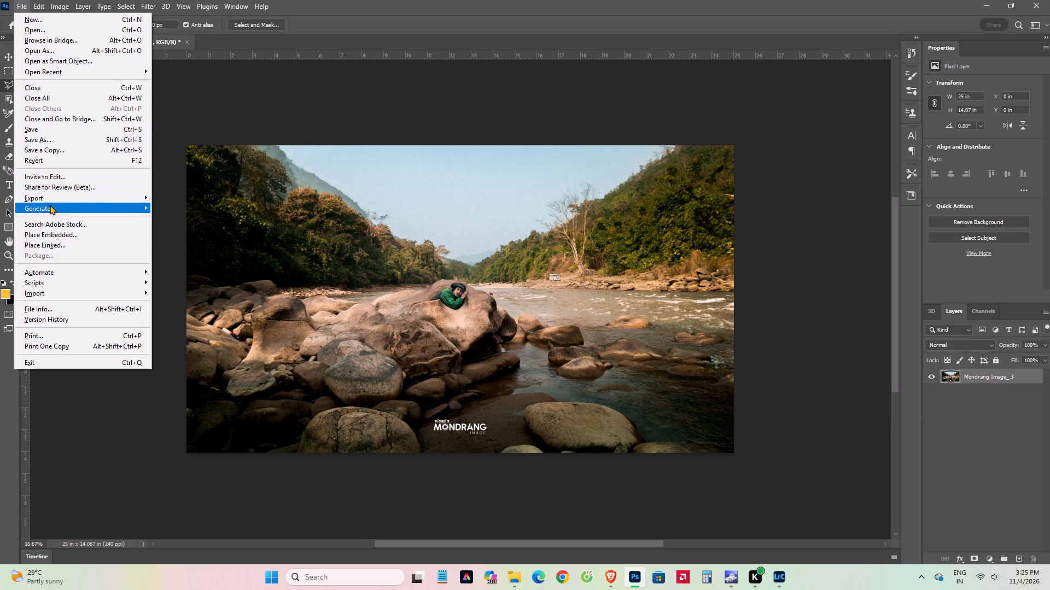
left_click(54, 200)
left_click(192, 205)
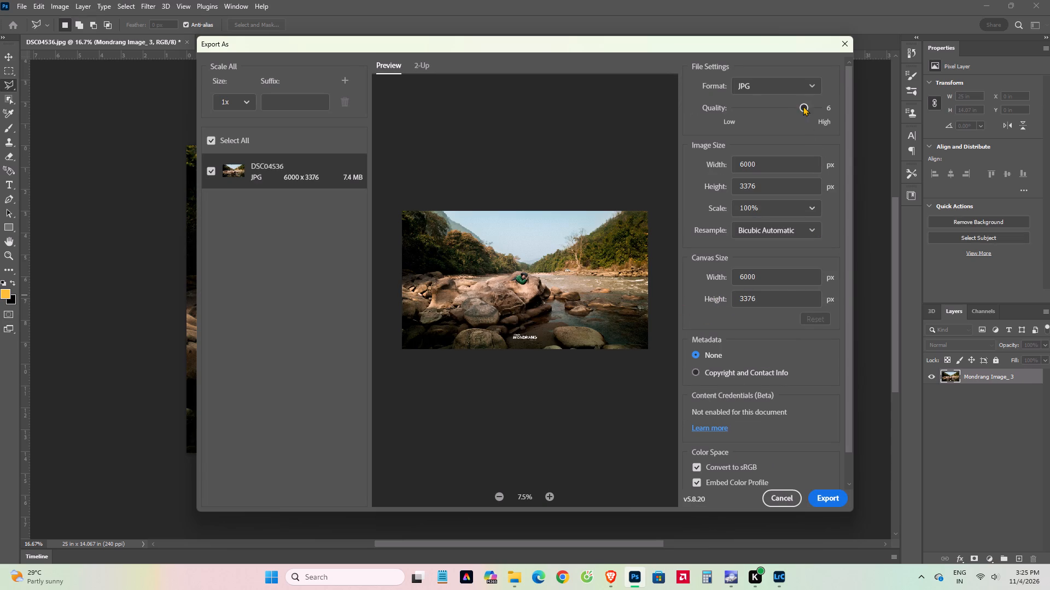
left_click_drag(804, 106, 841, 110)
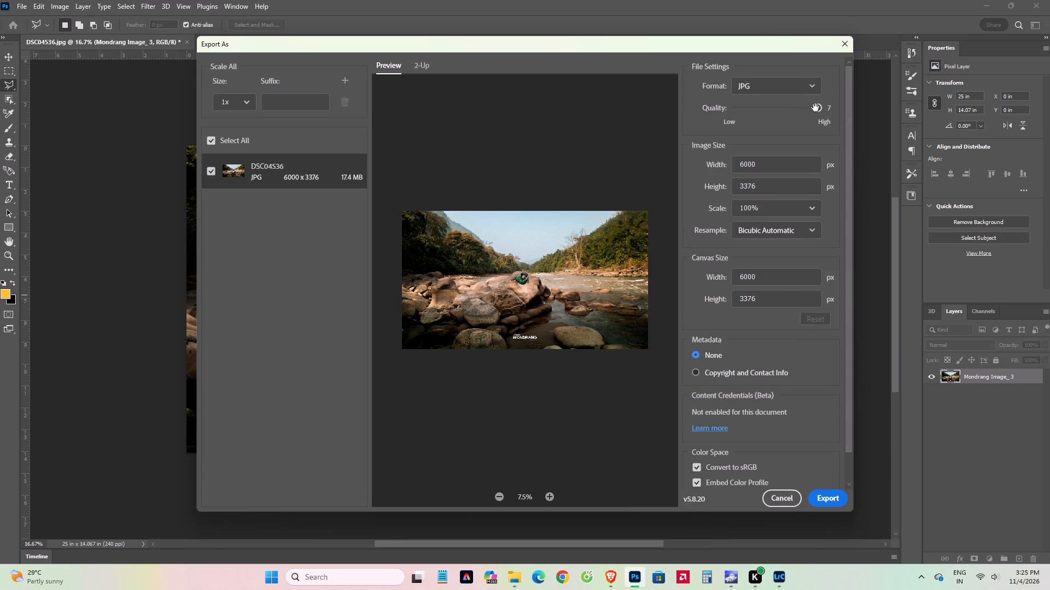
left_click_drag(815, 107, 808, 107)
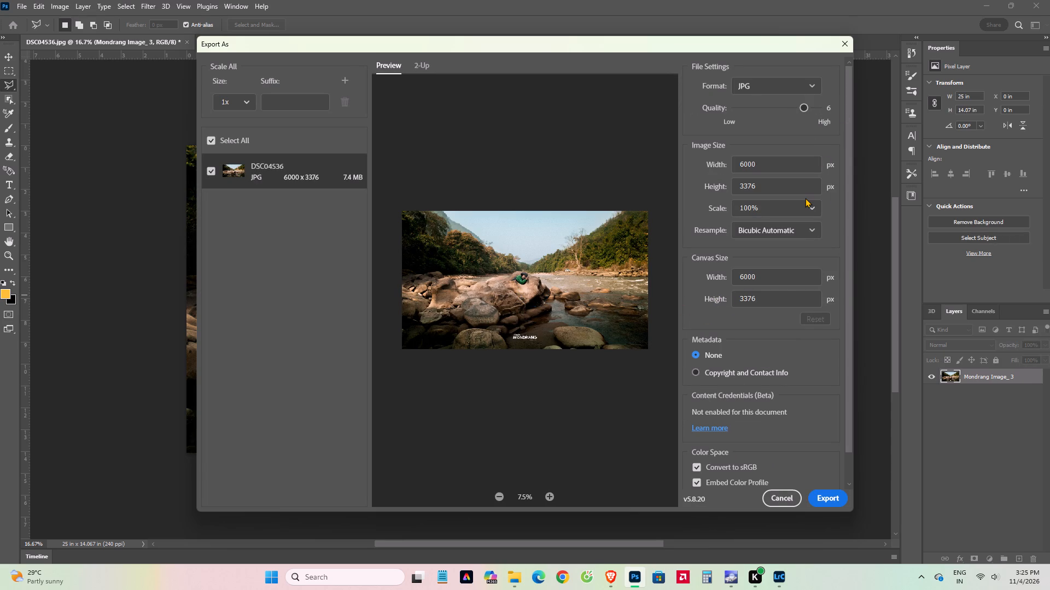
left_click(808, 209)
left_click(763, 350)
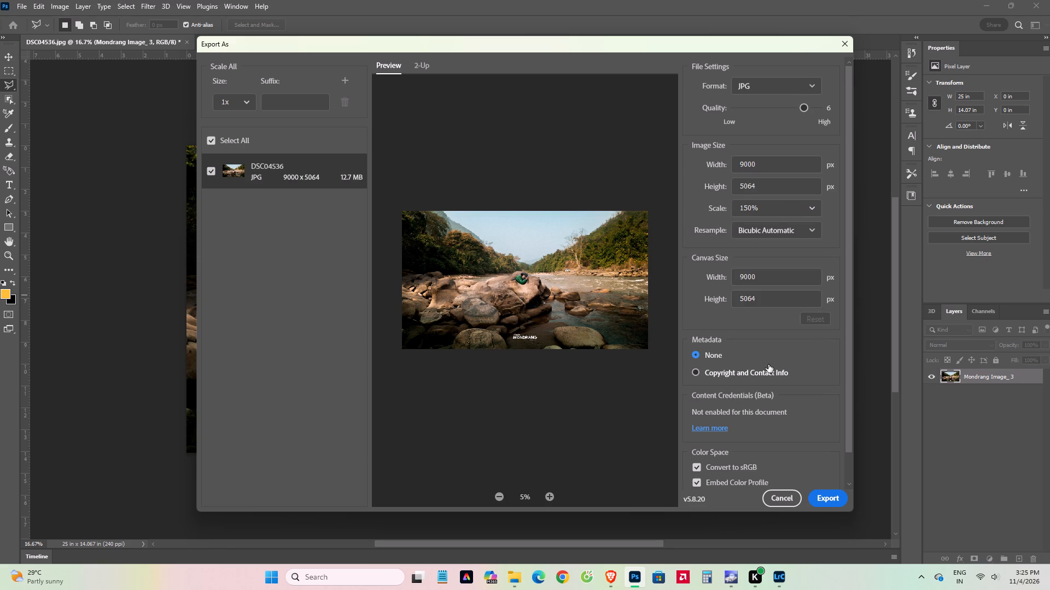
left_click(812, 209)
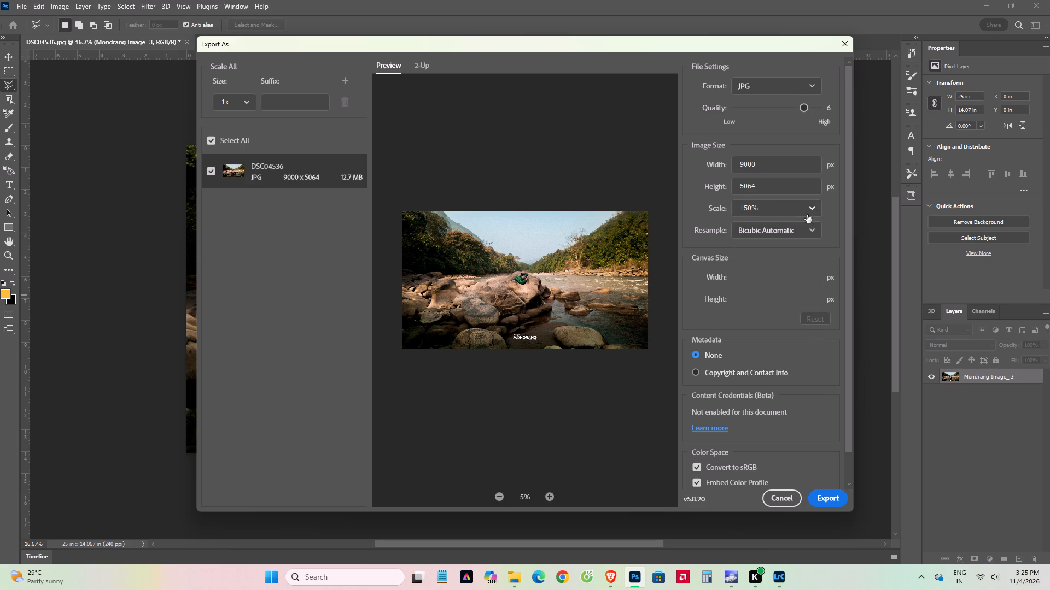
left_click(763, 322)
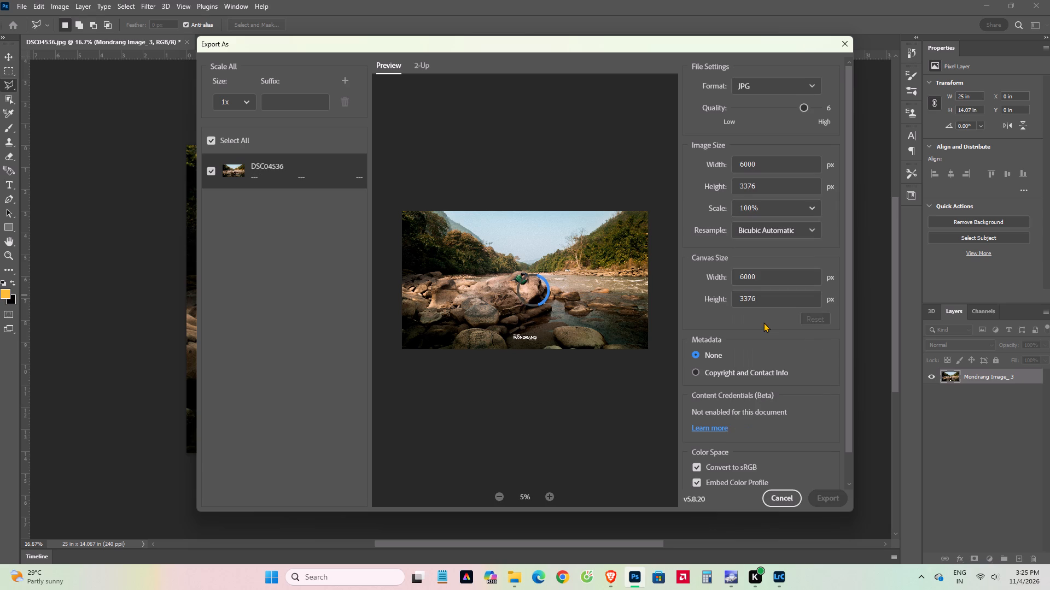
Export the photo to the Desktop's LR folder under the file name "DSC04536 p".
left_click(831, 502)
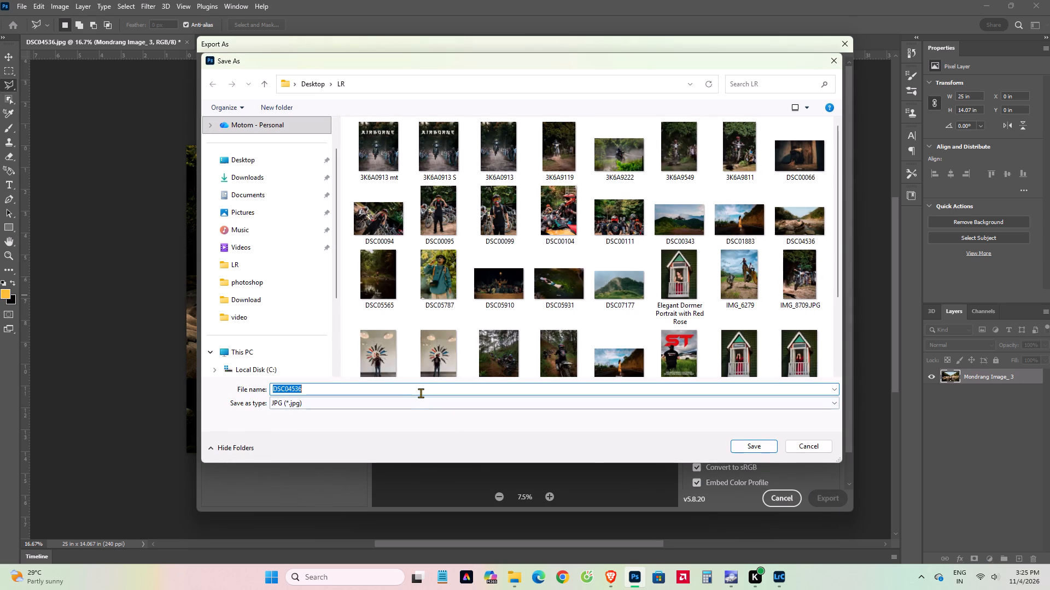
left_click(421, 392)
left_click(421, 392)
left_click(421, 392)
key("space")
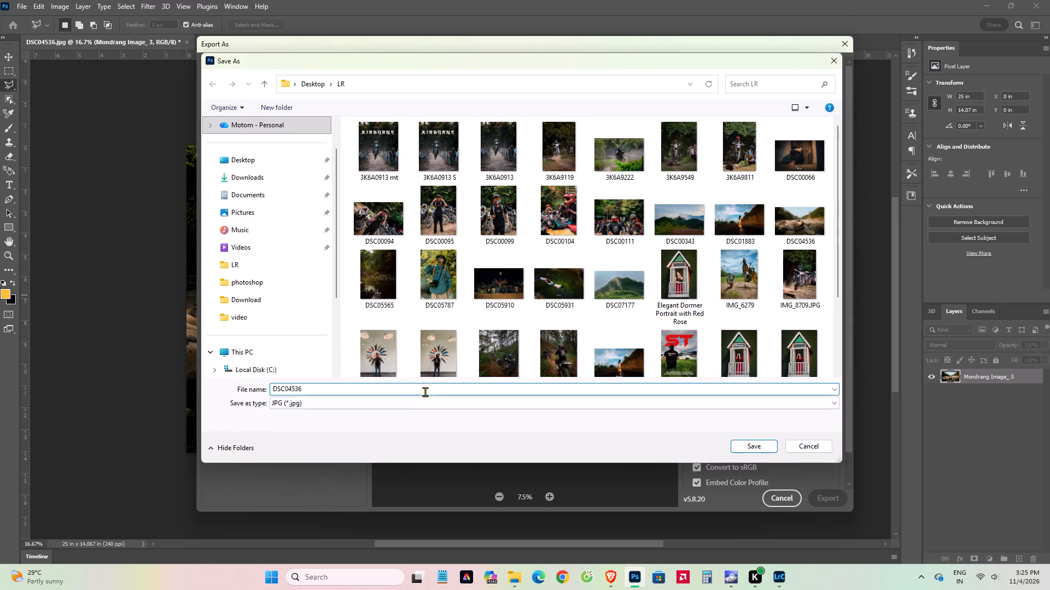
key("p")
left_click(752, 447)
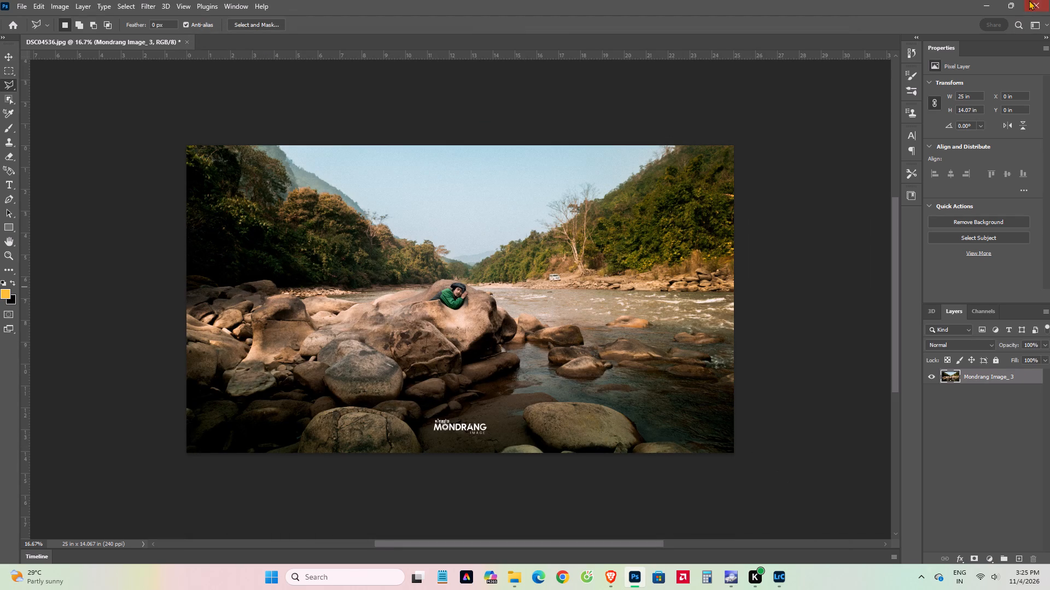
Close Photoshop without saving the changes to DSC04536.jpg.
left_click(1029, 0)
left_click(527, 215)
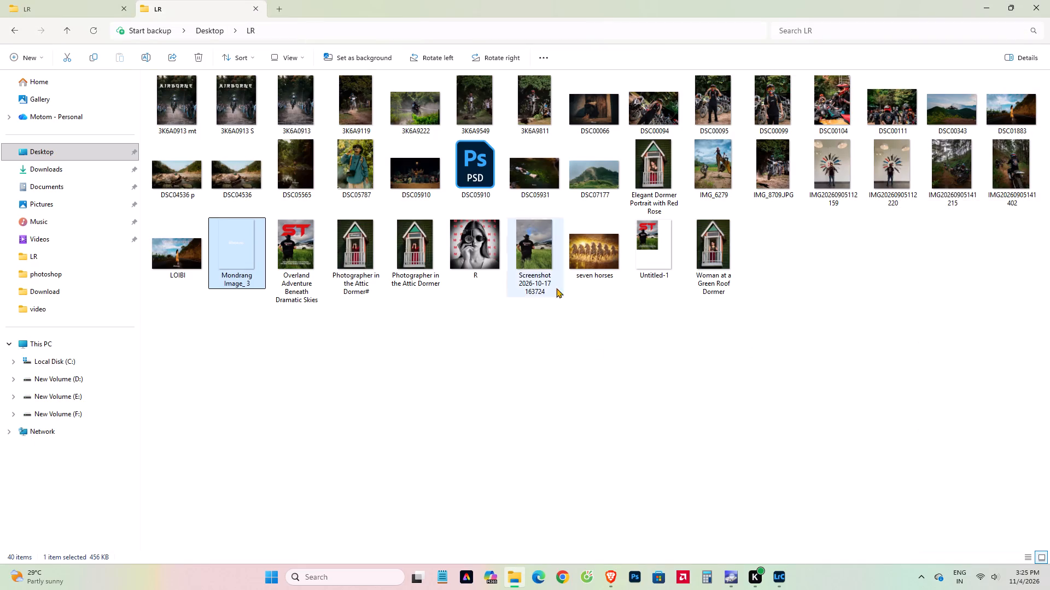
View the exported DSC04536 p from the LR folder in Photos, and close the viewer.
left_click(937, 384)
double_click(176, 181)
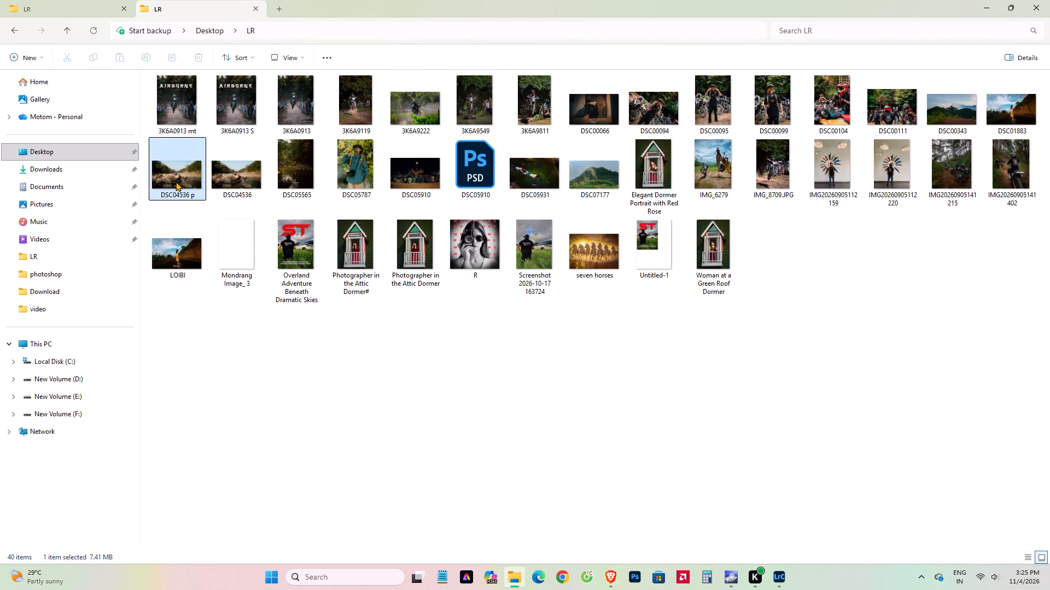
left_click(1049, 0)
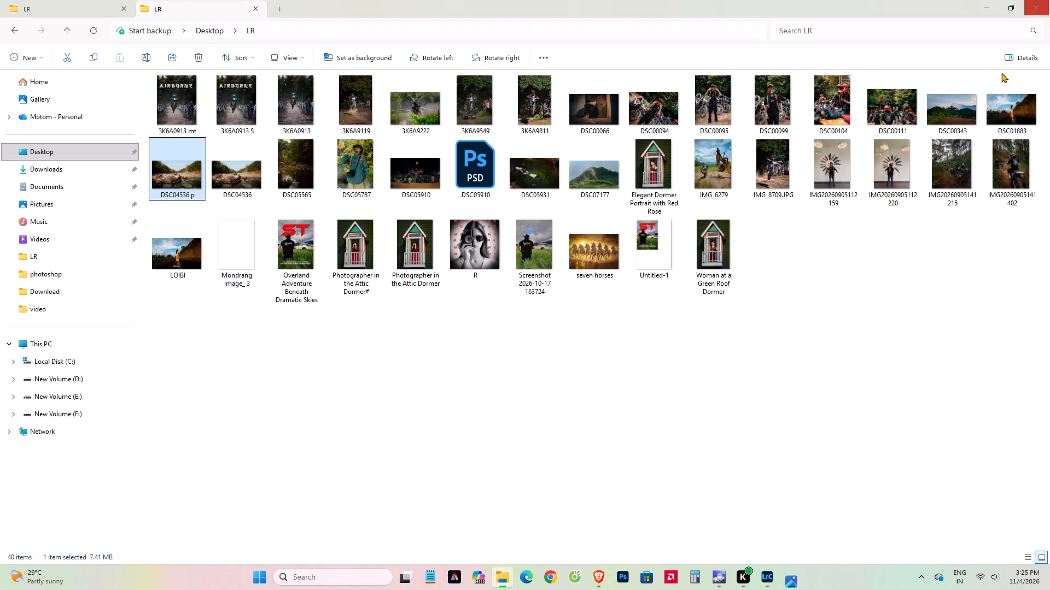
Close File Explorer to return to Lightroom Classic.
left_click(1049, 0)
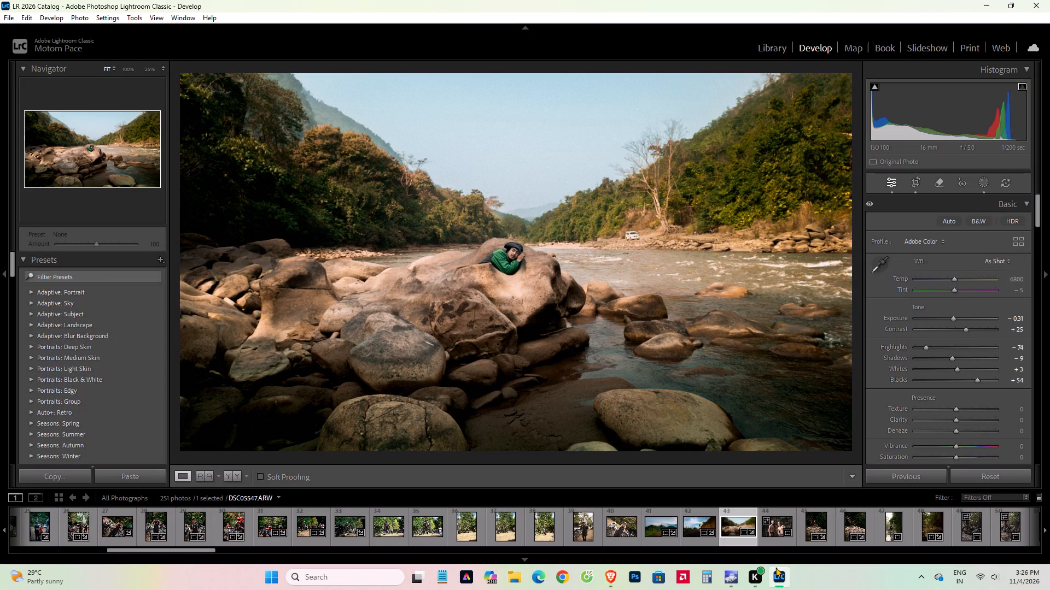